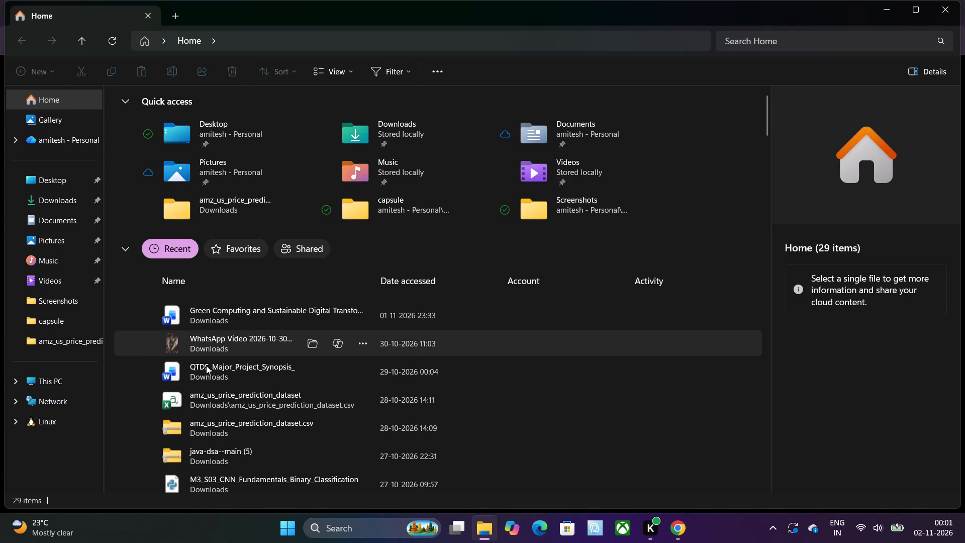
triple_click(198, 376)
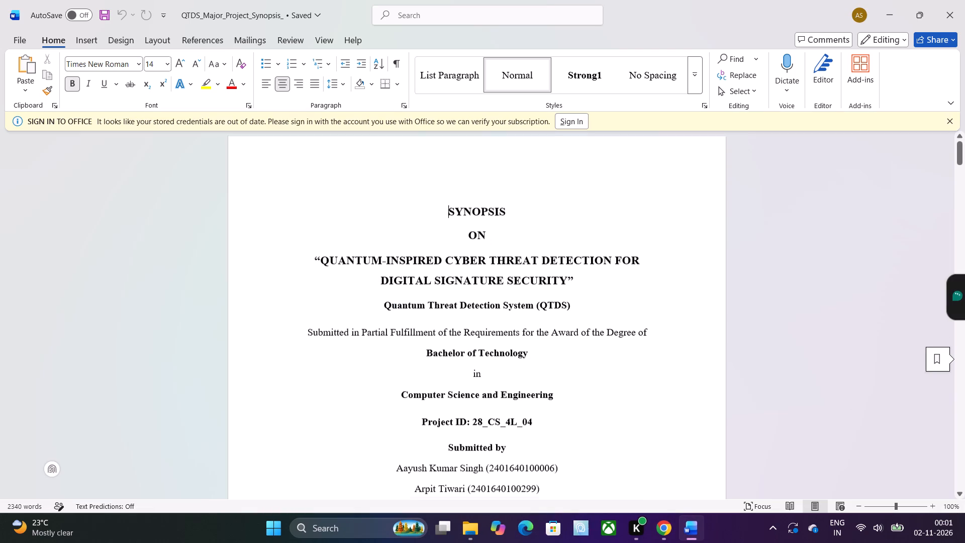
Review the synopsis cover page, the introduction and the project objectives.
scroll(467, 318, down, 4)
scroll(467, 318, up, 1)
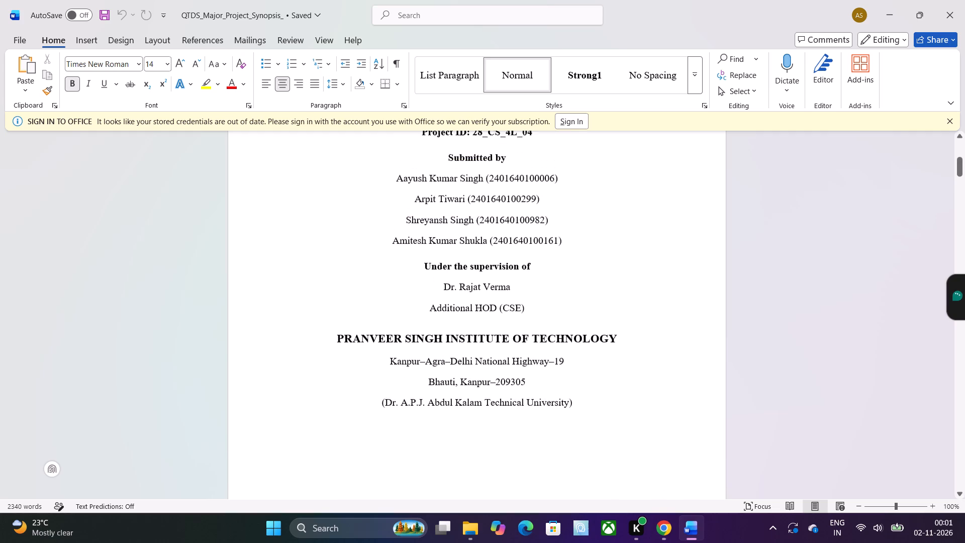
scroll(467, 318, up, 2)
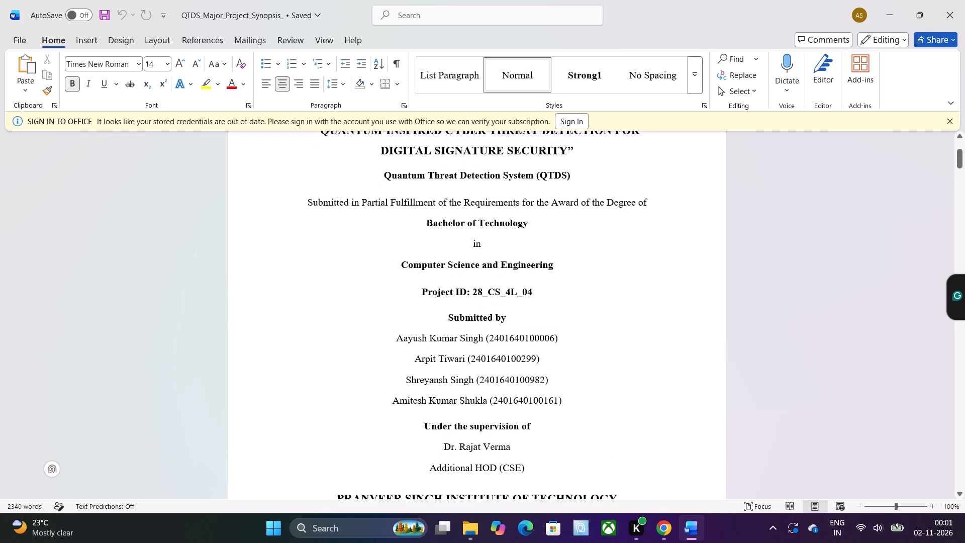
scroll(461, 317, down, 5)
scroll(461, 317, right, 1)
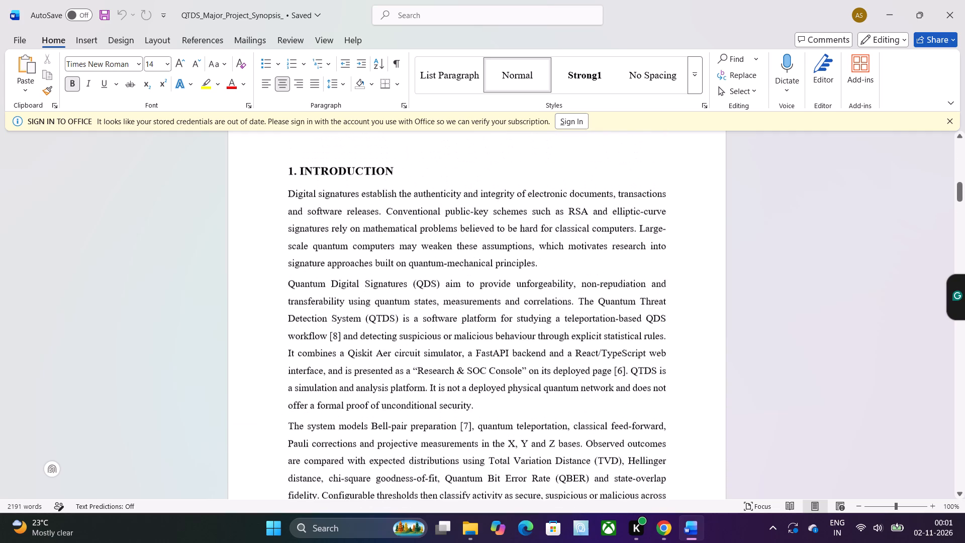
scroll(461, 317, right, 1)
scroll(461, 317, down, 1)
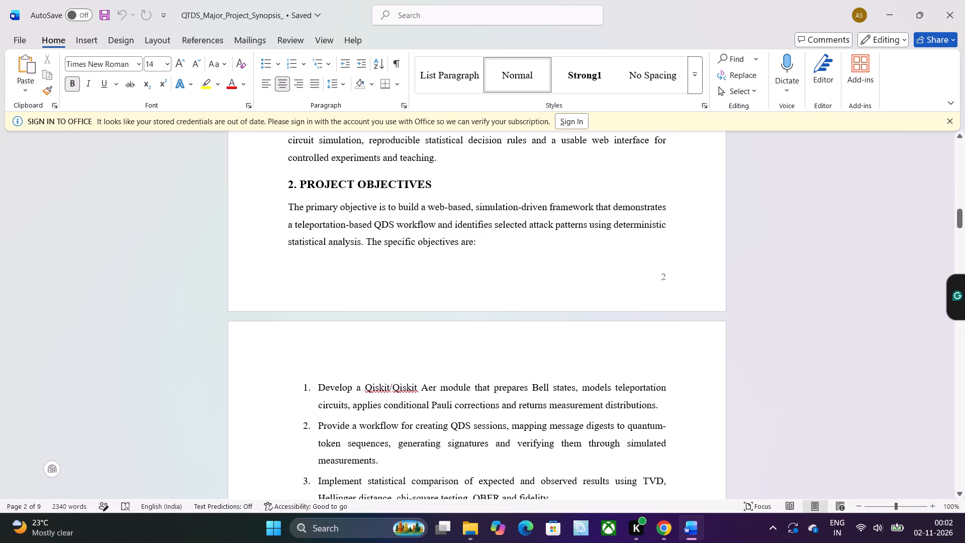
scroll(555, 261, right, 1)
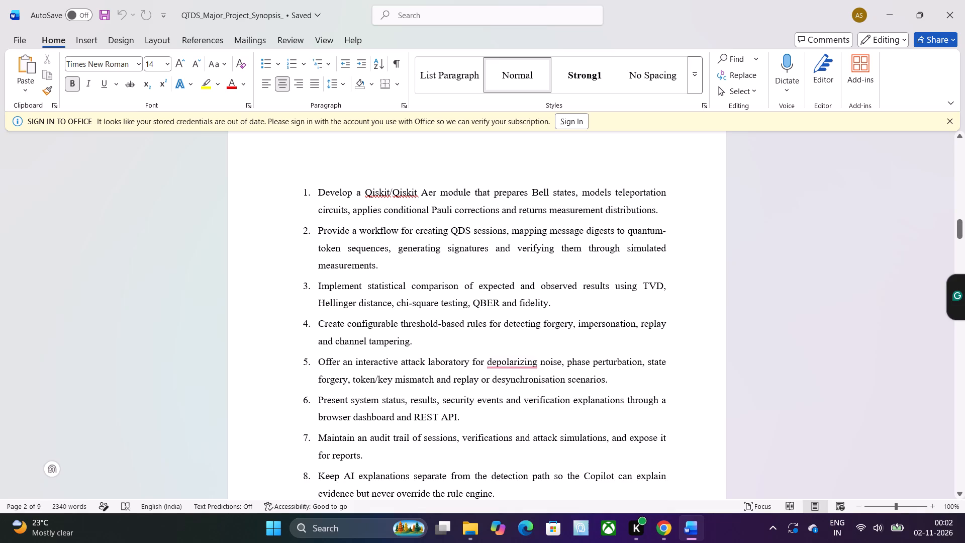
scroll(545, 282, up, 1)
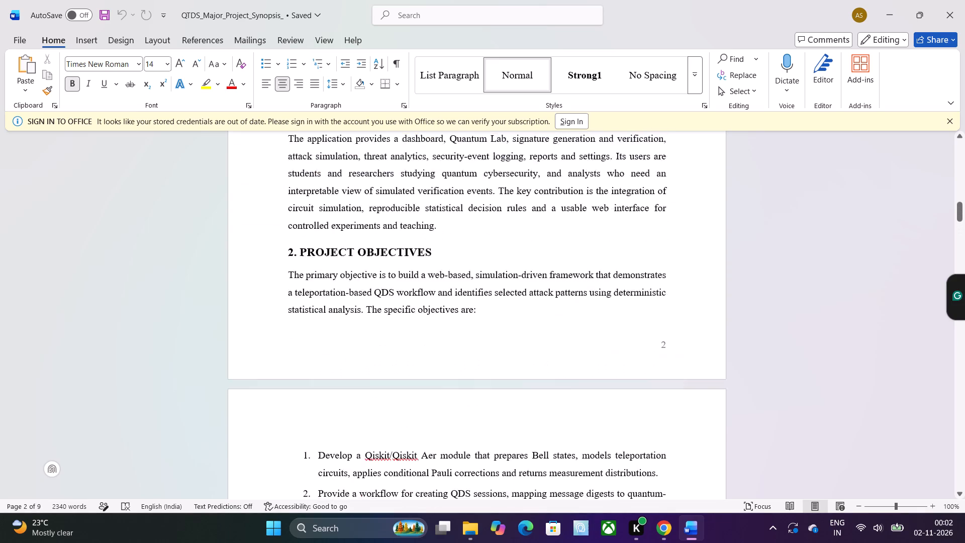
scroll(545, 282, up, 1)
scroll(545, 282, down, 1)
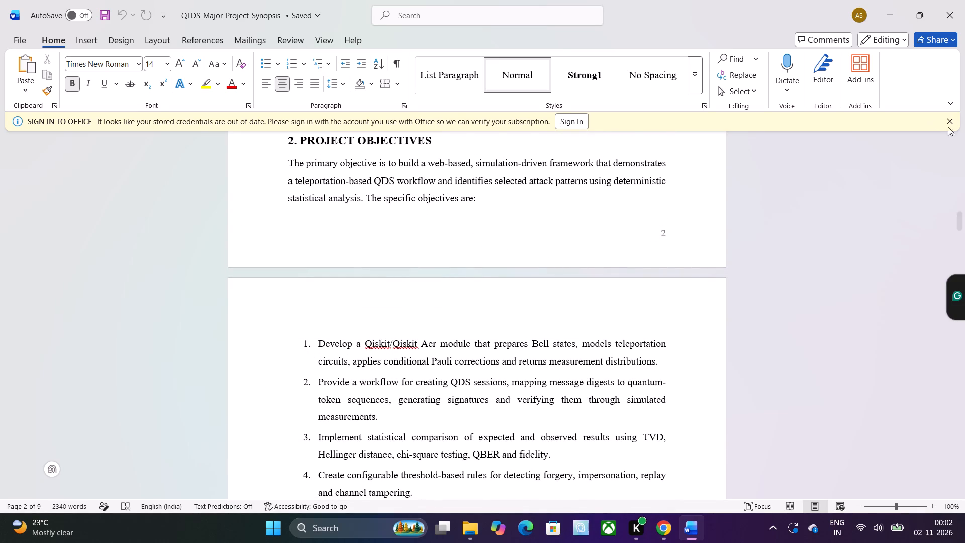
Dismiss the Office sign-in notice above the document.
click(951, 128)
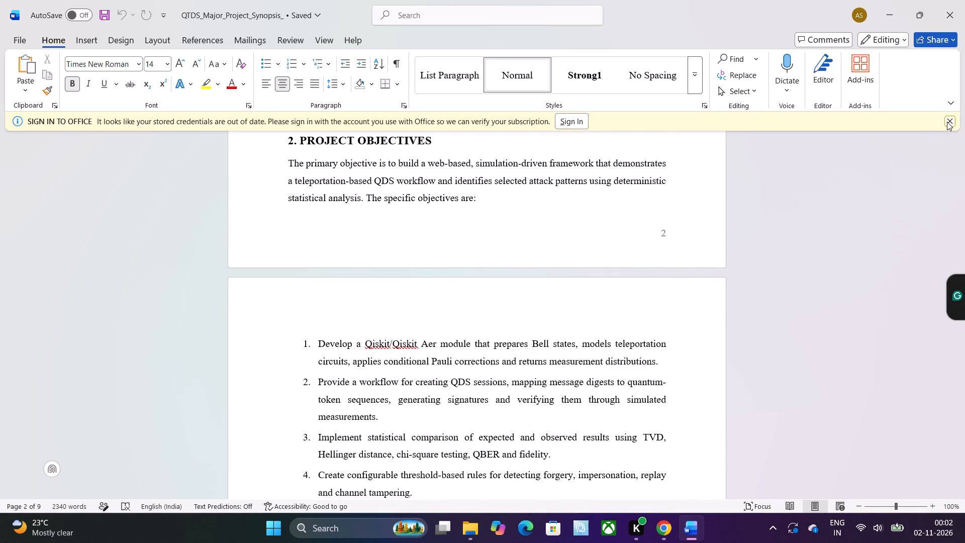
click(947, 122)
Skim the synopsis through to the references and back, then check the spelling suggestion for "Fulfillment" on the cover page.
scroll(654, 214, up, 2)
scroll(654, 214, down, 3)
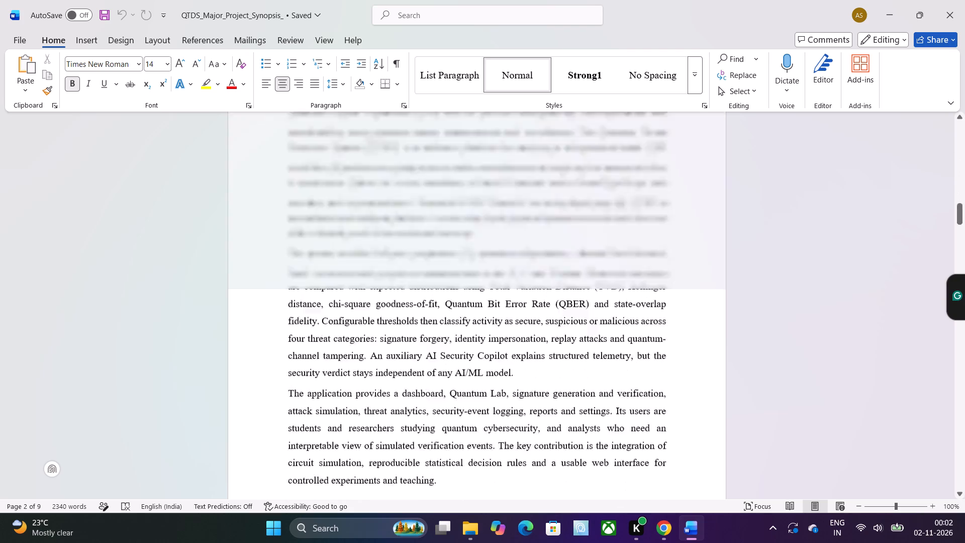
scroll(654, 214, down, 11)
scroll(654, 214, up, 1)
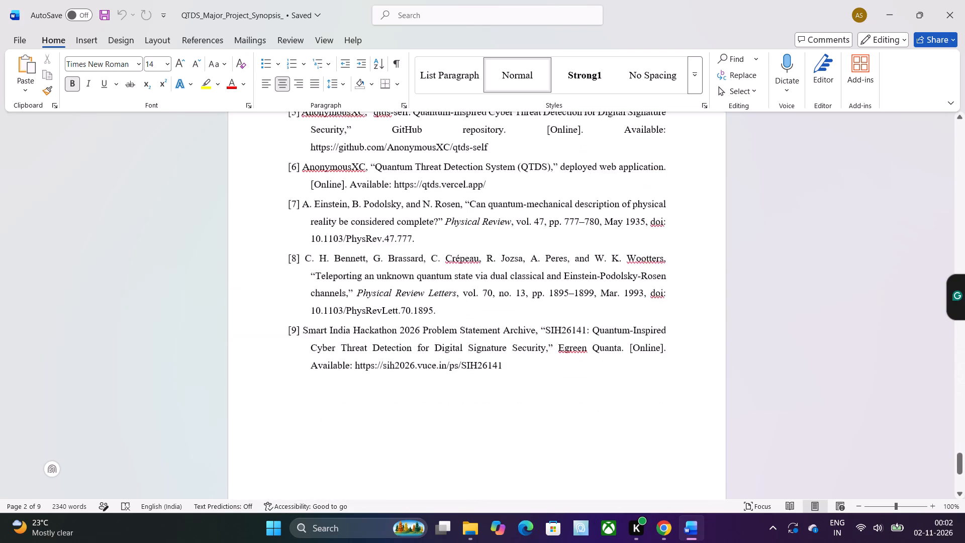
scroll(654, 214, up, 6)
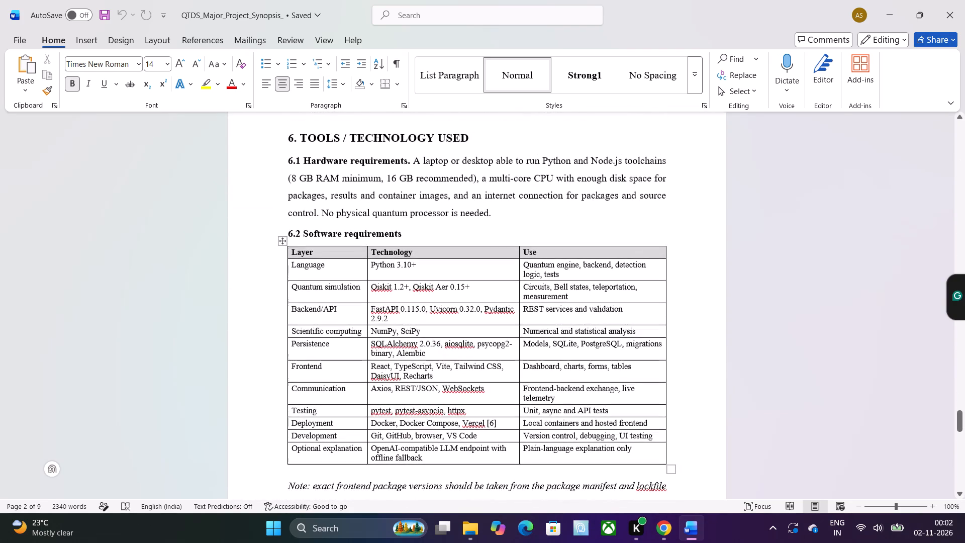
scroll(654, 214, up, 12)
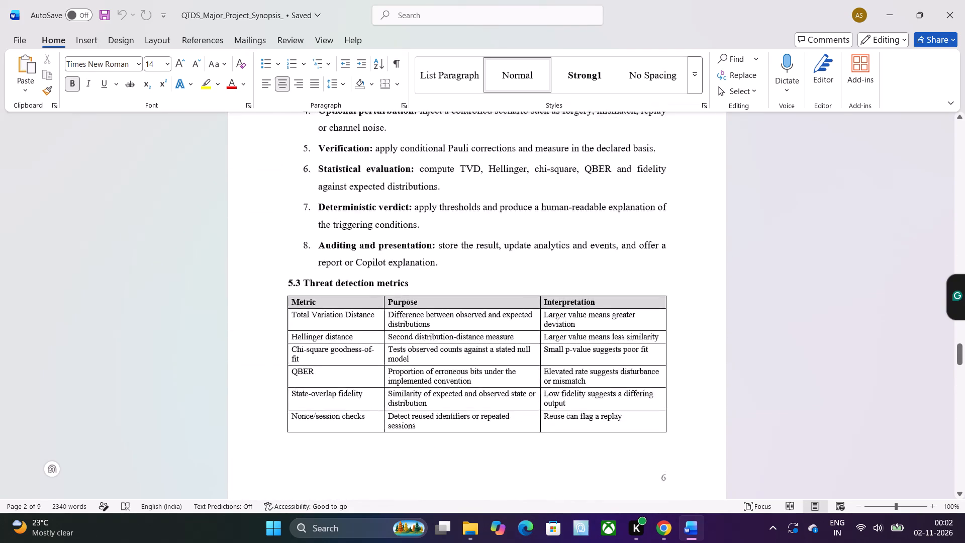
scroll(654, 214, up, 11)
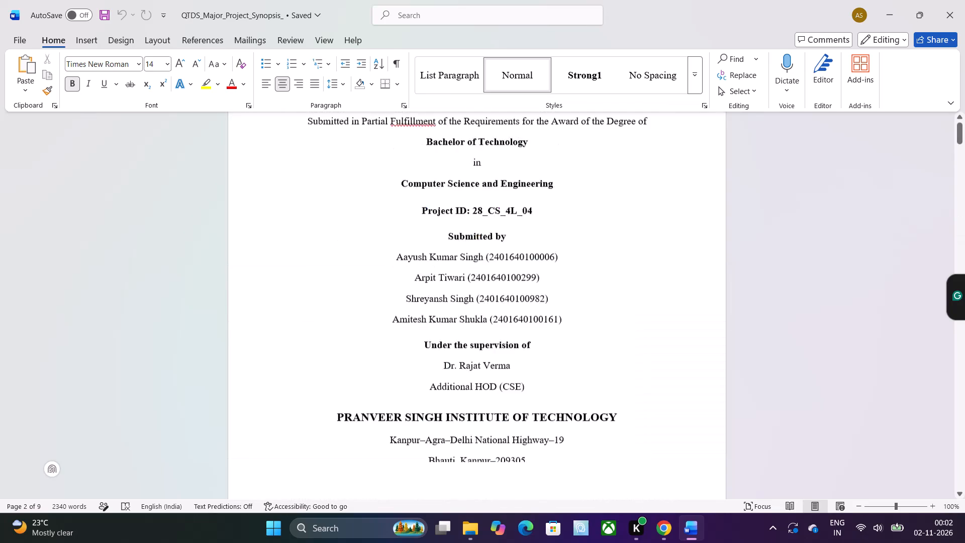
scroll(654, 214, up, 2)
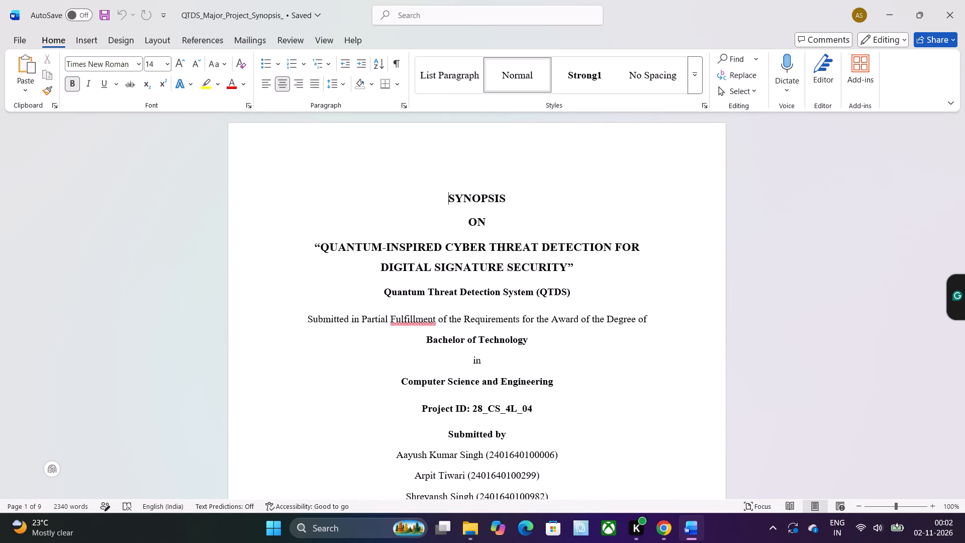
scroll(654, 214, right, 1)
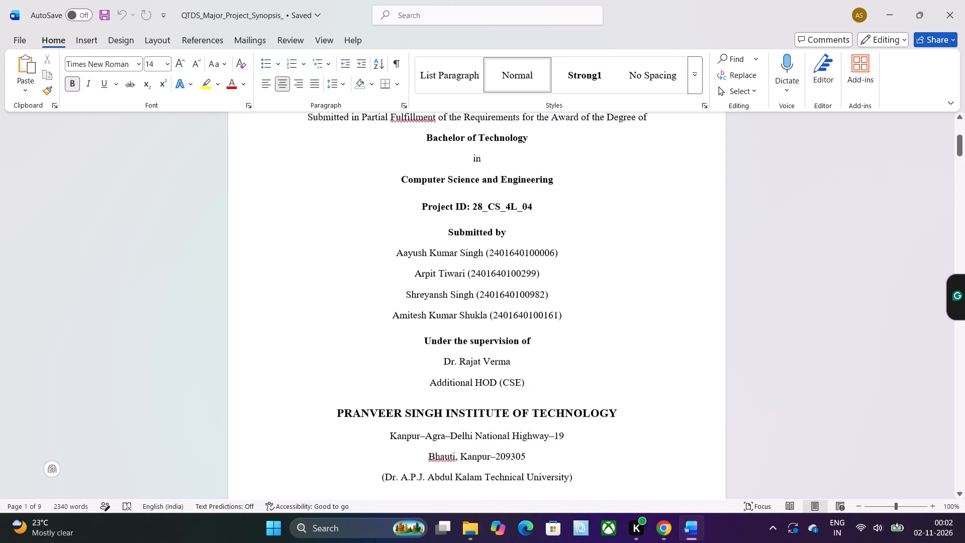
scroll(654, 214, right, 1)
click(407, 243)
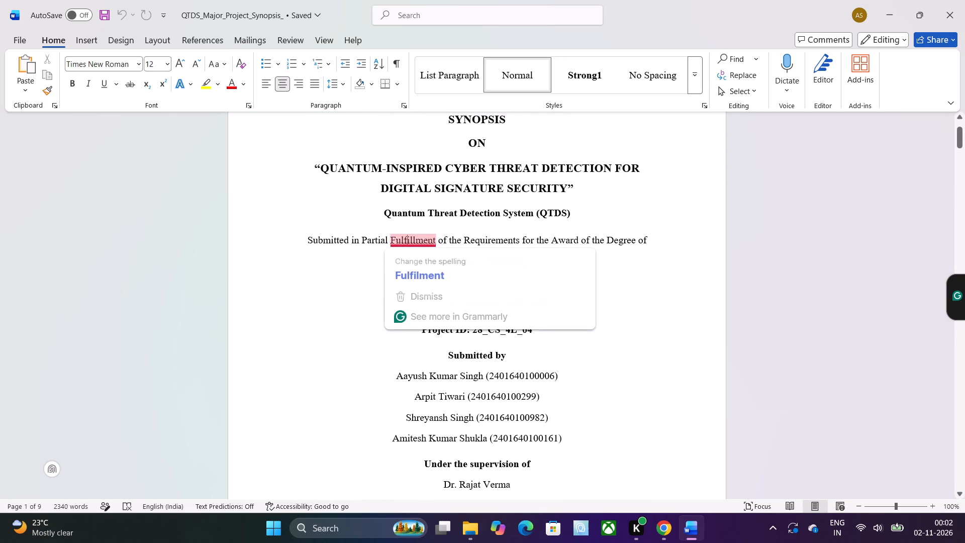
click(719, 298)
Replace "HOD (CSE)" in the supervisor's title on the cover page with "Head Of Department(CSE)".
scroll(719, 298, down, 2)
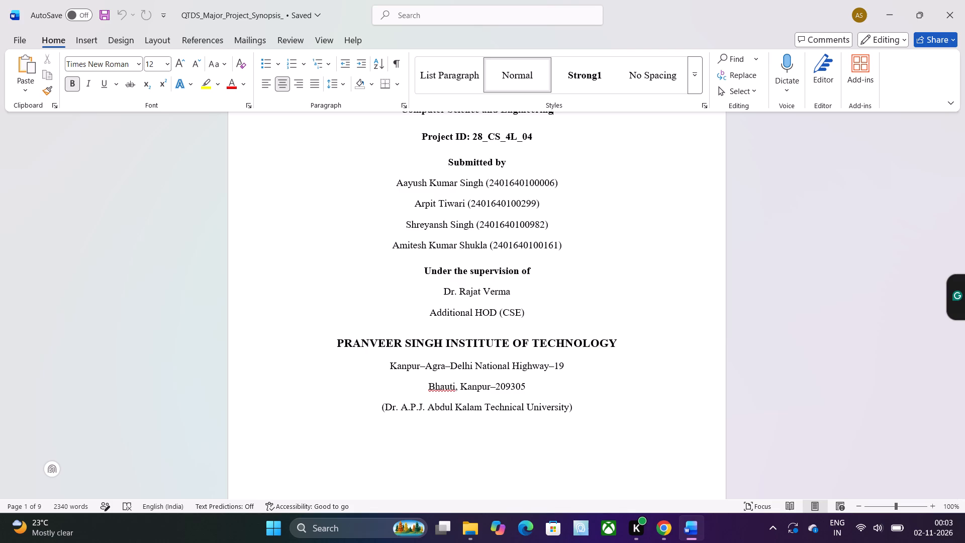
scroll(608, 331, up, 1)
ctrl+scroll(624, 442, down, 1)
ctrl+scroll(624, 442, up, 1)
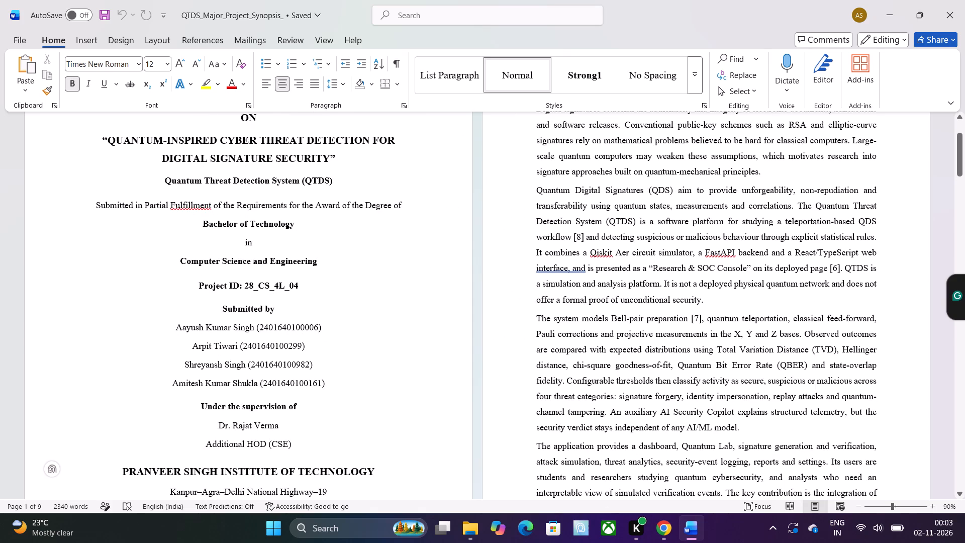
scroll(331, 311, down, 3)
scroll(331, 311, up, 1)
ctrl+scroll(331, 311, up, 3)
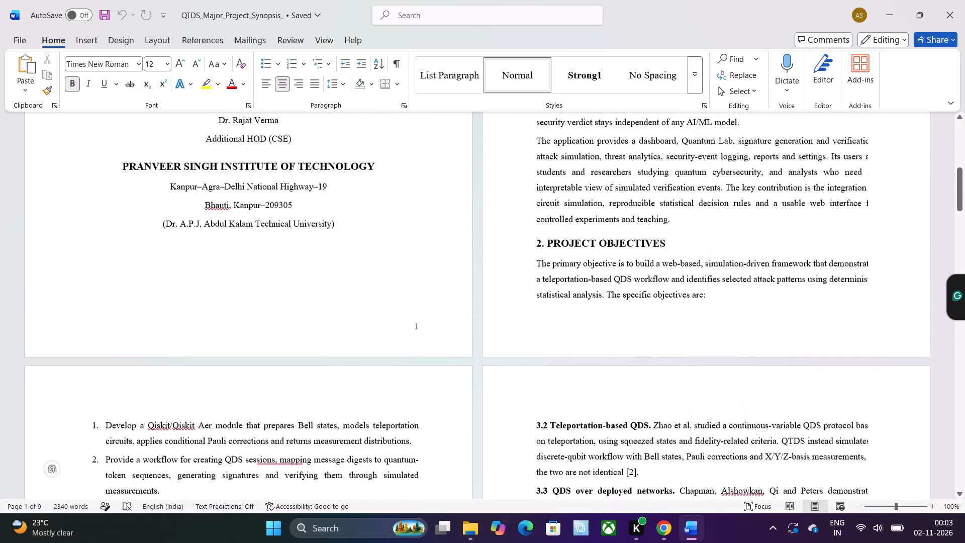
ctrl+scroll(331, 311, up, 2)
scroll(331, 311, up, 2)
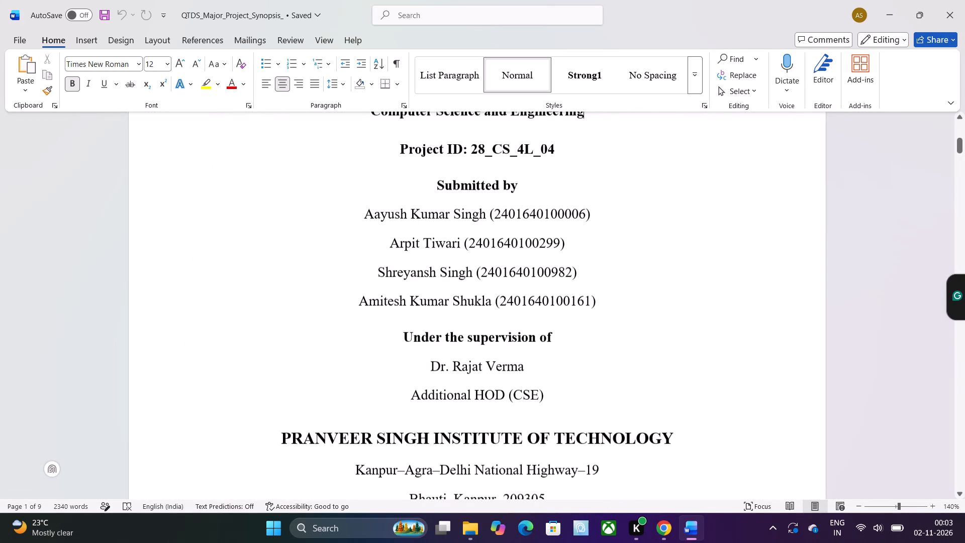
click(564, 392)
key(BackSpace)
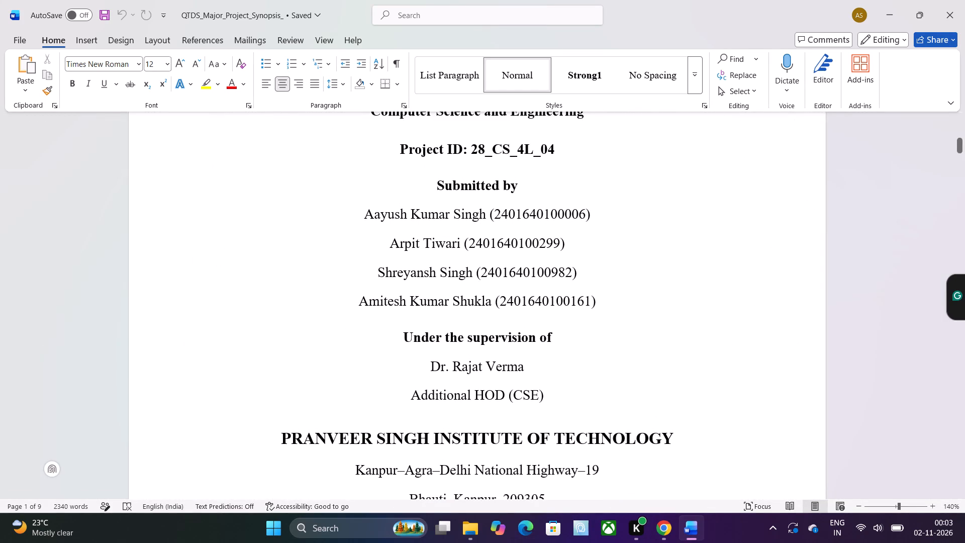
key(BackSpace)
key(BackSpace)
key(BackSpace)
key(BackSpace)
key(BackSpace)
key(BackSpace)
key(BackSpace)
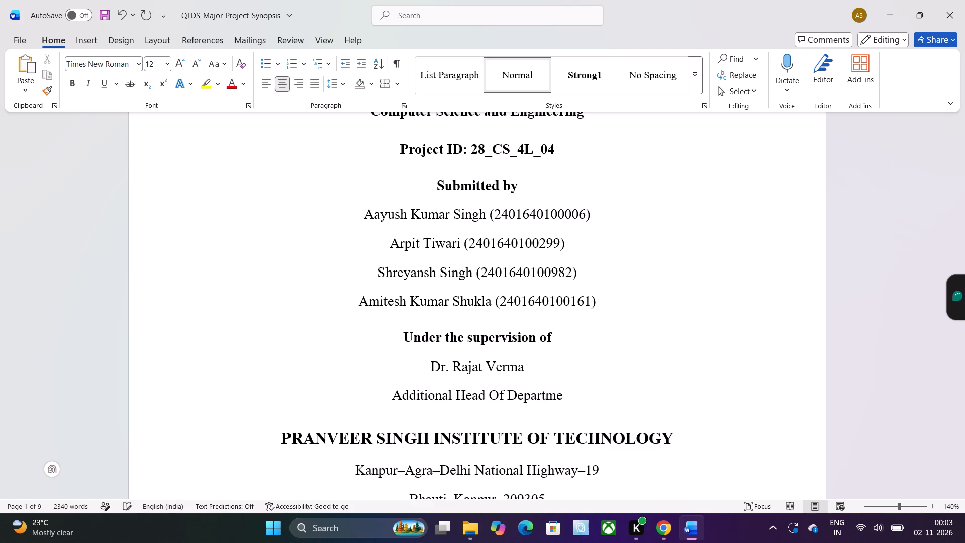
text(CSE))
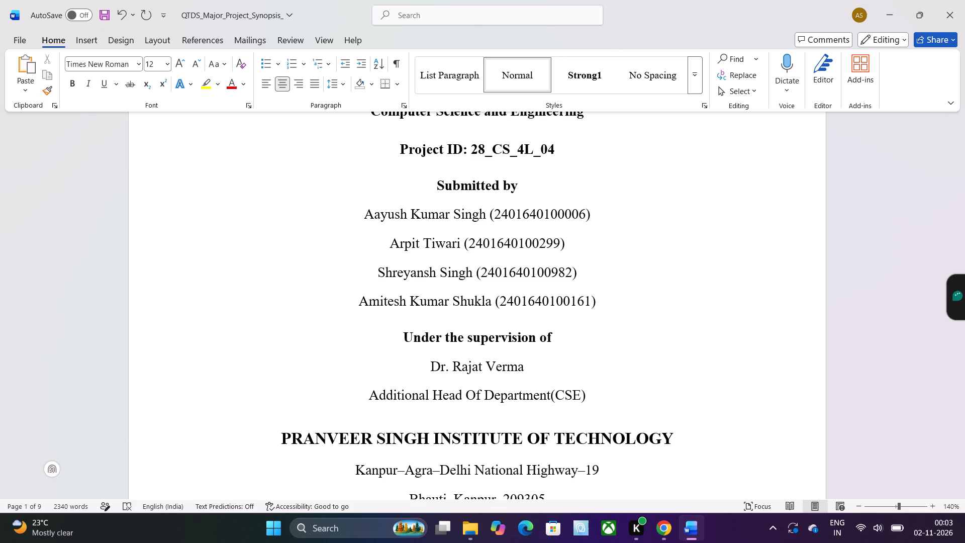
Insert "Associate Professor and" before "Additional Head Of Department(CSE)" in the supervisor's title.
key(Left)
key(Left)
key(Left)
key(Left)
key(Left)
key(Left)
key(Left)
key(Left)
key(Left)
key(Left)
key(Left)
key(Left)
key(Left)
key(Left)
key(Left)
key(Left)
key(Left)
key(Left)
key(Left)
key(Left)
key(Left)
key(Left)
key(Left)
key(Left)
key(Left)
key(Left)
key(Left)
key(Left)
key(Left)
key(Left)
key(a)
key(a)
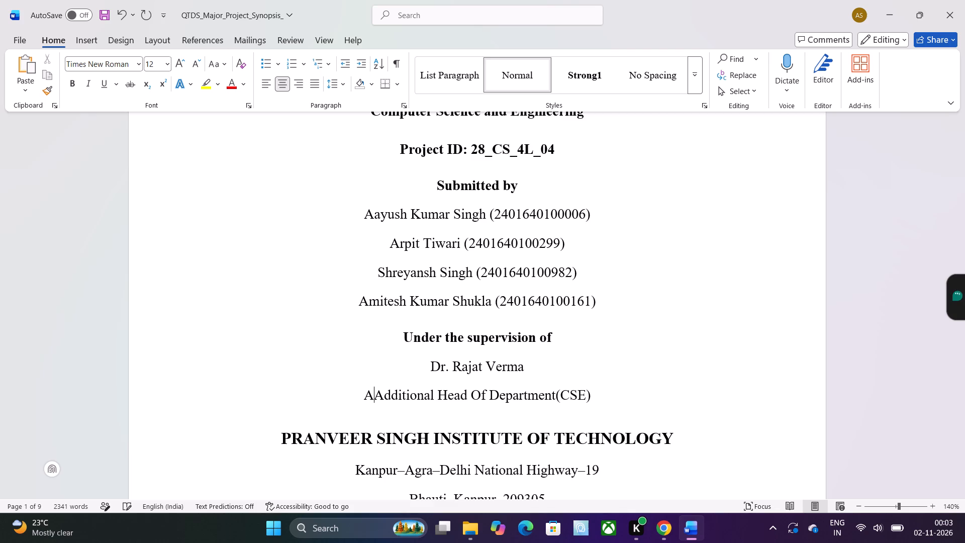
key(BackSpace)
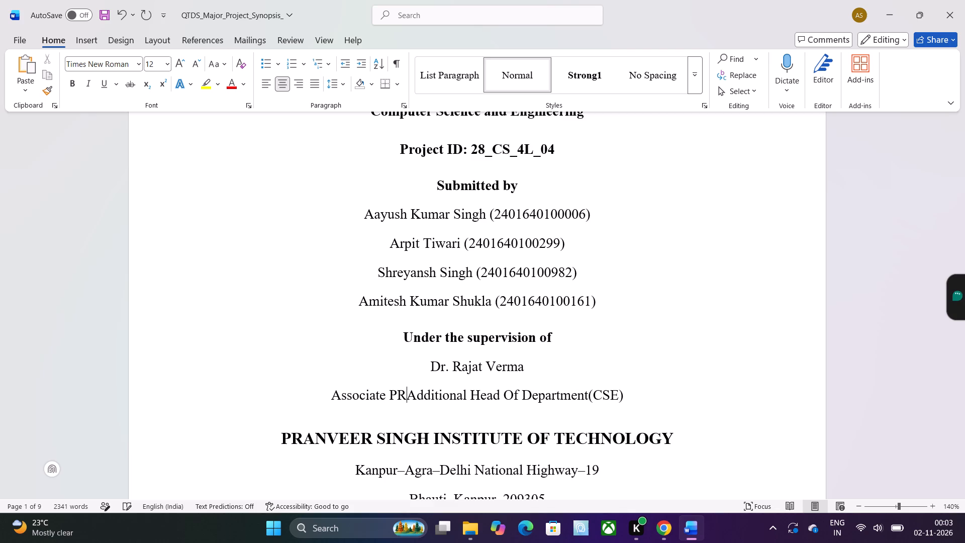
key(BackSpace)
text(rofessor and)
key(space)
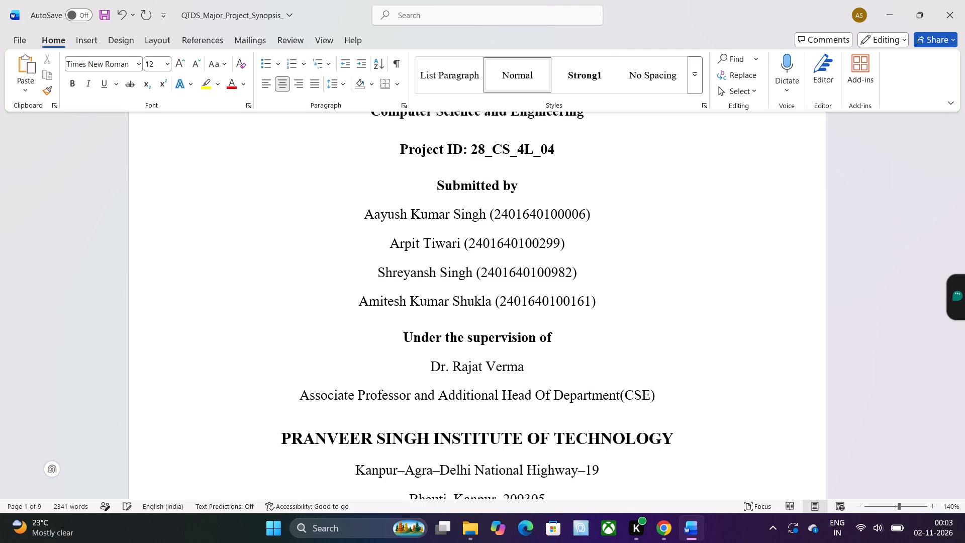
Delete the "Quantum Threat Detection System (QTDS)" subtitle from the cover page, leaving an empty line below the project title.
scroll(635, 368, up, 2)
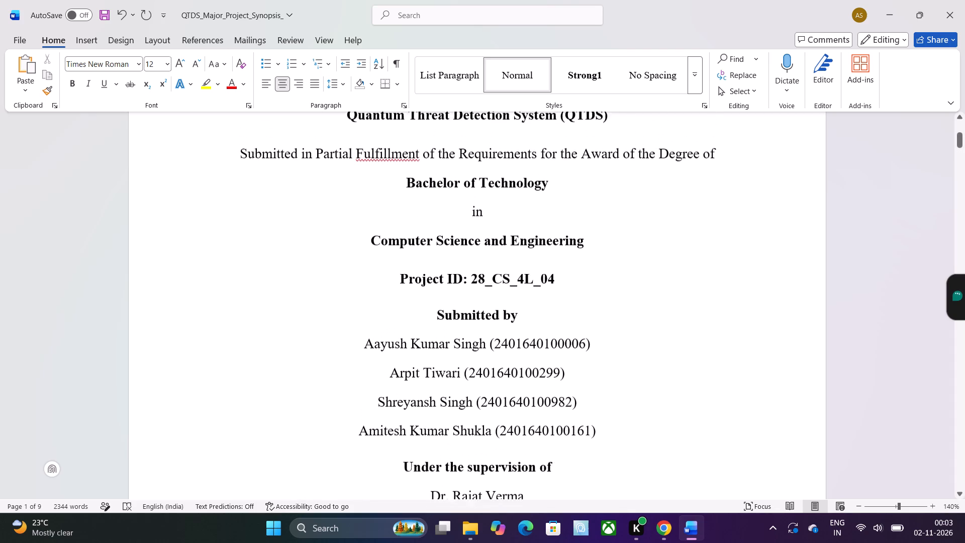
scroll(635, 368, up, 1)
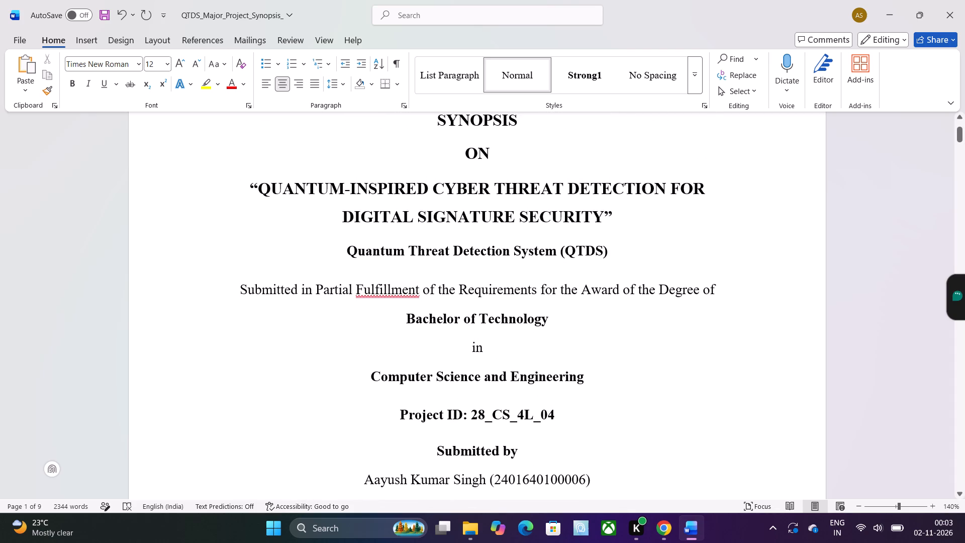
click(633, 256)
drag(633, 256, 630, 217)
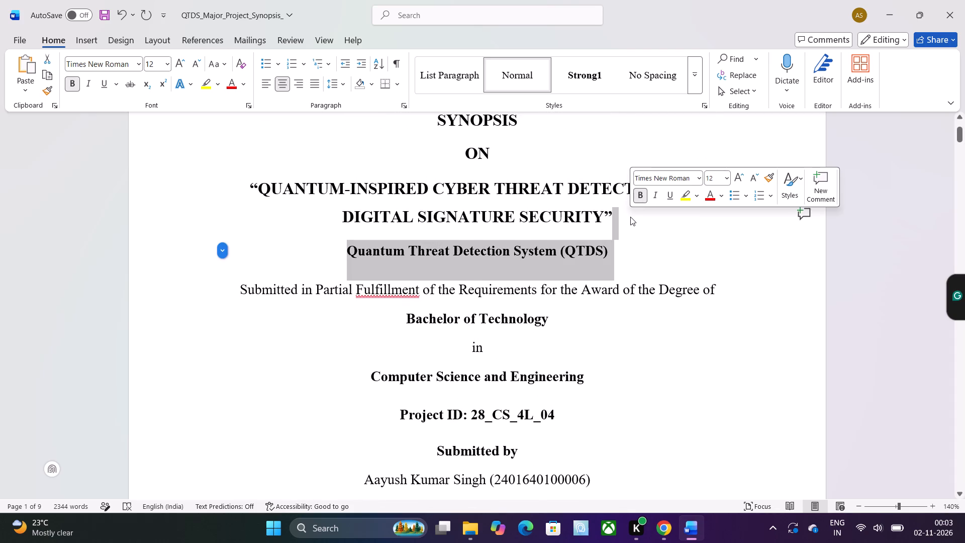
key(BackSpace)
key(Return)
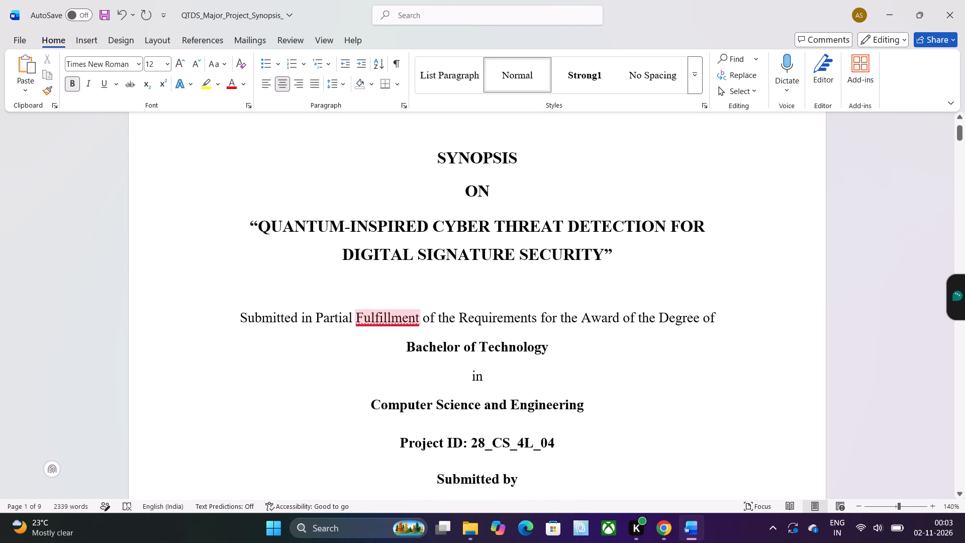
Correct "Fulfillment" to the suggested spelling "Fulfilment" in the cover page's submission line.
click(400, 321)
click(399, 357)
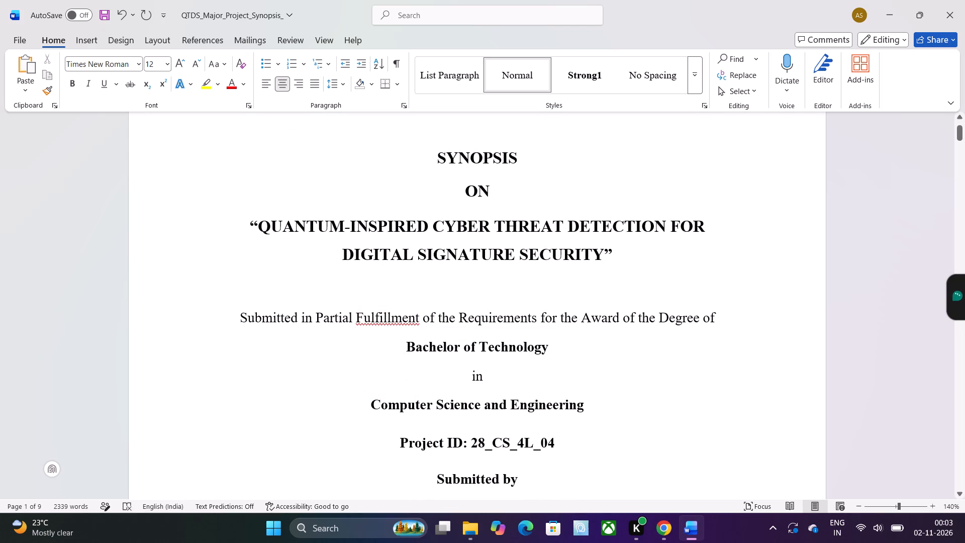
Change "Fulfilment" back to "Fulfillment" in the cover page's submission line.
click(390, 313)
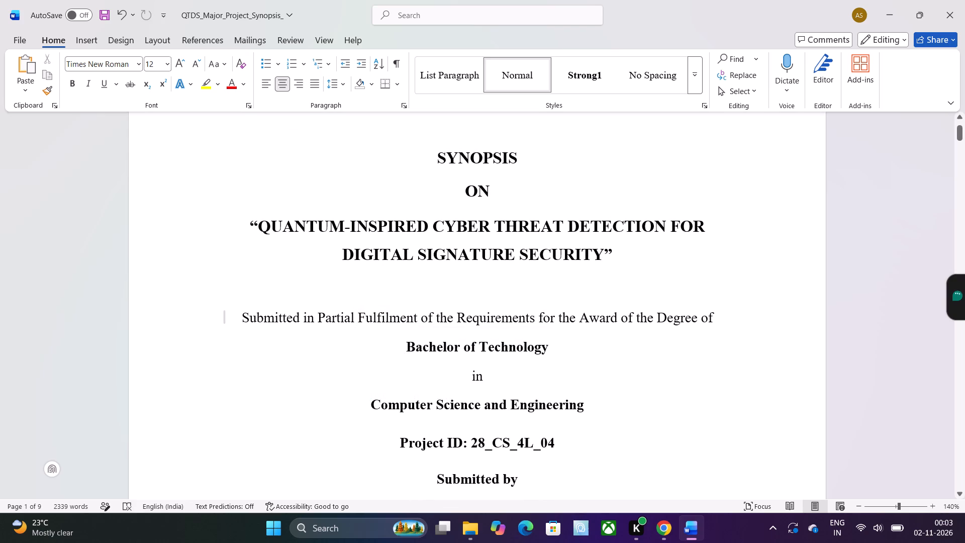
key(l)
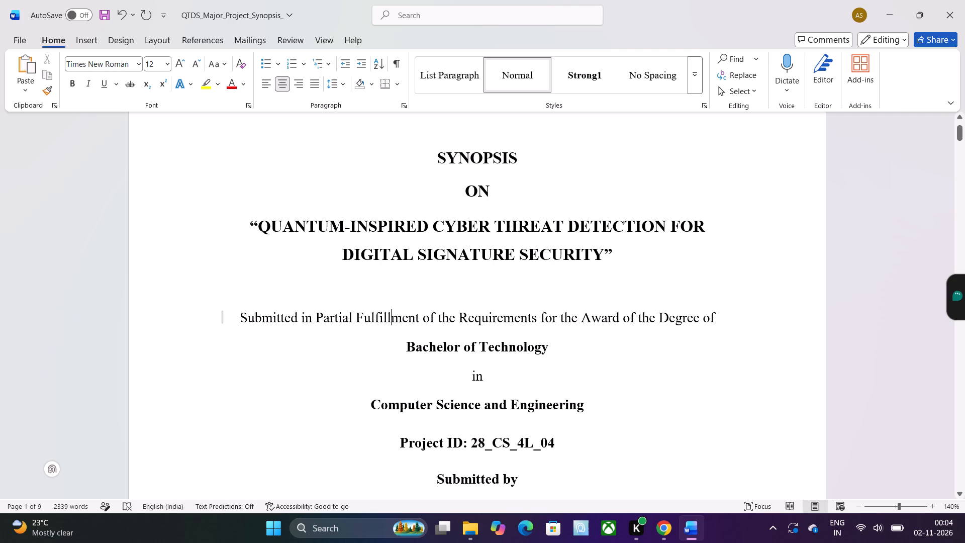
click(228, 315)
click(238, 364)
Remove the opening and closing quotation marks around the project title on the cover page.
scroll(347, 279, down, 1)
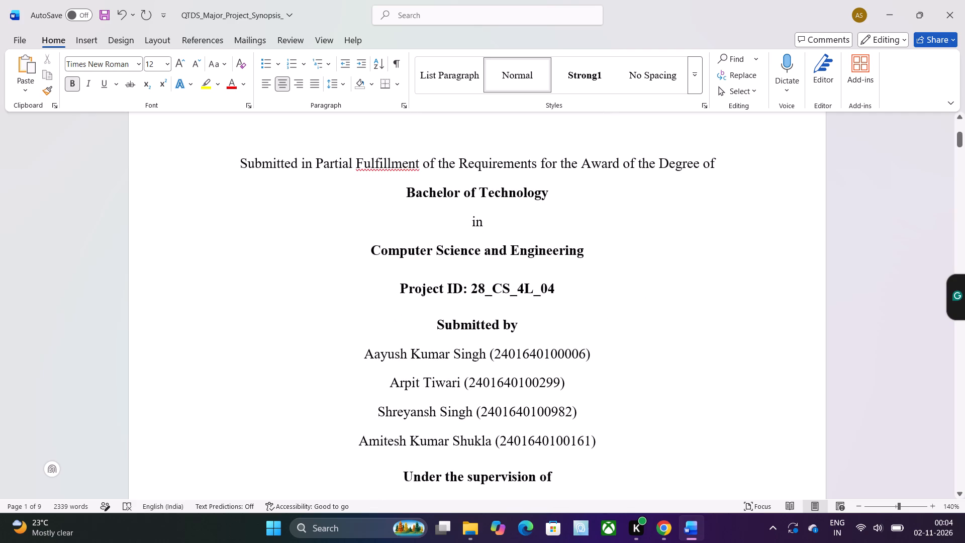
scroll(336, 324, up, 1)
scroll(349, 277, up, 1)
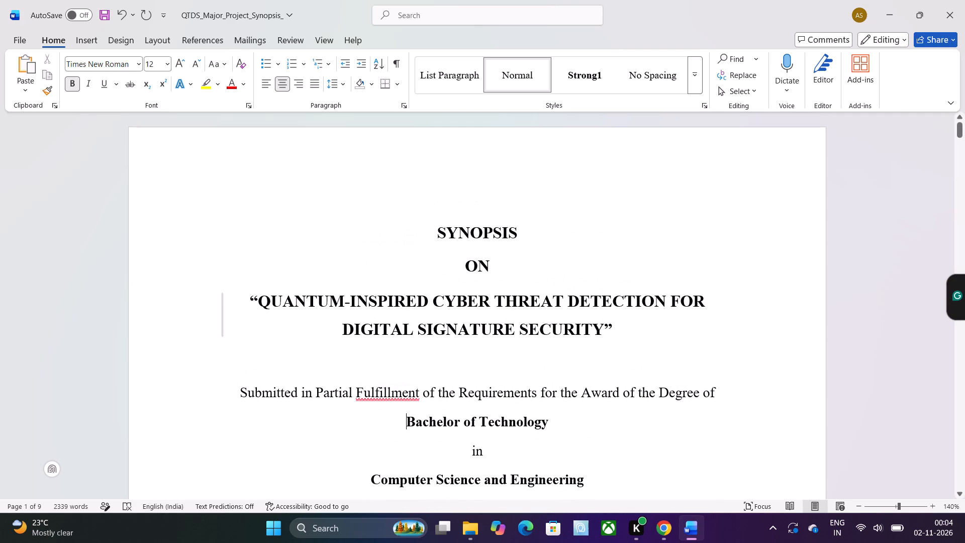
click(257, 293)
key(BackSpace)
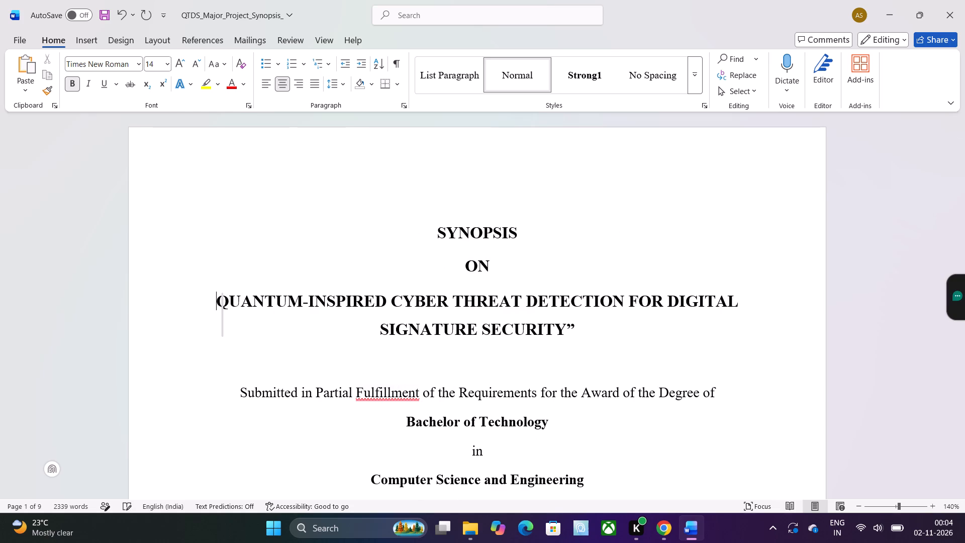
click(583, 332)
key(BackSpace)
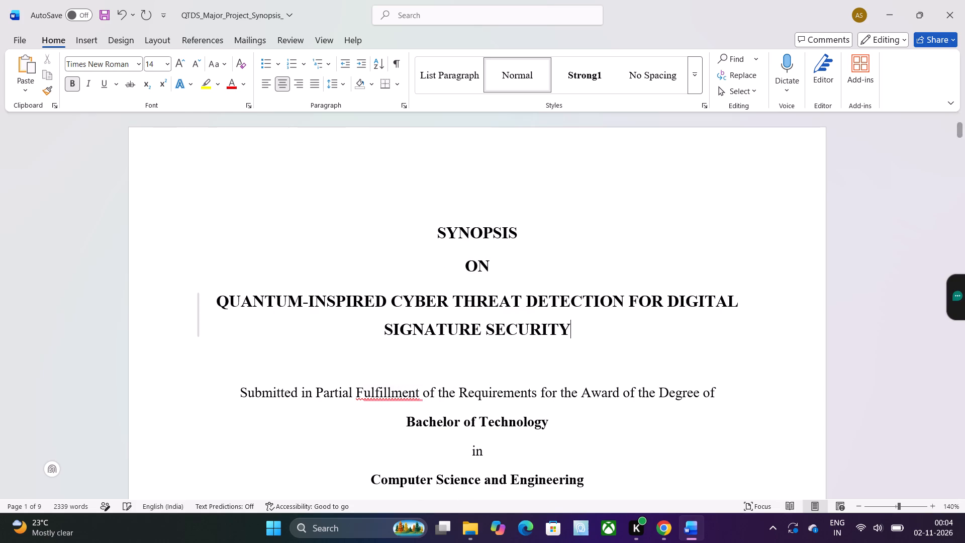
Ignore the spelling flag on "Fulfillment" in the cover page's submission line.
scroll(571, 349, down, 1)
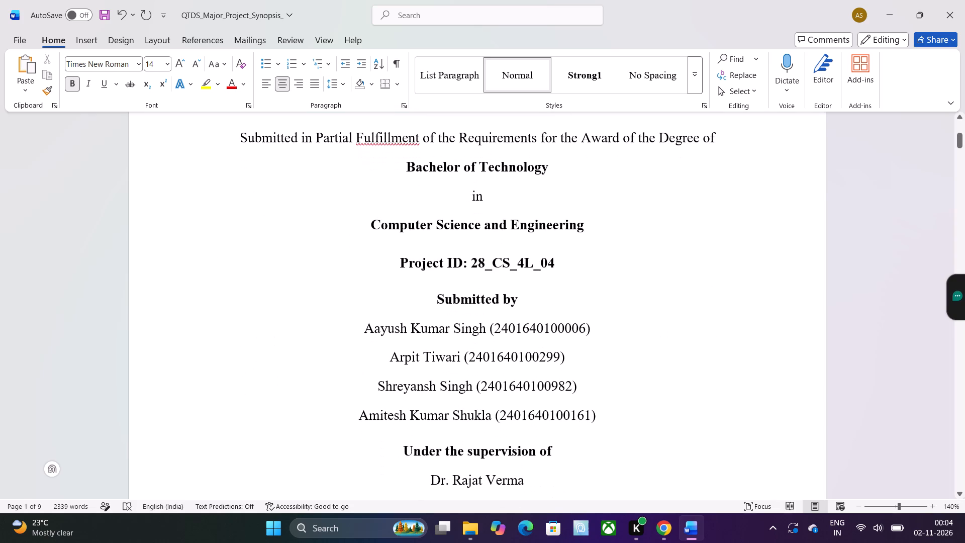
click(391, 141)
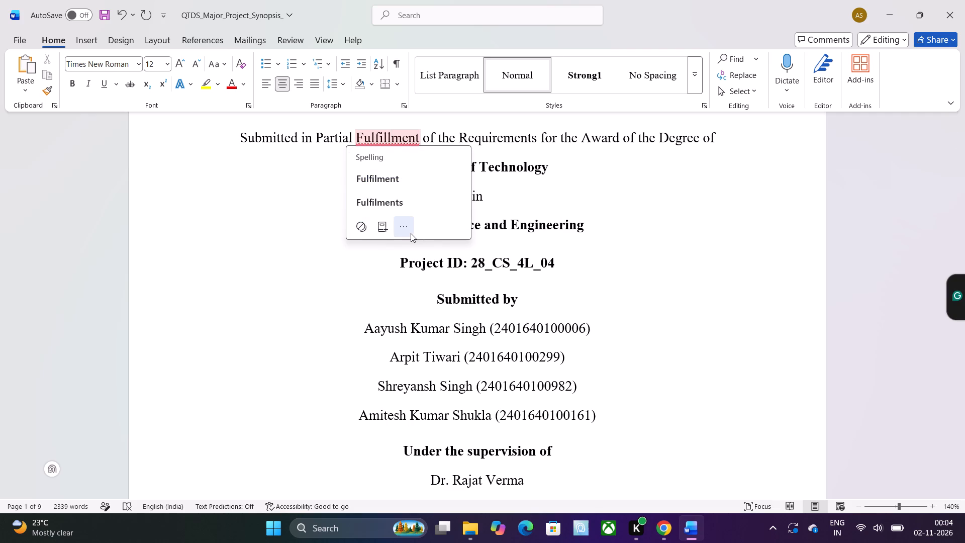
click(359, 219)
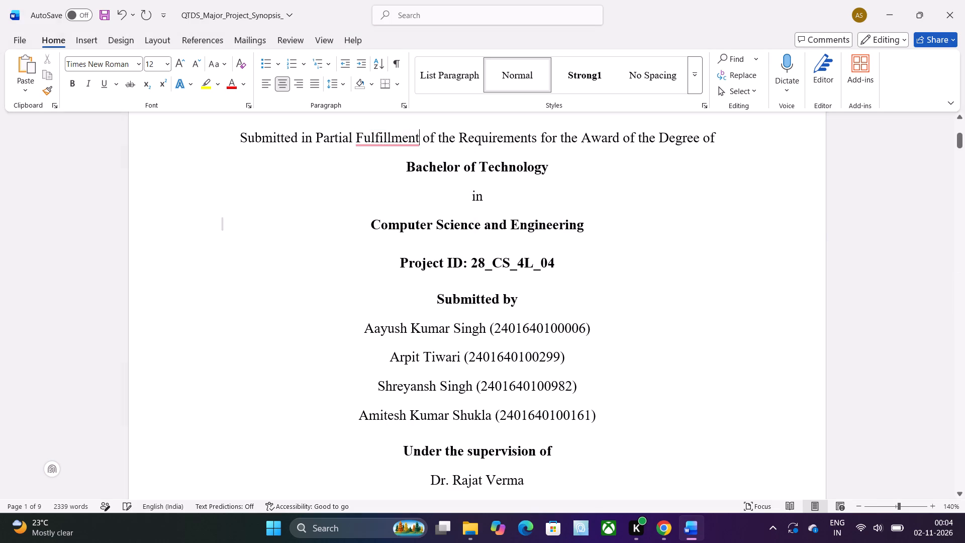
Ignore all spelling flags for "Bhauti" in the institute's address on the cover page.
scroll(403, 304, down, 1)
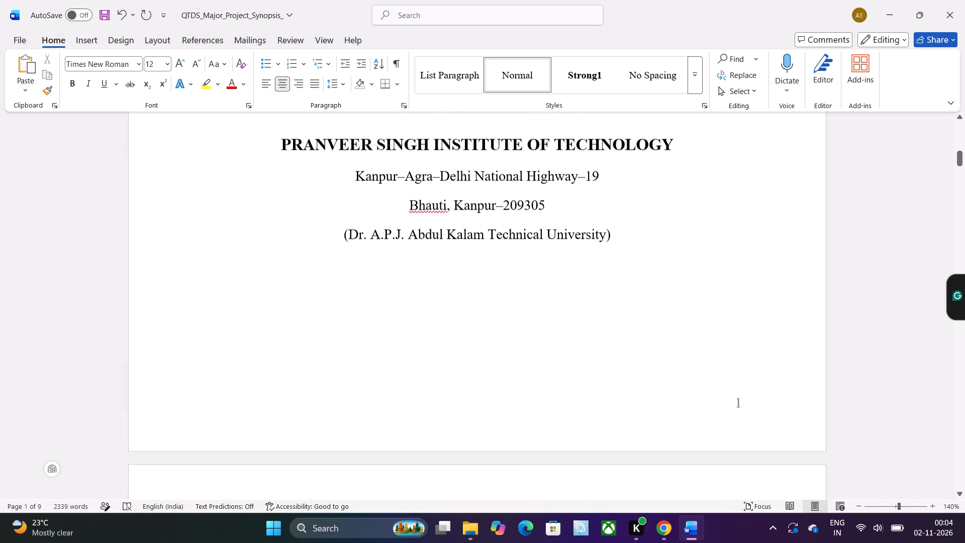
click(415, 162)
right_click(415, 162)
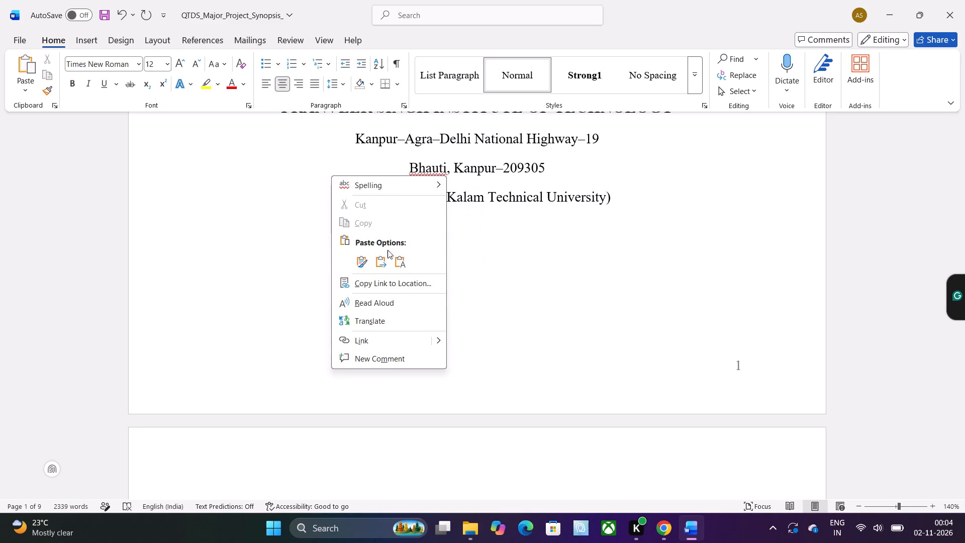
click(428, 161)
click(428, 161)
right_click(428, 161)
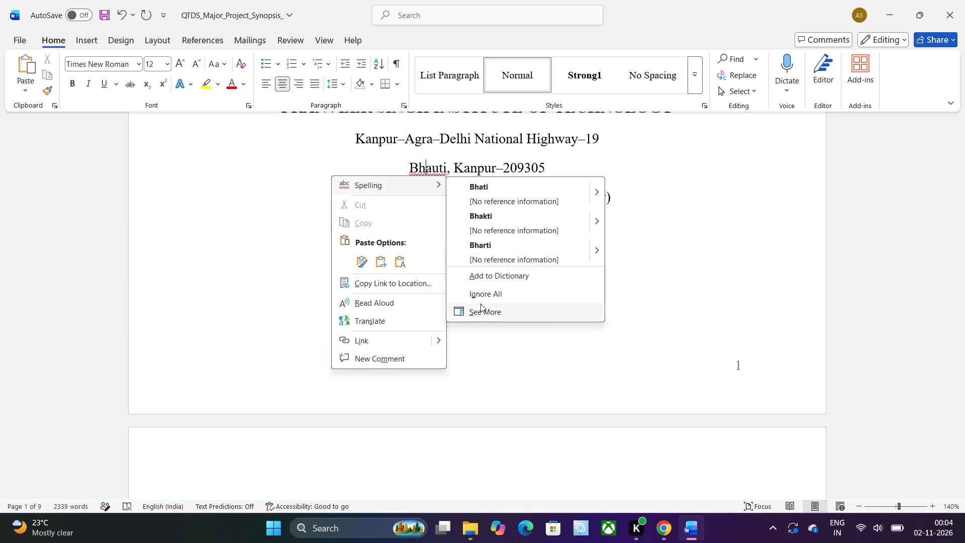
click(481, 286)
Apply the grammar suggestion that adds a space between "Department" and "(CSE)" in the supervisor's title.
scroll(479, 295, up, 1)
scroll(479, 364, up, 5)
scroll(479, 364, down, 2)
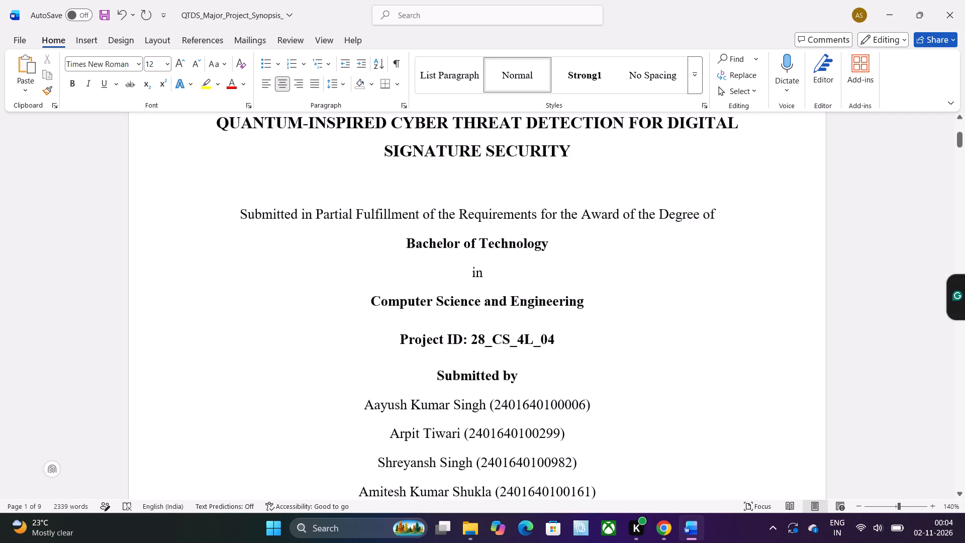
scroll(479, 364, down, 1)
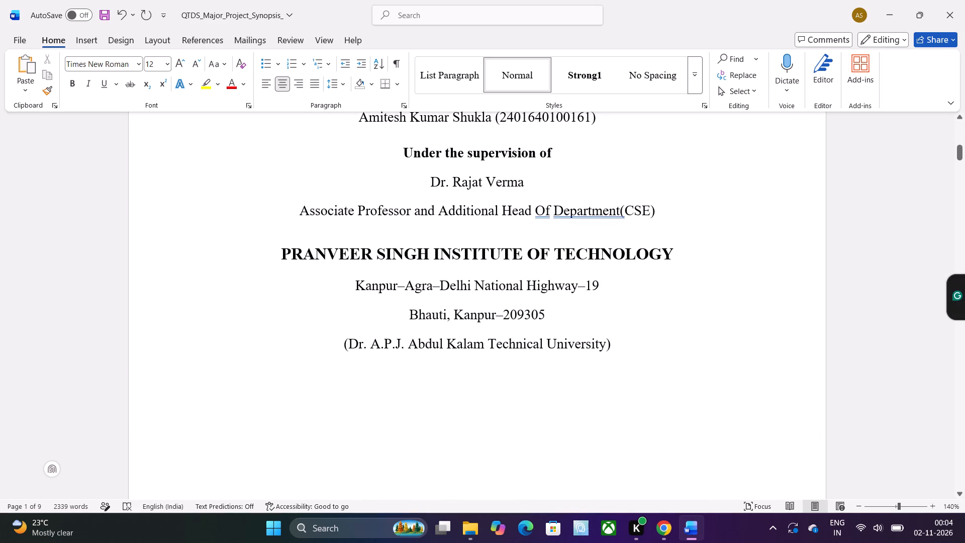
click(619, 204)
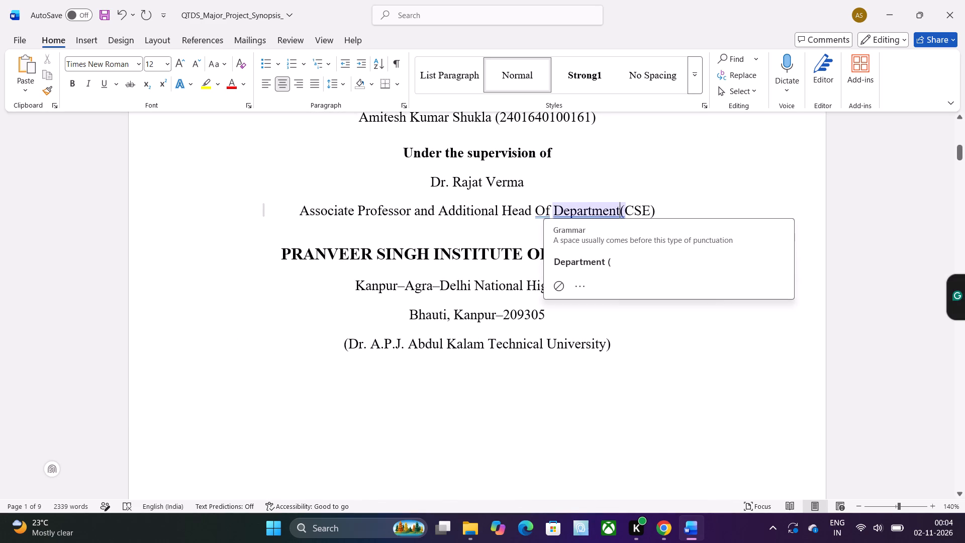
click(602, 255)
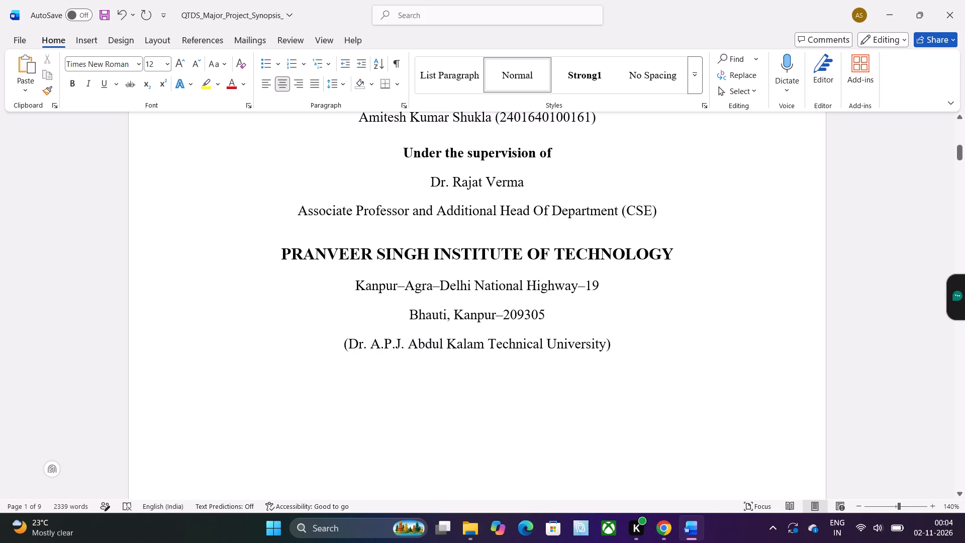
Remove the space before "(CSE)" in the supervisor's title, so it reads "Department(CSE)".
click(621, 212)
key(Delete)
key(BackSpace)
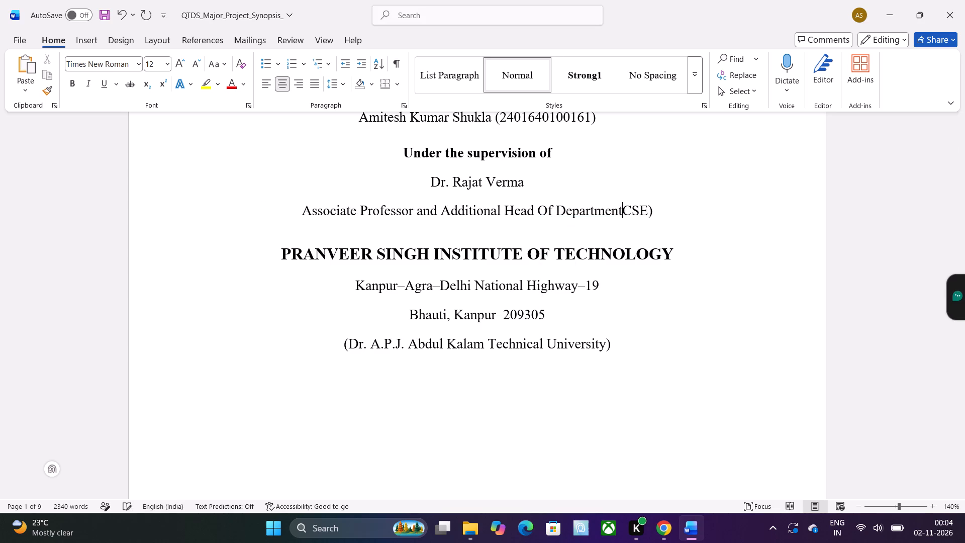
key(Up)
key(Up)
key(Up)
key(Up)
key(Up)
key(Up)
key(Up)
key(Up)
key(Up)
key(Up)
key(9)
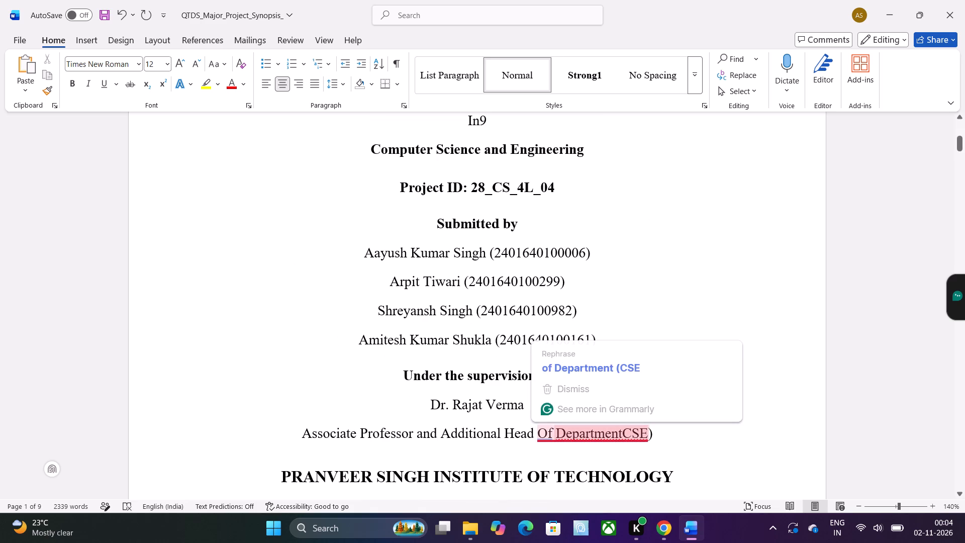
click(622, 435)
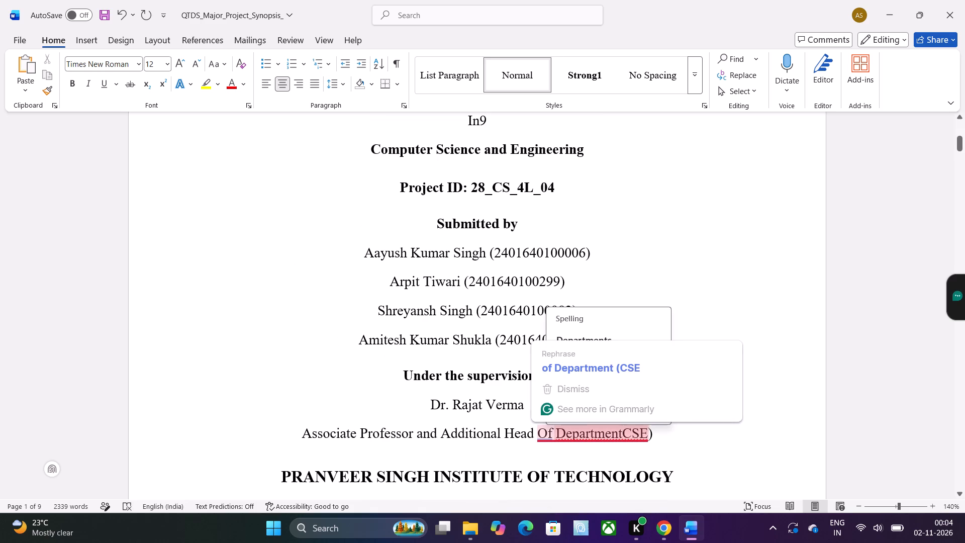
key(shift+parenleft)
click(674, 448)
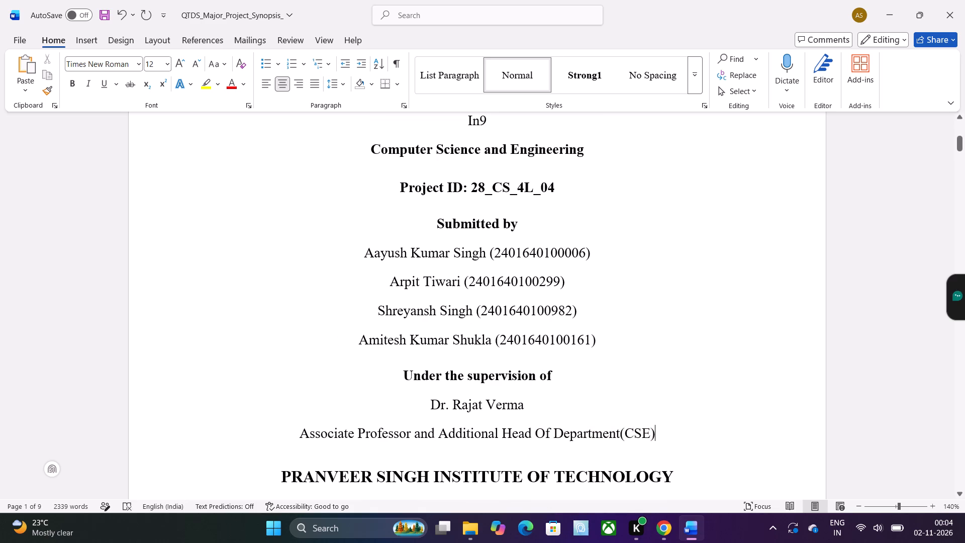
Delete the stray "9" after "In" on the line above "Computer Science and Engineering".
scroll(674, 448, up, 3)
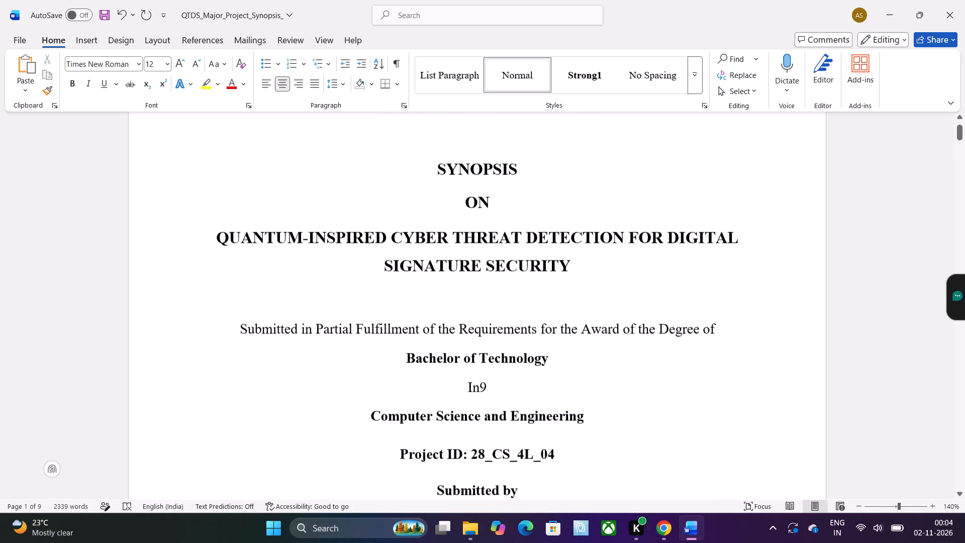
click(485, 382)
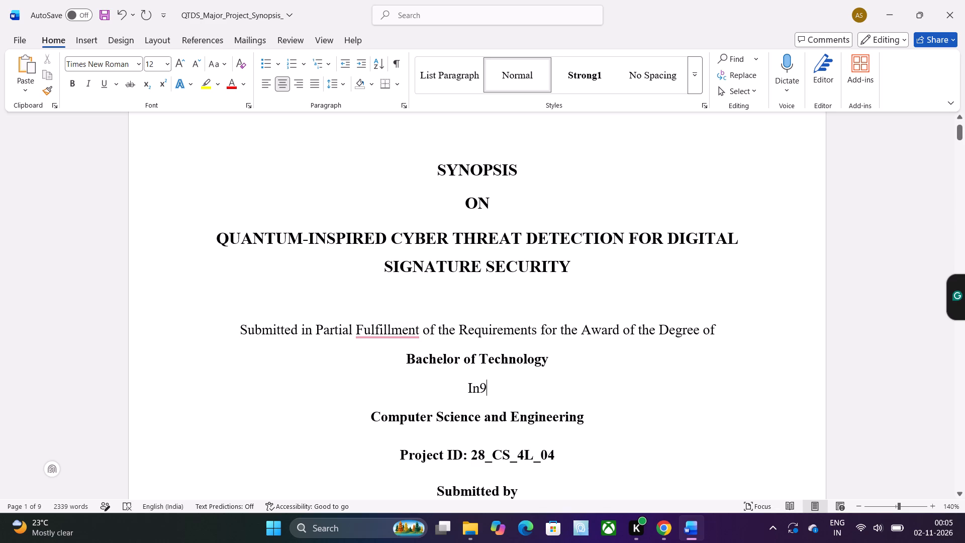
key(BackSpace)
Review the cover page from the title to the institute details and on to the start of the Introduction.
scroll(520, 387, down, 2)
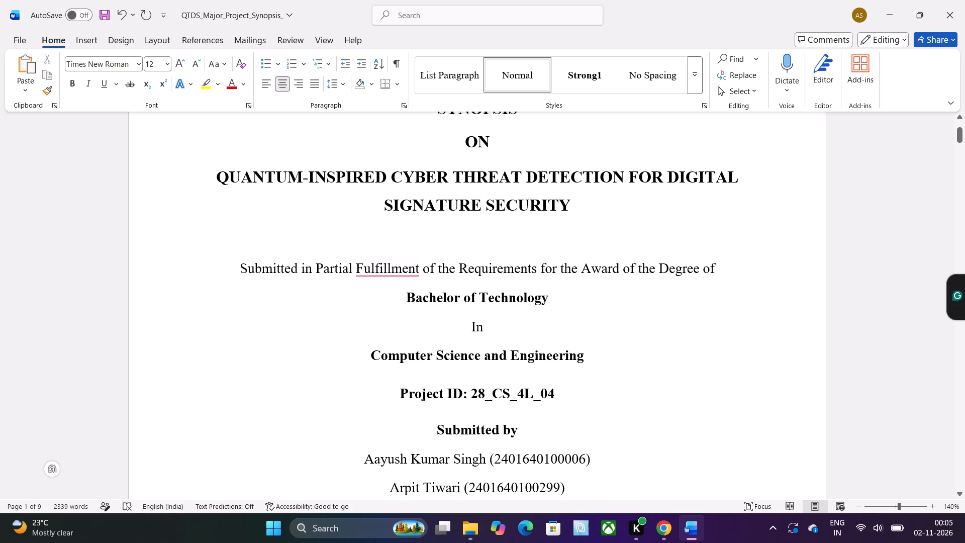
scroll(498, 406, up, 1)
scroll(411, 369, down, 1)
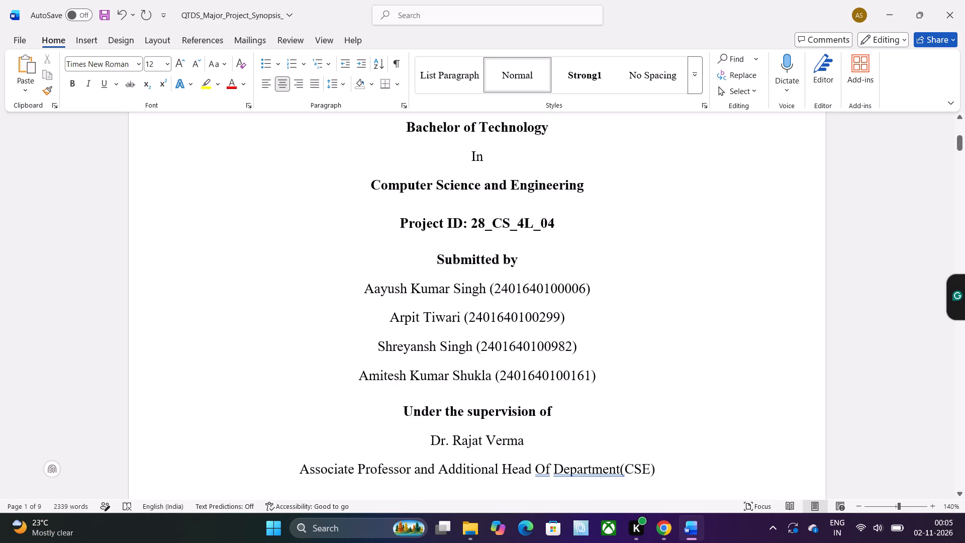
scroll(411, 369, down, 1)
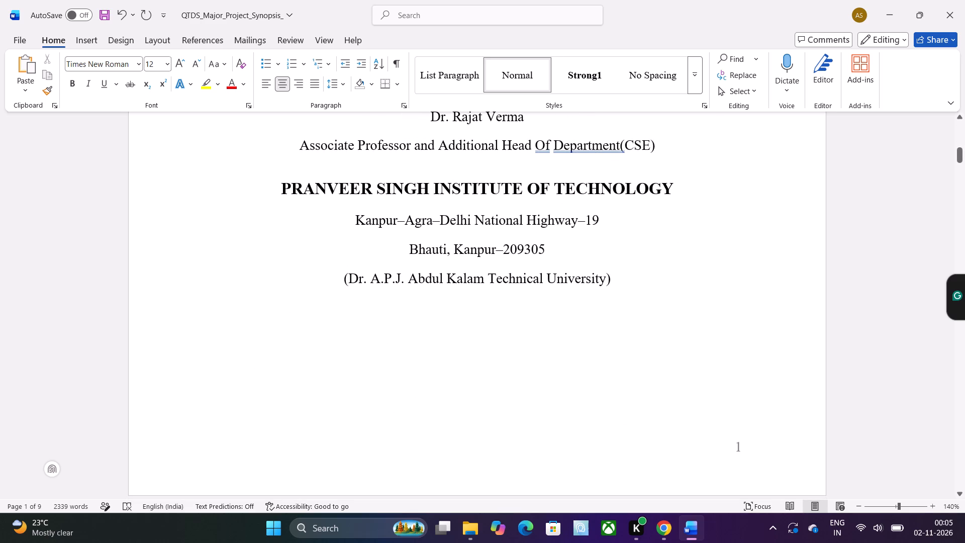
scroll(465, 313, up, 1)
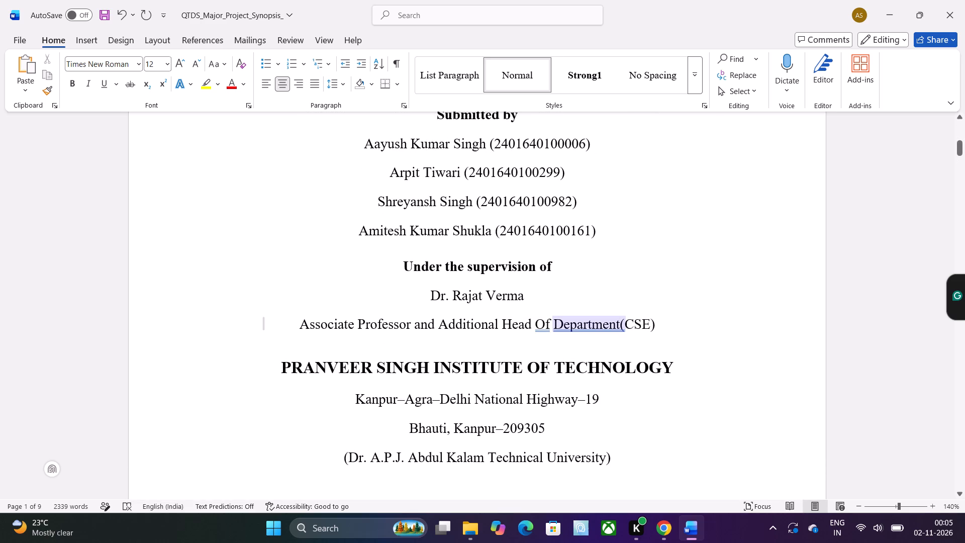
scroll(585, 320, down, 3)
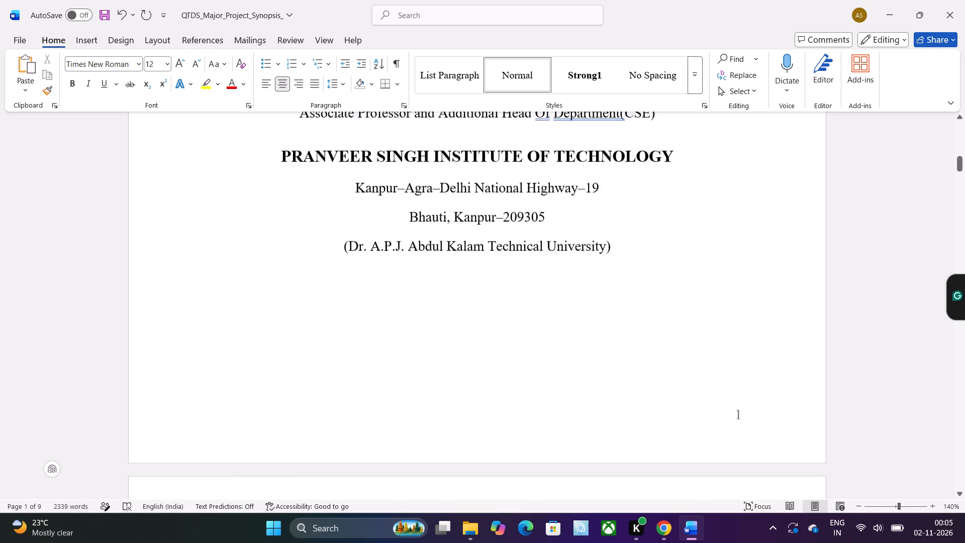
scroll(588, 293, down, 1)
scroll(588, 293, up, 2)
right_click(588, 293)
scroll(588, 293, up, 1)
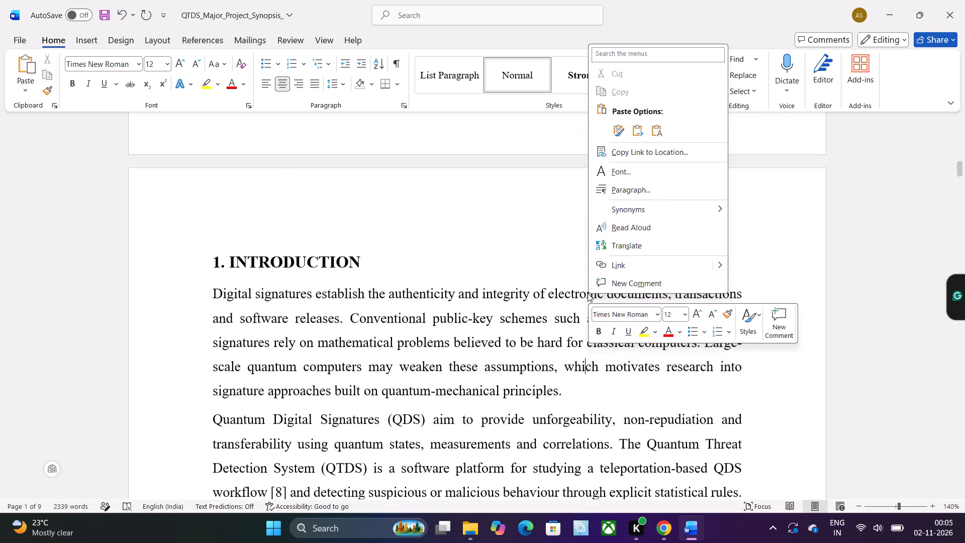
scroll(588, 293, up, 1)
Inspect the page number in the cover page's footer and its text formatting, then leave footer editing.
click(733, 253)
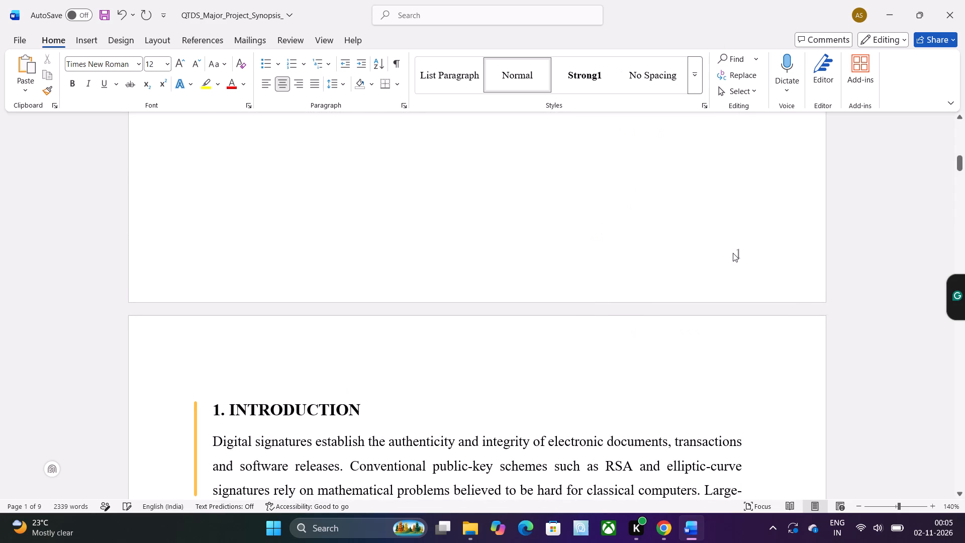
click(738, 212)
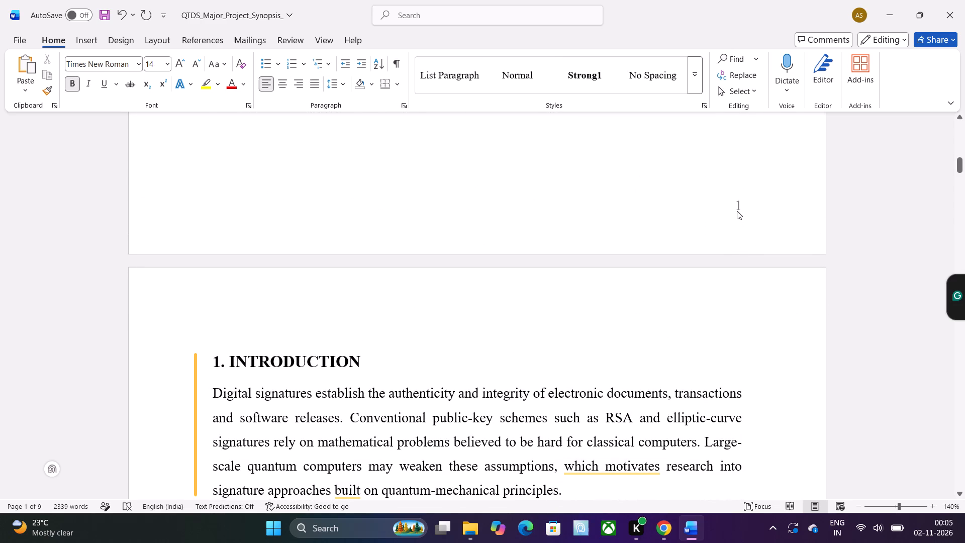
double_click(737, 211)
scroll(737, 211, down, 1)
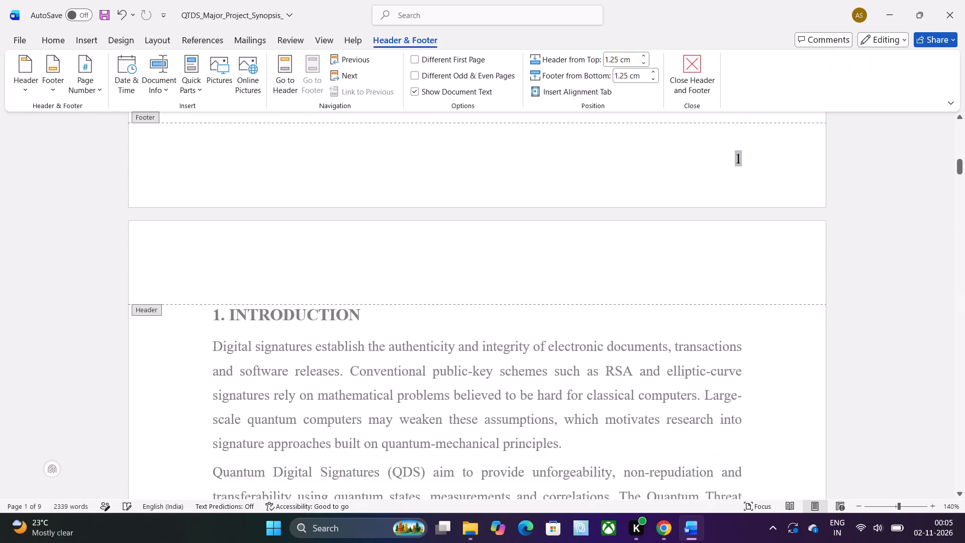
click(860, 180)
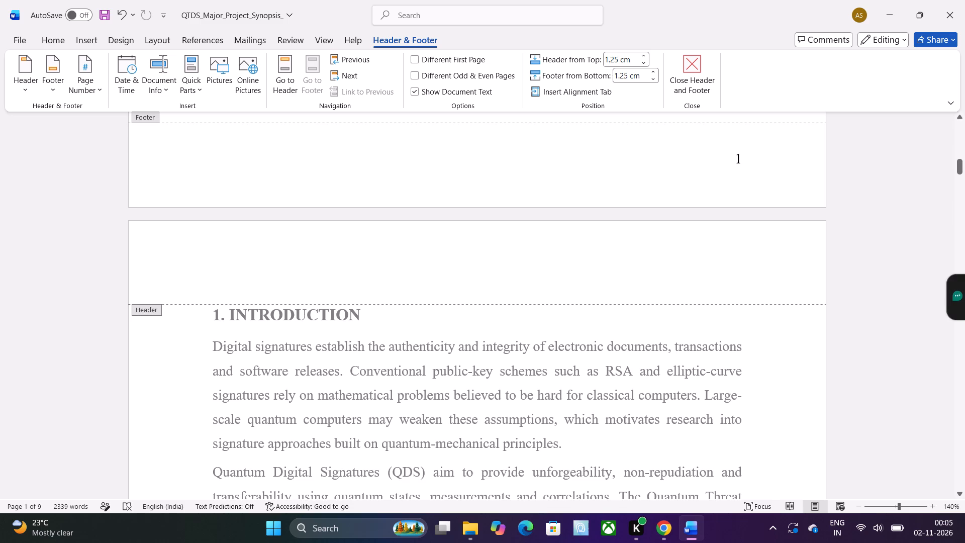
click(59, 47)
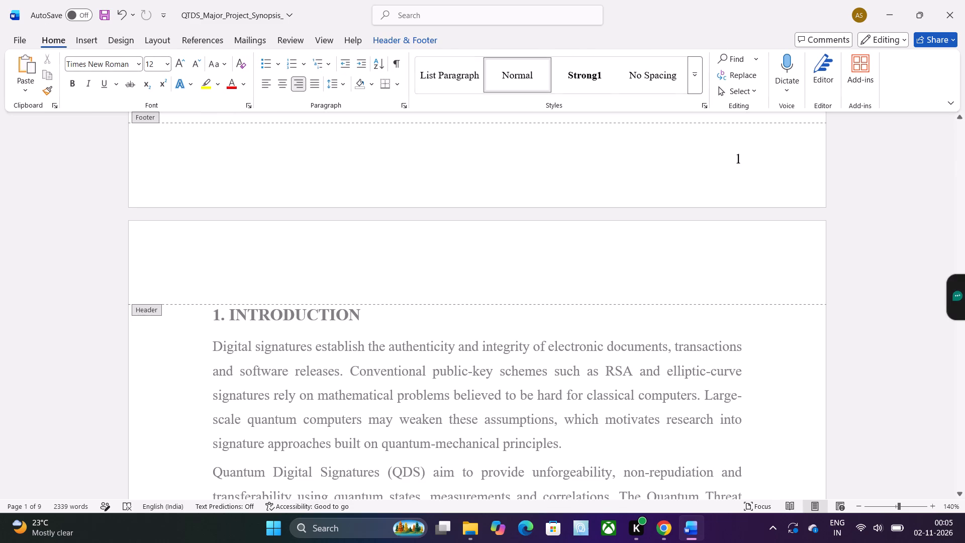
scroll(87, 213, down, 1)
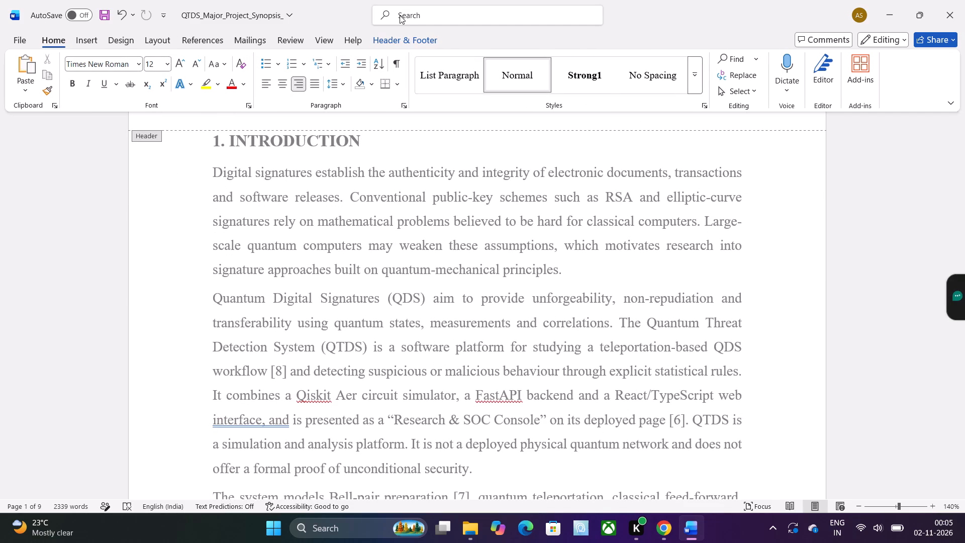
click(396, 35)
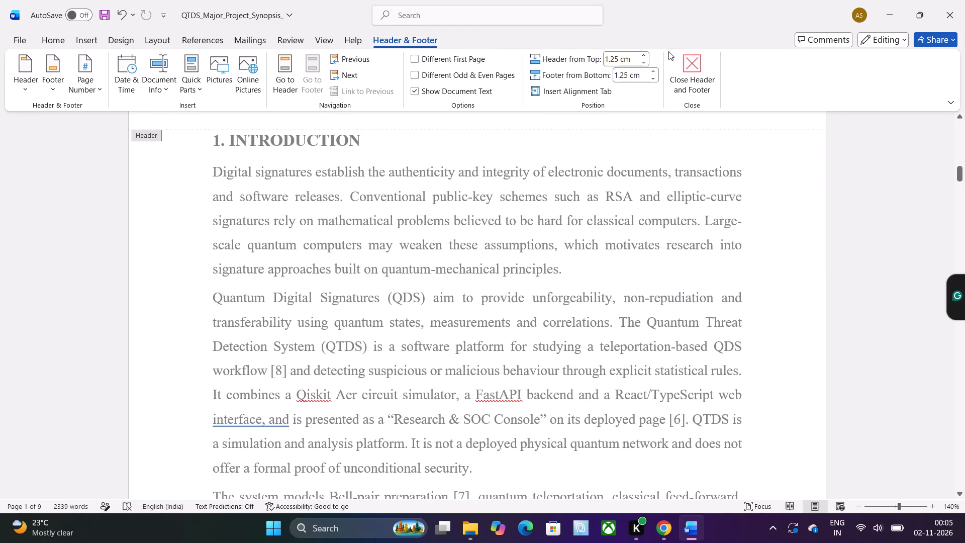
click(696, 60)
Read through the Introduction and Project Objectives sections, on to the numbered list of specific objectives, checking for flagged words.
scroll(462, 199, down, 1)
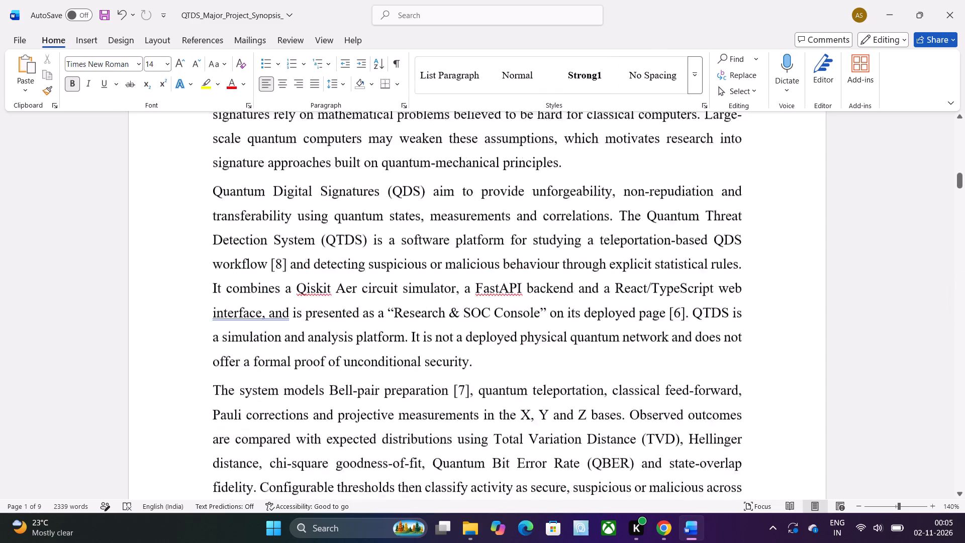
scroll(462, 199, up, 1)
scroll(402, 304, down, 2)
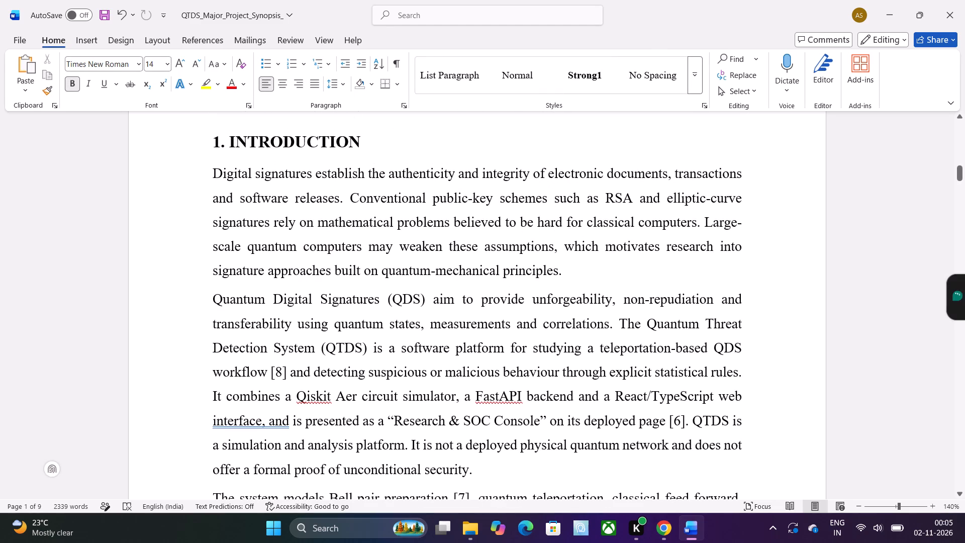
scroll(402, 304, down, 6)
scroll(402, 304, up, 1)
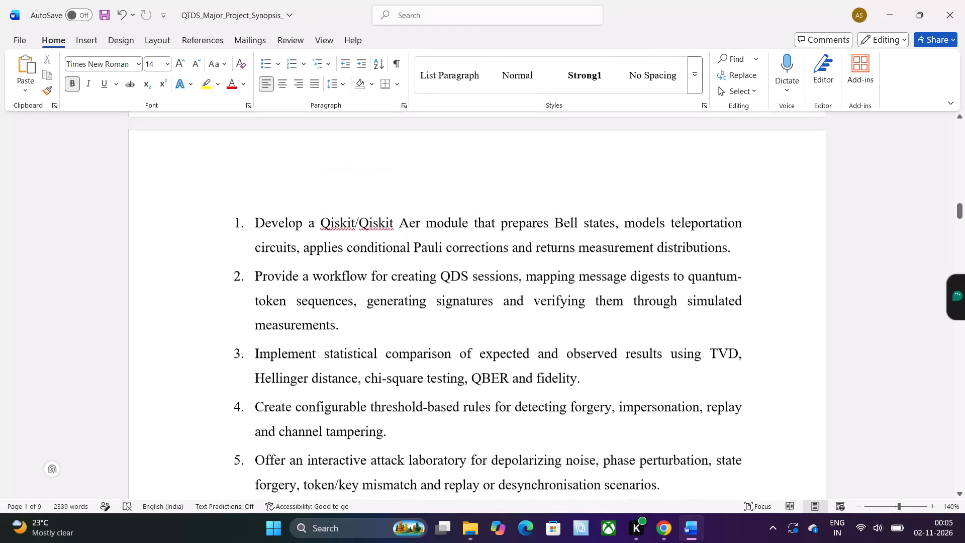
scroll(402, 304, up, 1)
scroll(402, 304, down, 3)
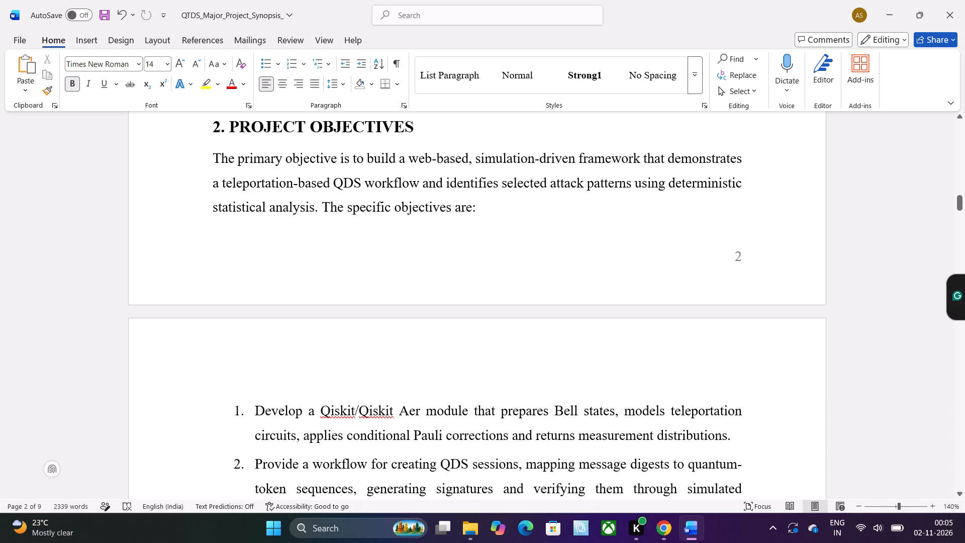
scroll(346, 257, up, 3)
scroll(346, 257, down, 1)
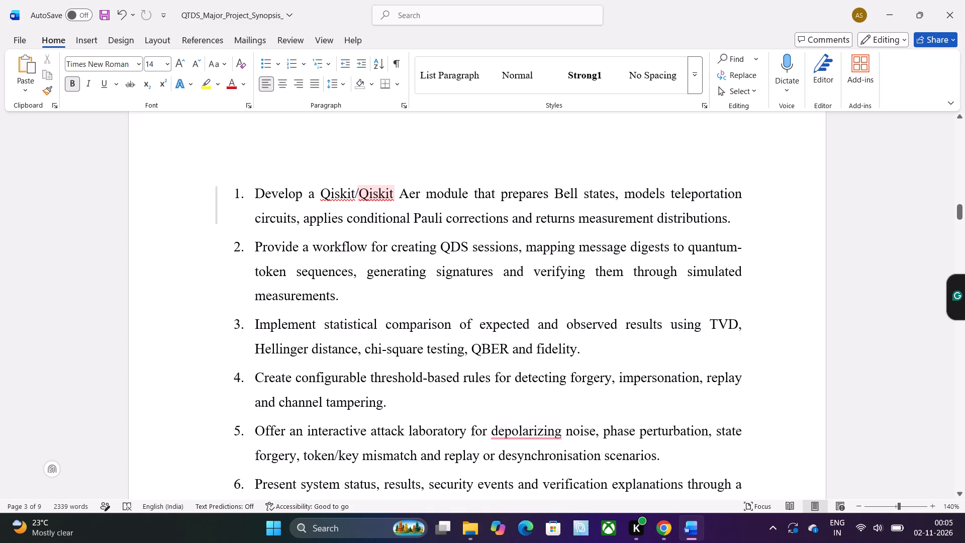
Ignore the spelling flag on "Qiskit" in the first specific objective.
click(341, 193)
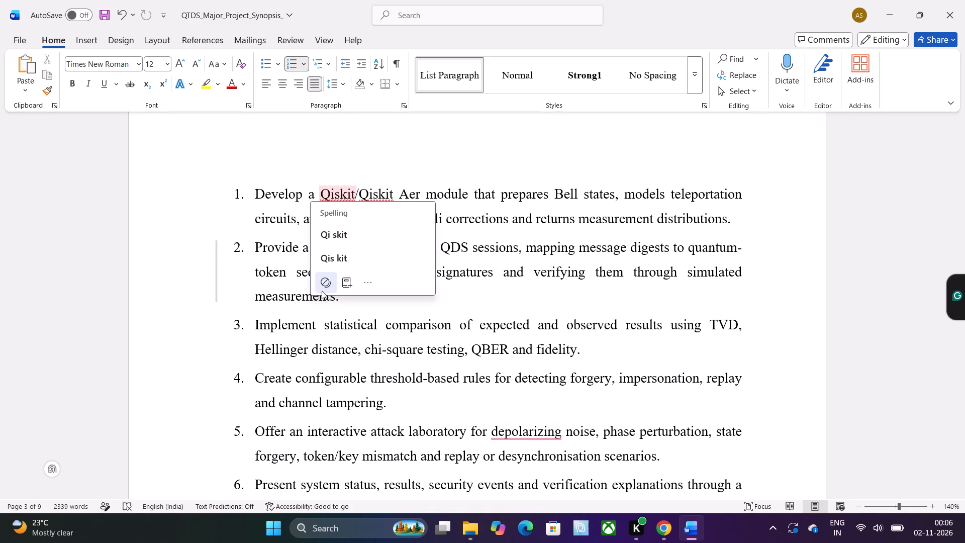
click(318, 284)
Open the correction options for the flagged word "depolarizing" in the fifth specific objective.
scroll(402, 296, down, 1)
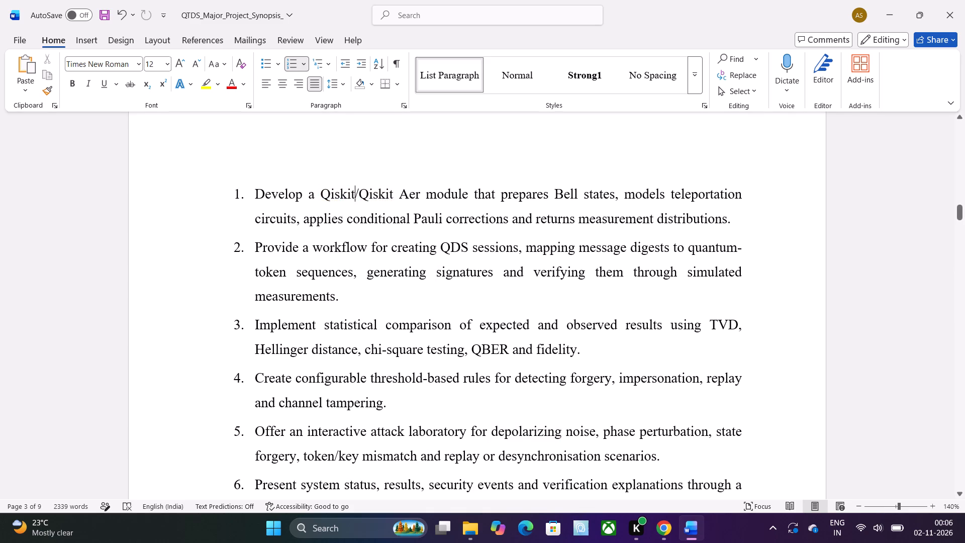
scroll(402, 296, down, 2)
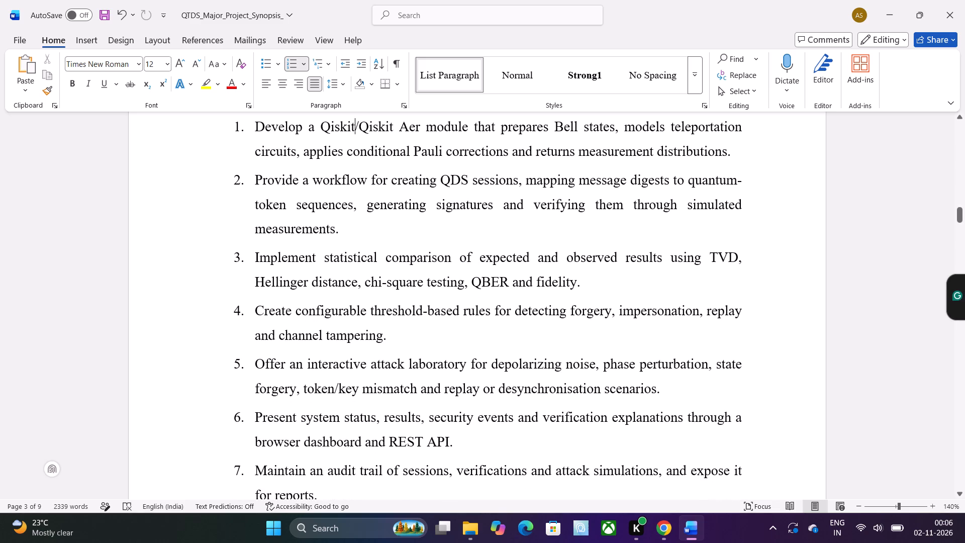
scroll(666, 260, down, 1)
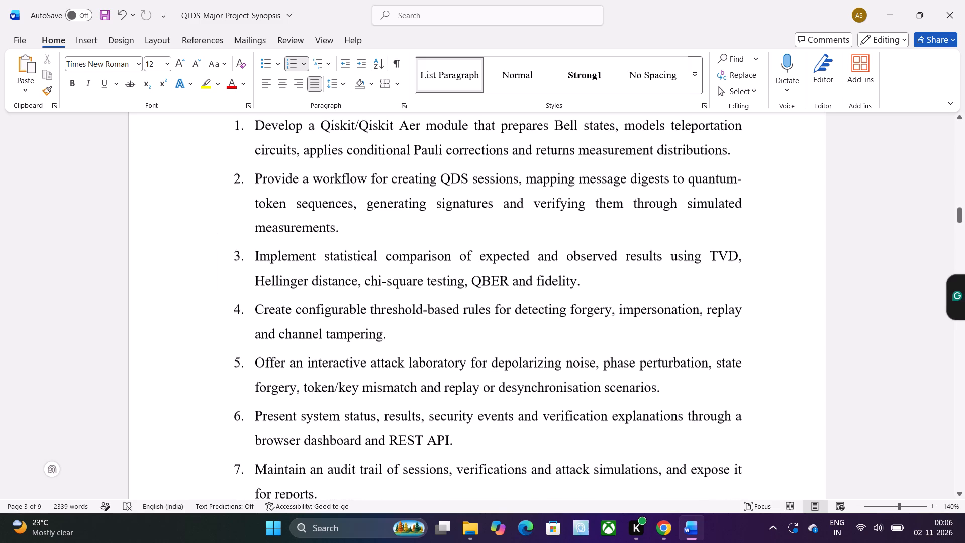
click(516, 367)
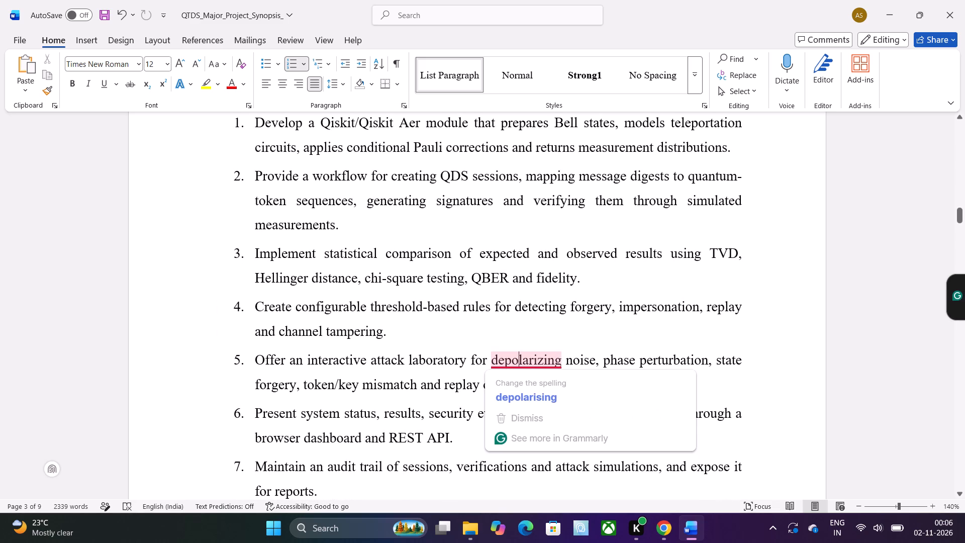
right_click(518, 361)
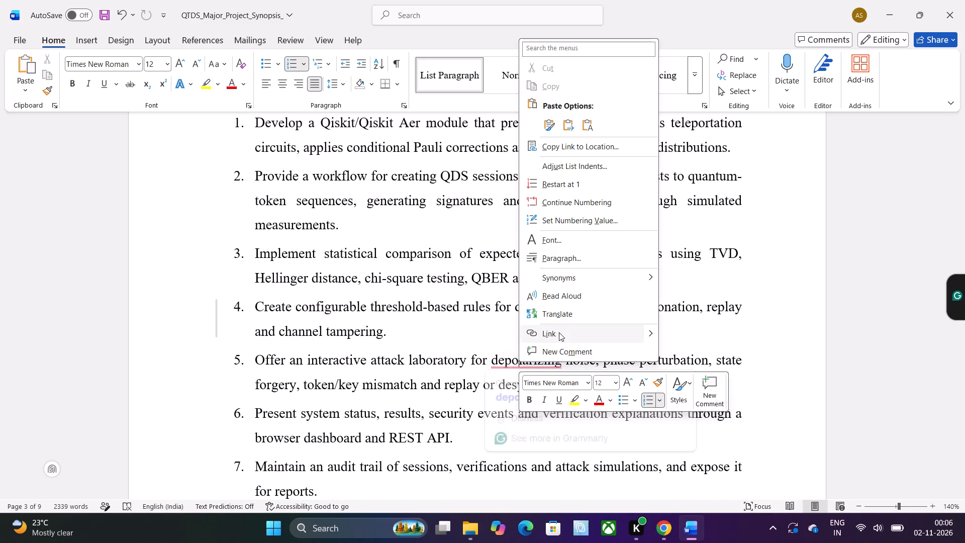
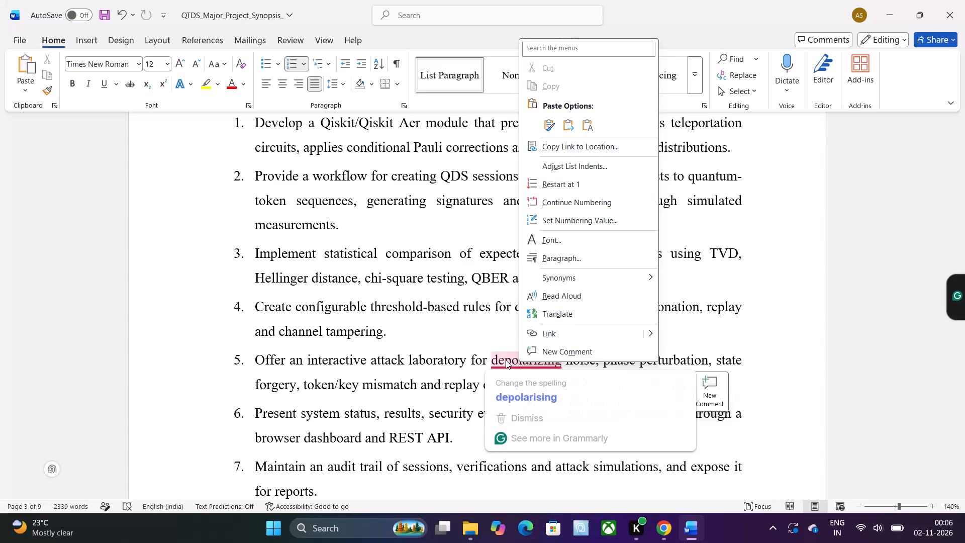
Check the correction options for the flagged word "depolarizing" in the fifth specific objective.
click(506, 360)
right_click(506, 360)
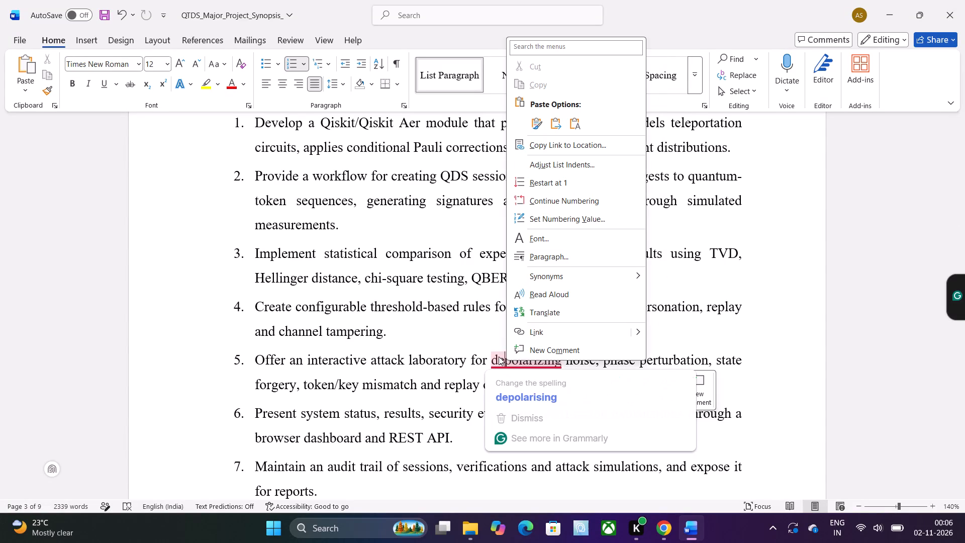
click(499, 356)
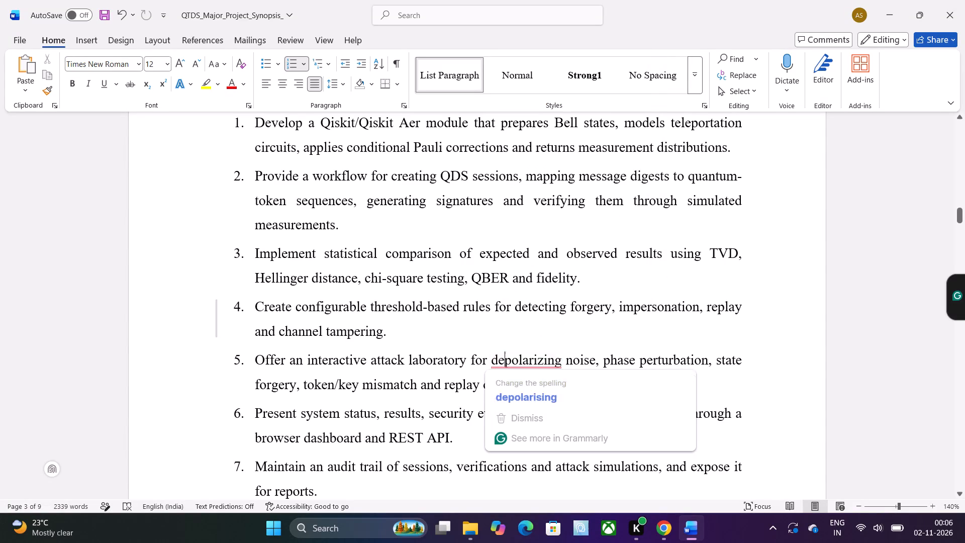
click(527, 358)
right_click(527, 358)
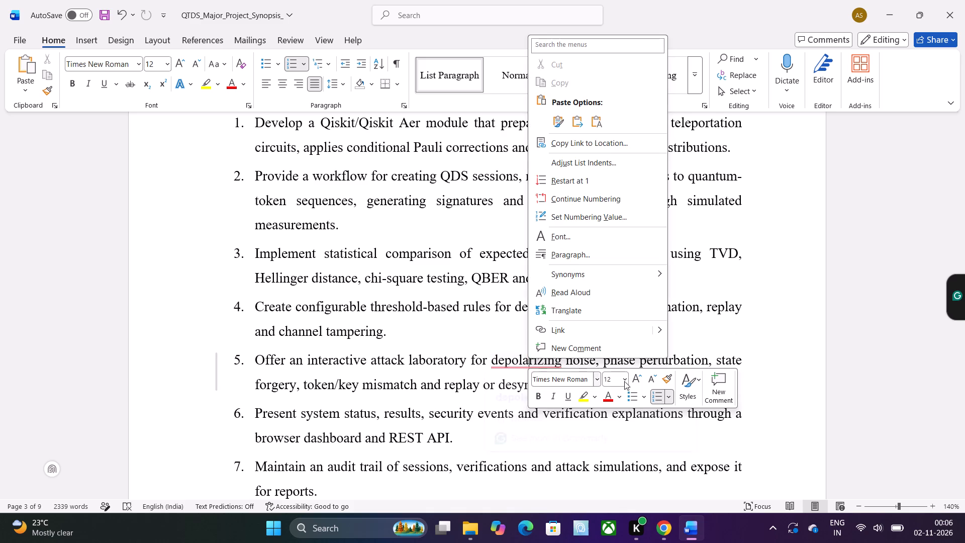
double_click(498, 355)
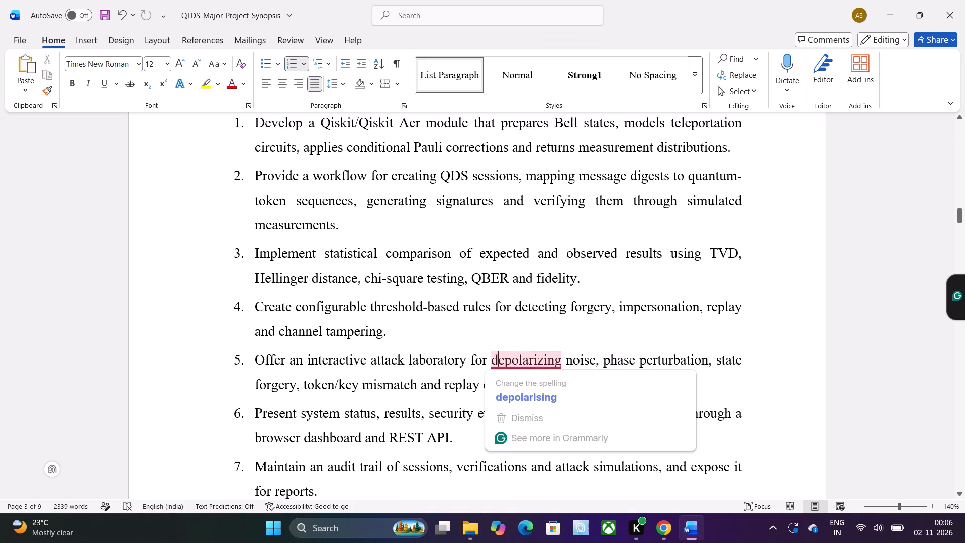
double_click(498, 355)
click(498, 357)
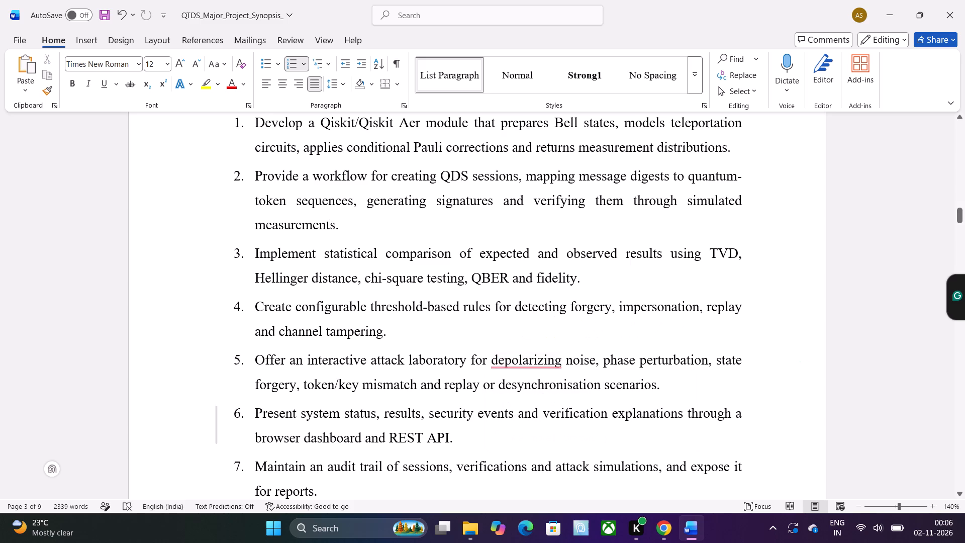
Delete the end of the italic Expected outcome paragraph, keeping only "Expected outcome: a working academic prototype".
scroll(449, 399, down, 1)
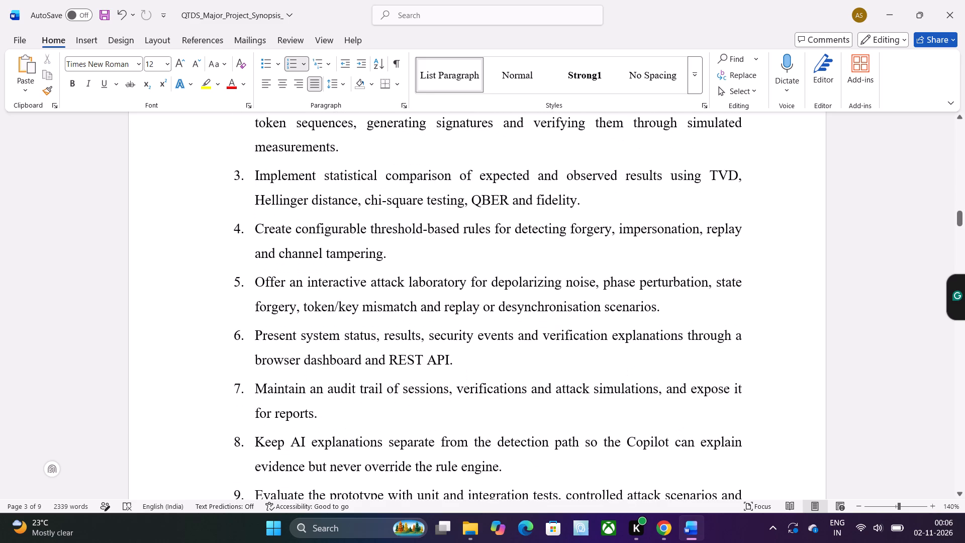
scroll(451, 392, down, 2)
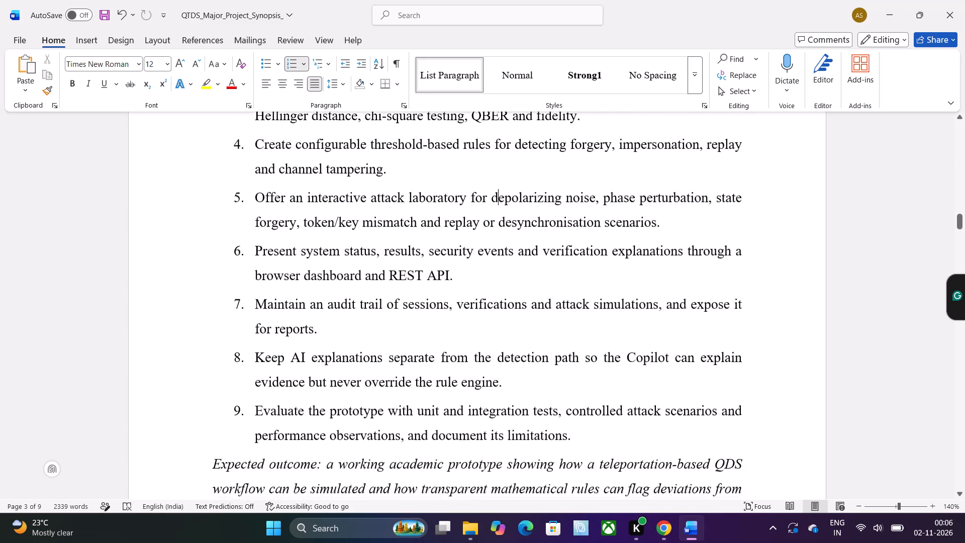
drag(560, 389, 559, 326)
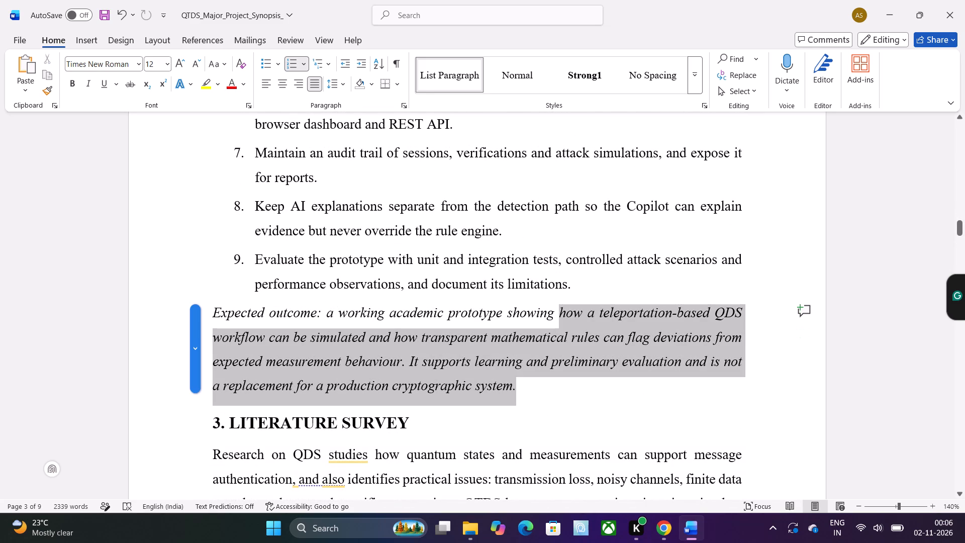
drag(559, 326, 546, 314)
key(Delete)
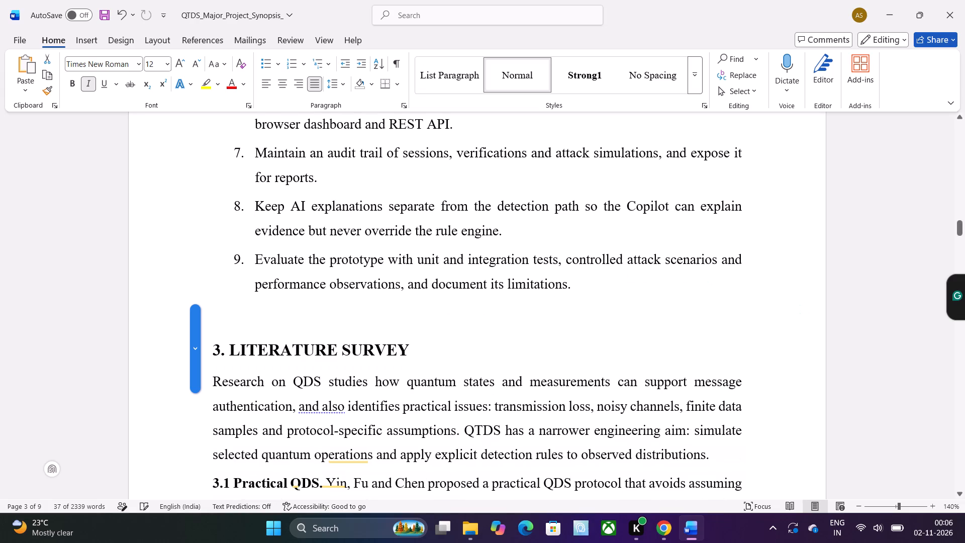
key(BackSpace)
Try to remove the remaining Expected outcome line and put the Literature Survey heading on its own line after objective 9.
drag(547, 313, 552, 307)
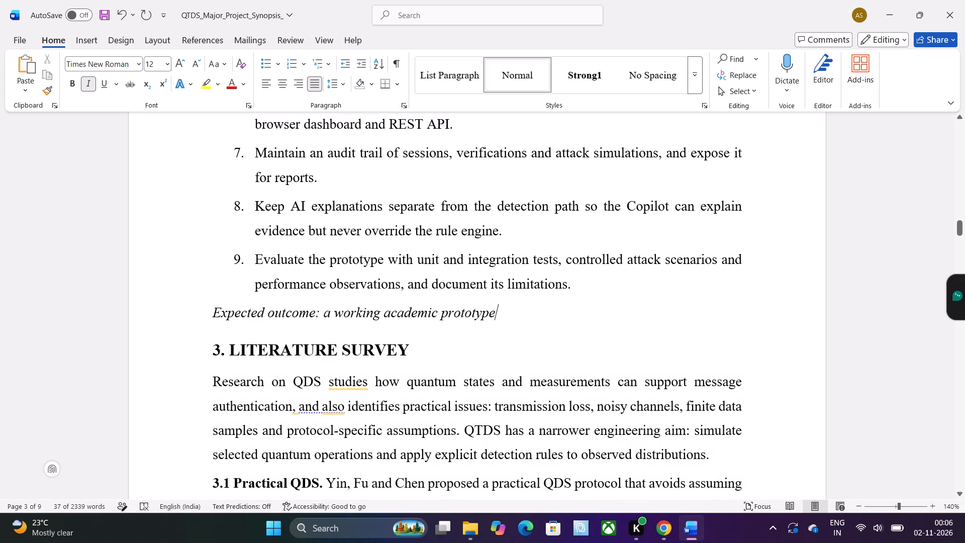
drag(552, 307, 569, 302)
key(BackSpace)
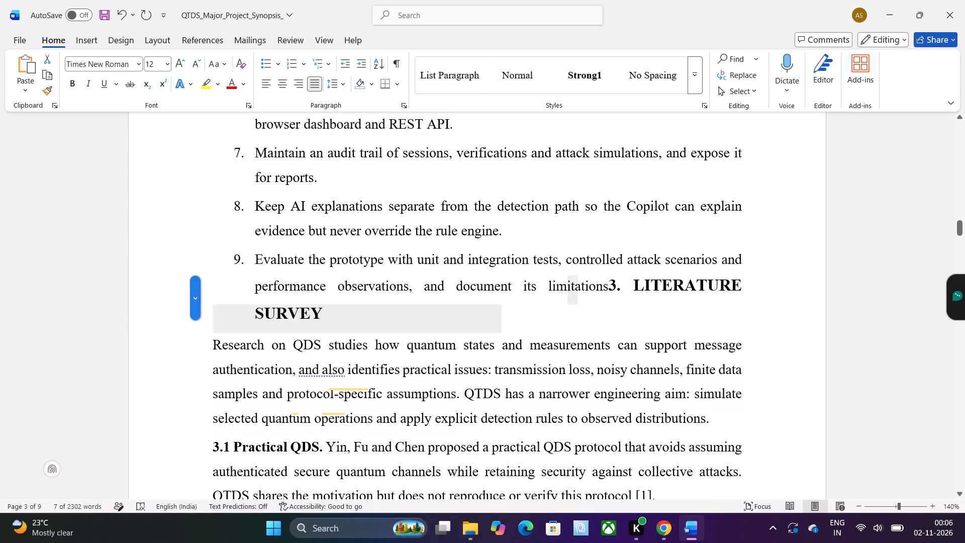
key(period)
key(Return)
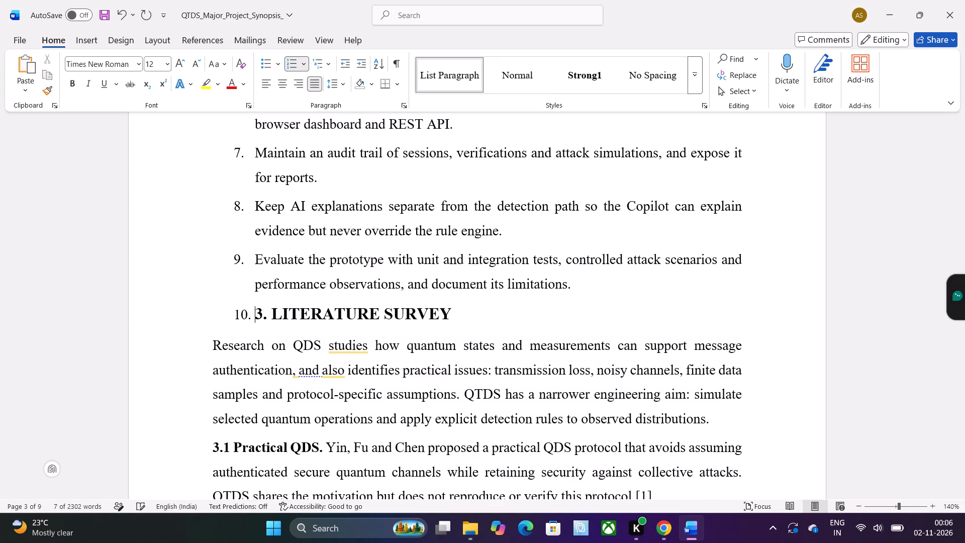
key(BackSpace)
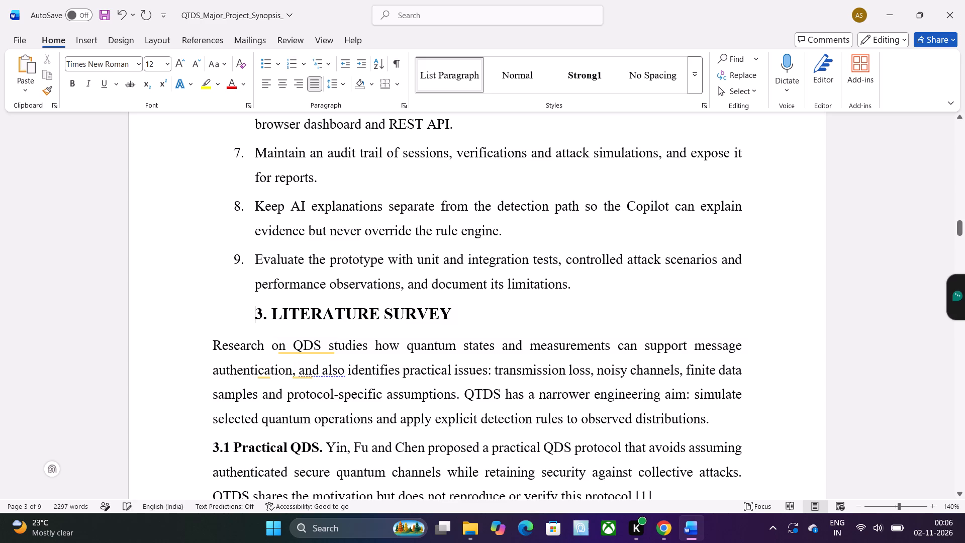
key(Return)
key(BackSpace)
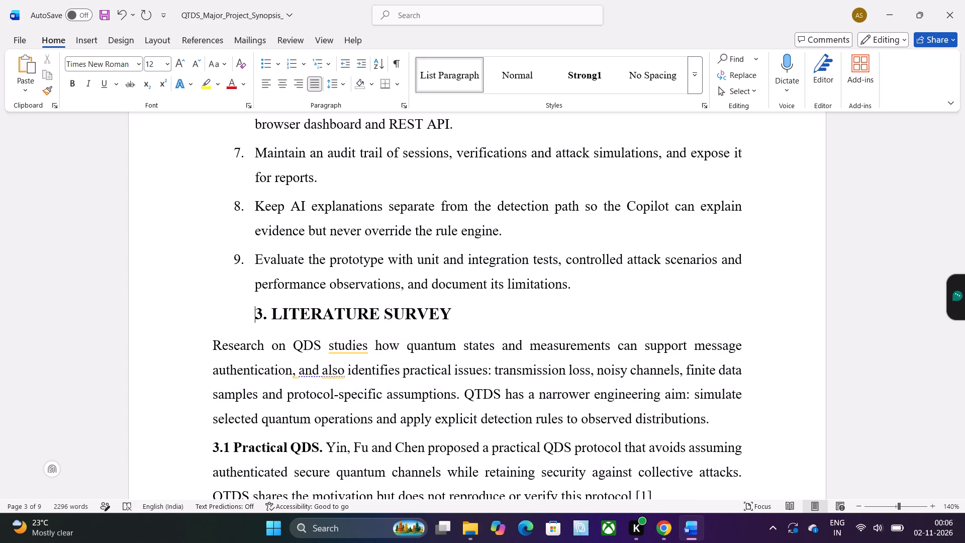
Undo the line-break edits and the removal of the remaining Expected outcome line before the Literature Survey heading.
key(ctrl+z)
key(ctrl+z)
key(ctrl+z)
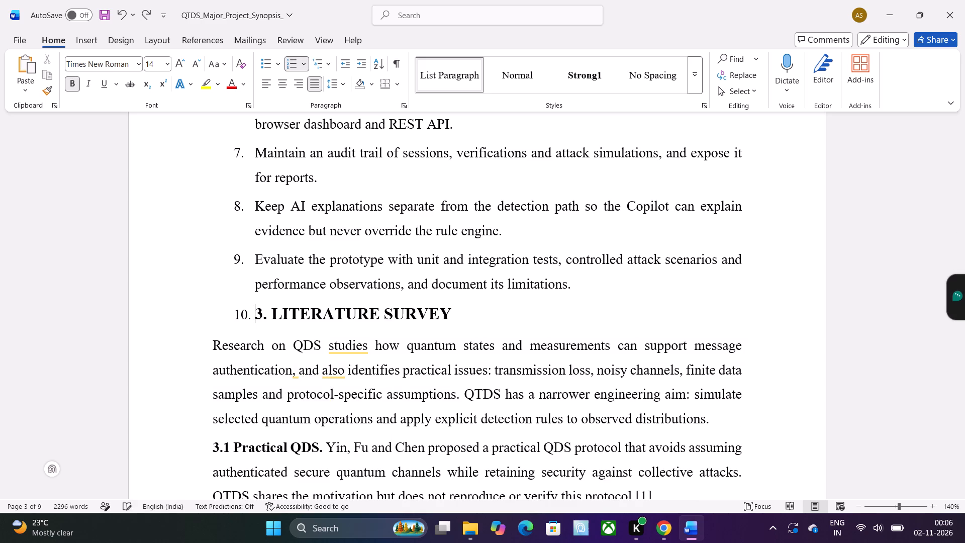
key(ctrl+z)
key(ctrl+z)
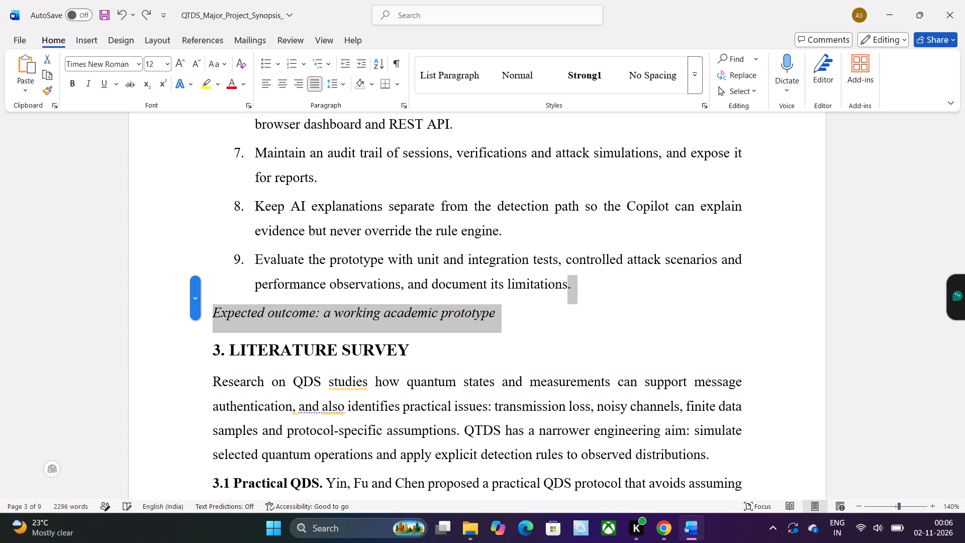
Delete the leftover line "Expected outcome: a working academic prototype" above the Literature Survey heading.
click(511, 320)
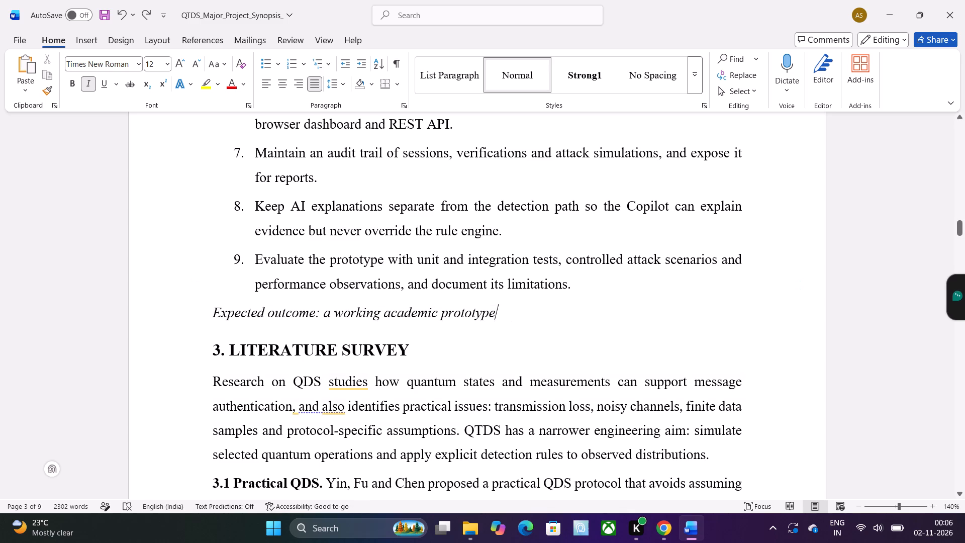
drag(508, 320, 210, 320)
key(BackSpace)
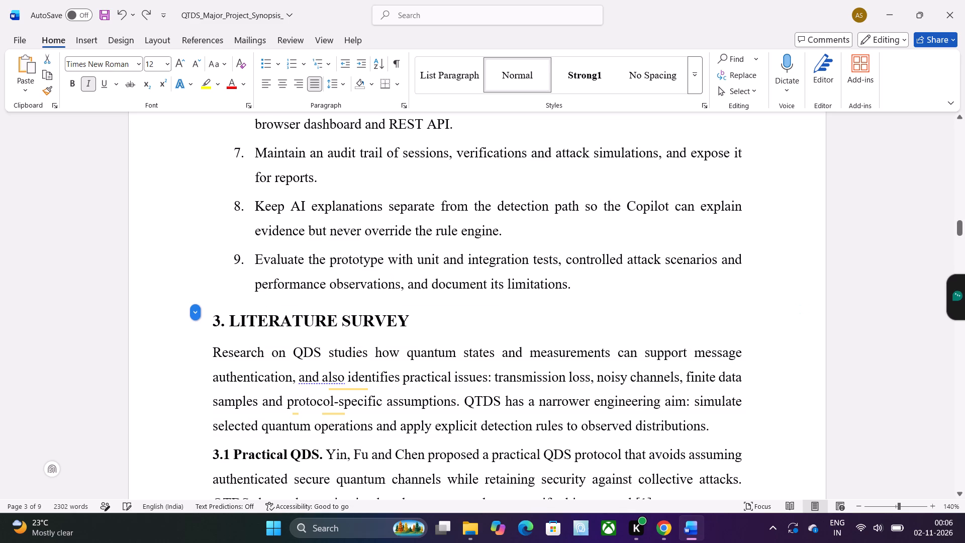
Reread the Project Objectives introduction and the numbered specific objectives for content to trim.
scroll(210, 320, up, 1)
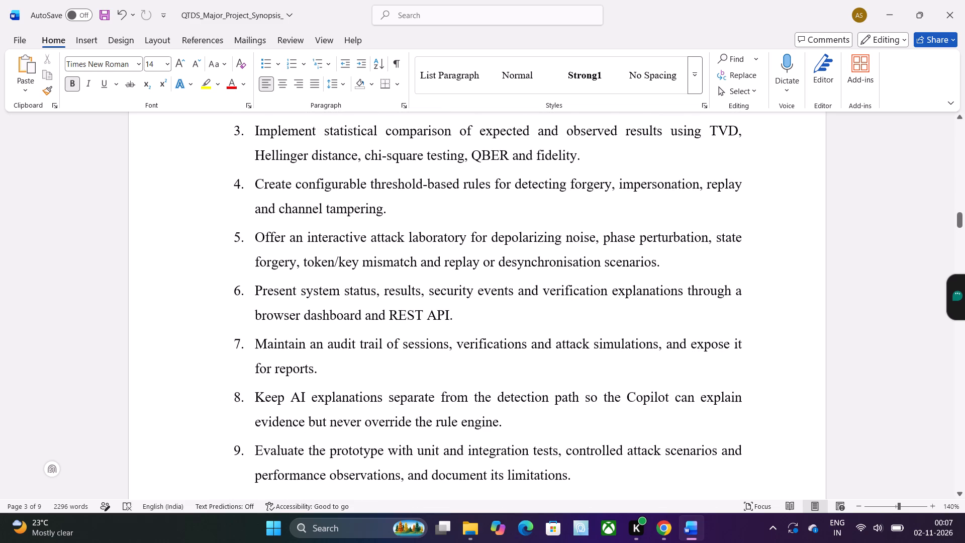
scroll(210, 320, up, 1)
scroll(342, 347, up, 1)
ctrl+scroll(334, 413, down, 1)
ctrl+scroll(334, 413, up, 1)
scroll(334, 413, up, 1)
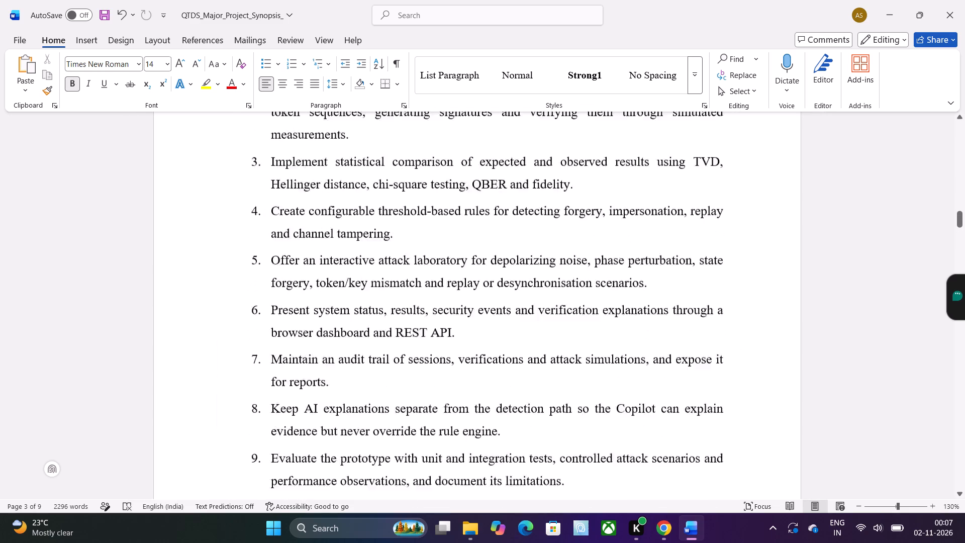
scroll(334, 413, up, 1)
scroll(334, 413, down, 1)
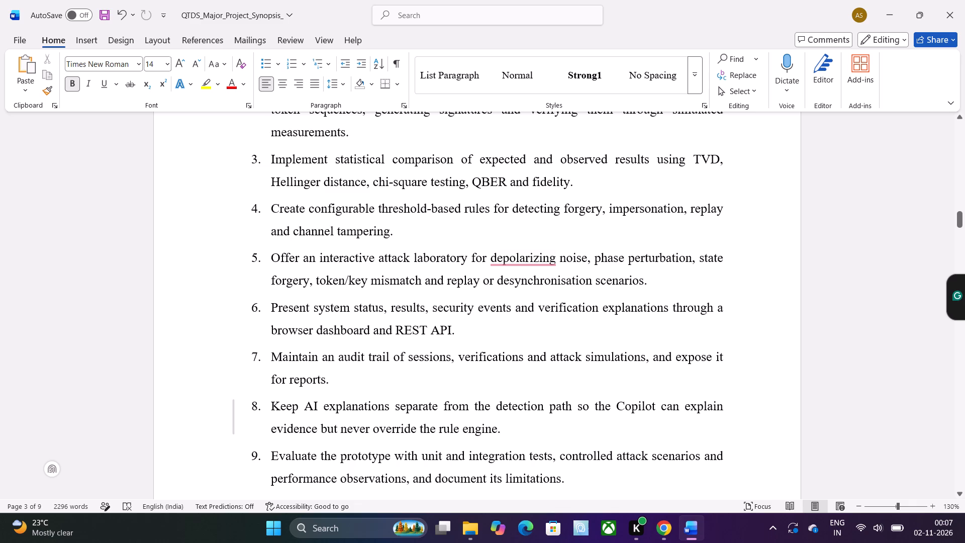
scroll(383, 273, up, 4)
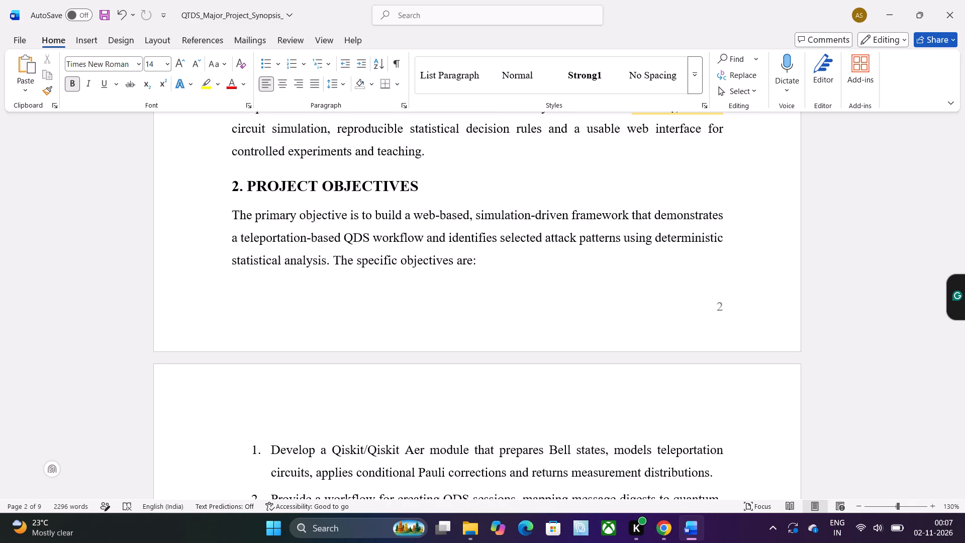
scroll(383, 273, down, 1)
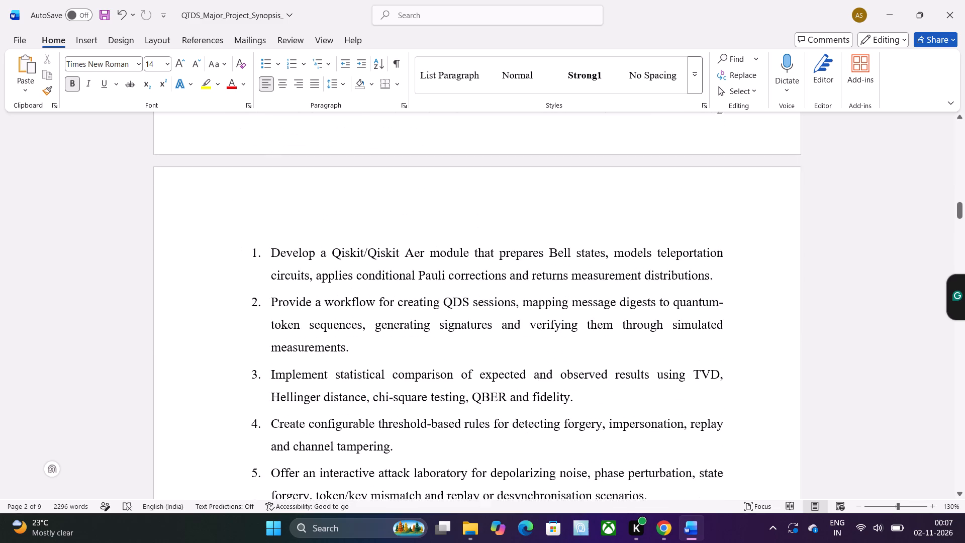
scroll(383, 273, down, 1)
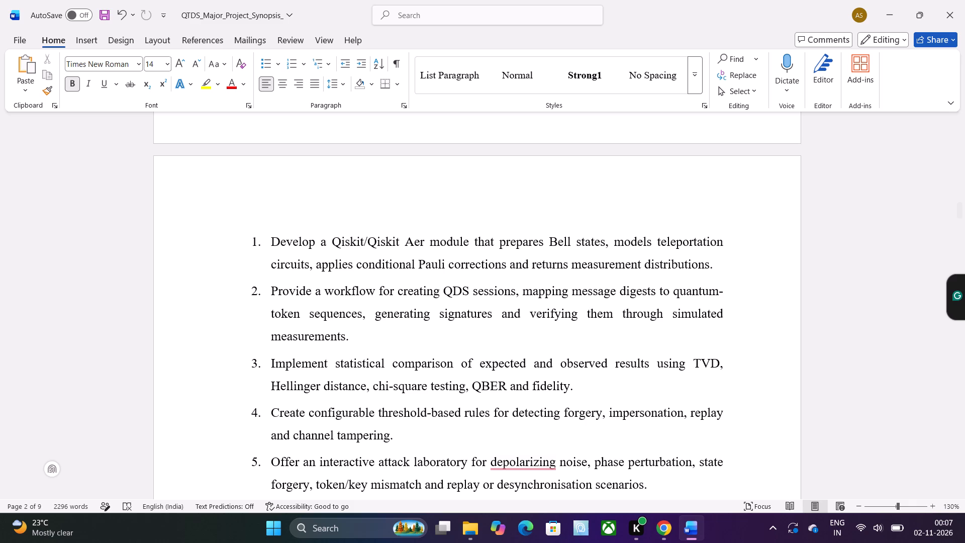
Delete specific objectives 8 and 9, on AI explanations and prototype evaluation, from the numbered list.
scroll(483, 335, down, 2)
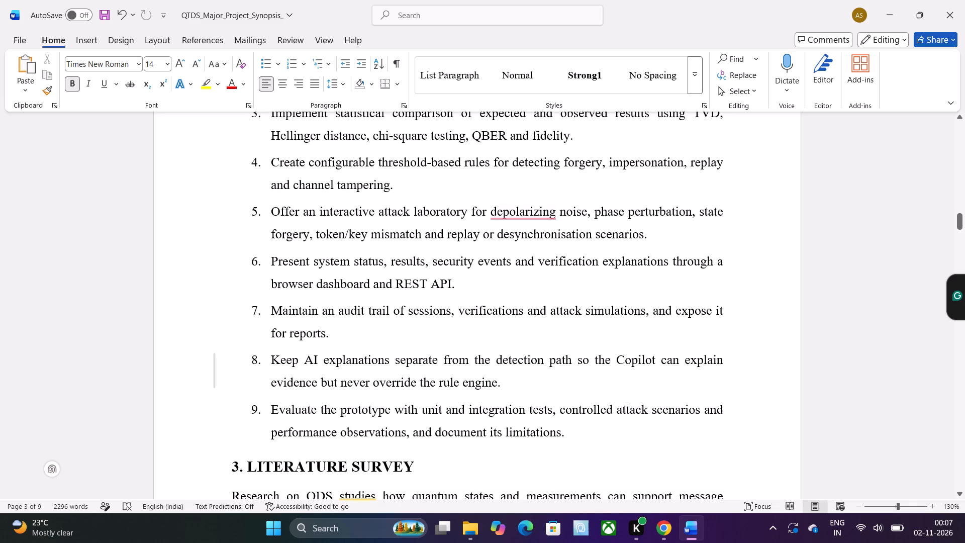
drag(567, 440, 499, 416)
drag(499, 416, 221, 354)
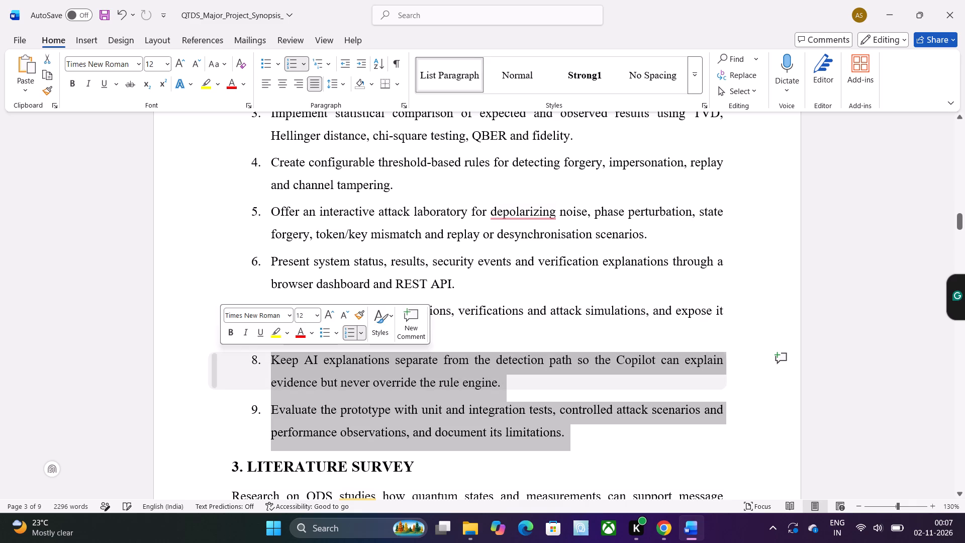
key(BackSpace)
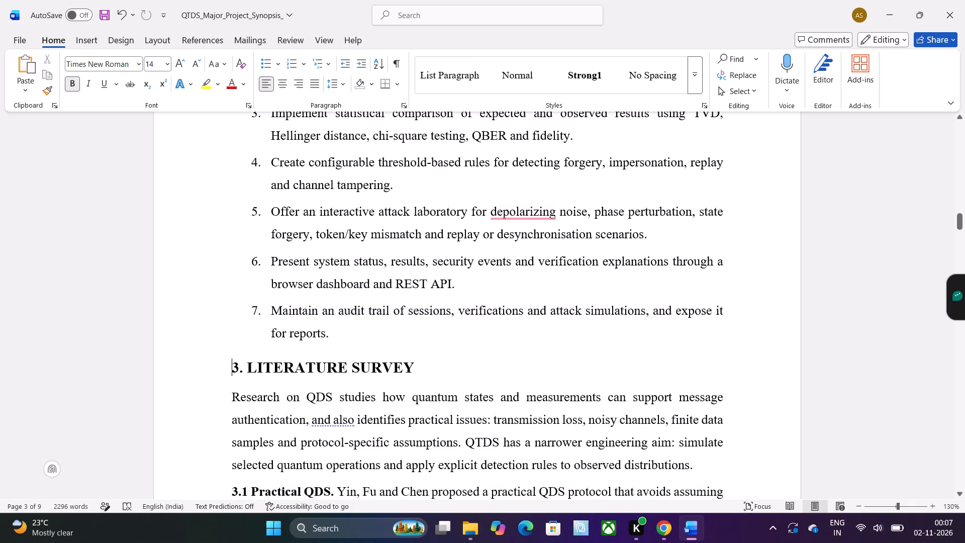
Delete specific objective 2, about the workflow for creating QDS sessions, from the numbered list.
scroll(476, 313, up, 1)
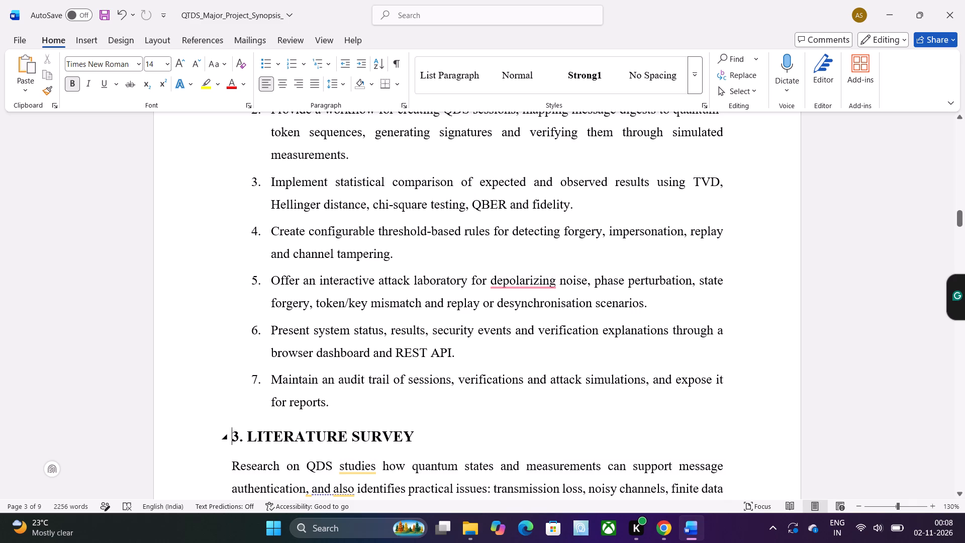
scroll(359, 297, up, 1)
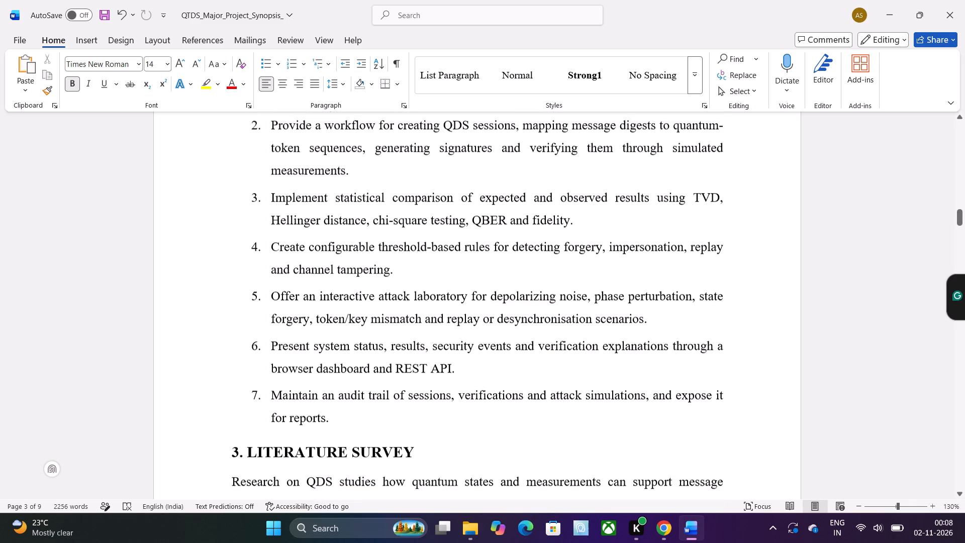
scroll(359, 297, up, 1)
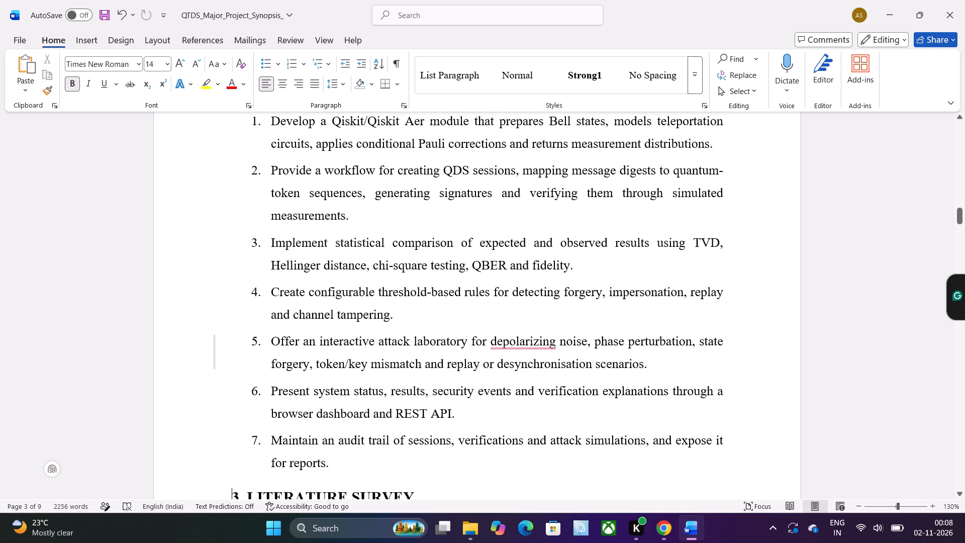
scroll(359, 297, up, 2)
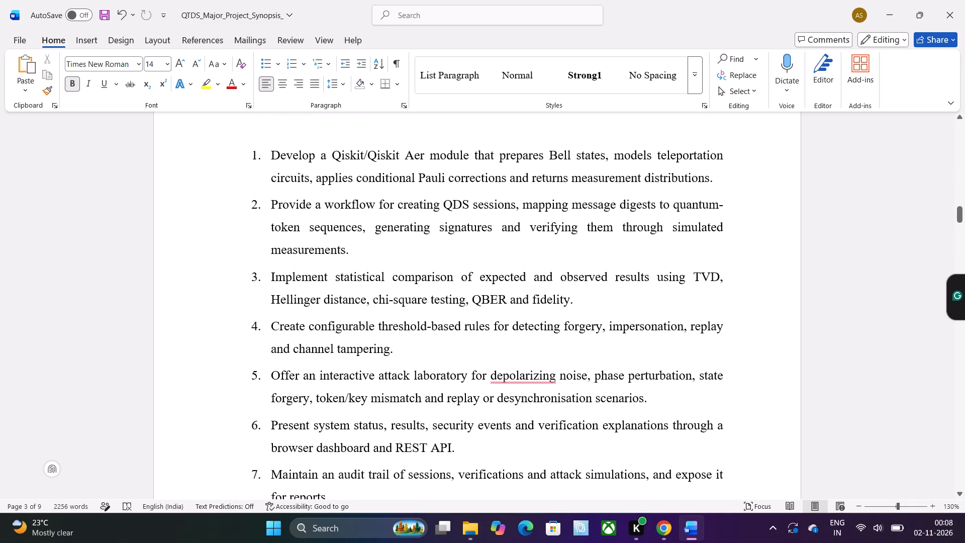
scroll(359, 297, up, 2)
drag(250, 201, 361, 245)
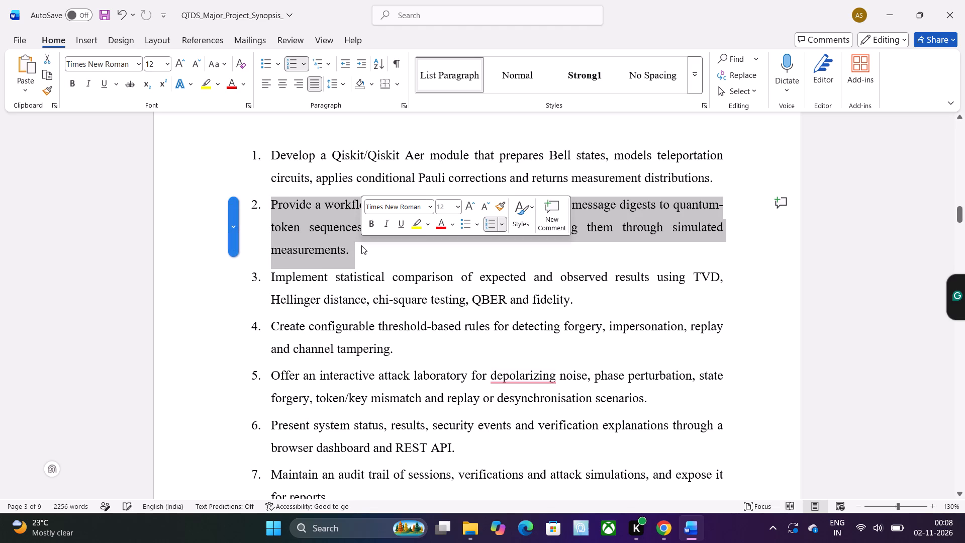
key(BackSpace)
scroll(373, 311, down, 1)
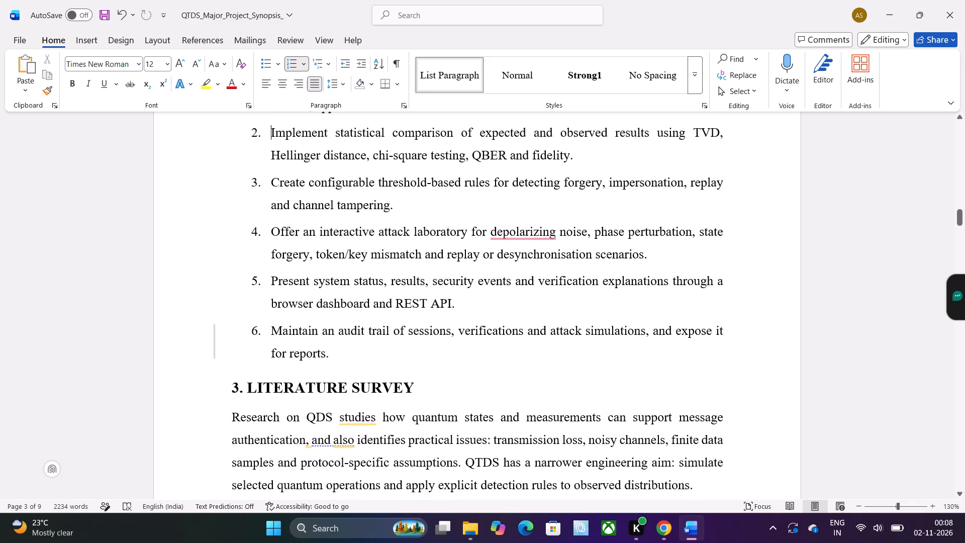
Delete specific objective 6, about maintaining an audit trail of sessions and attack simulations, from the numbered list.
drag(332, 357, 279, 337)
key(BackSpace)
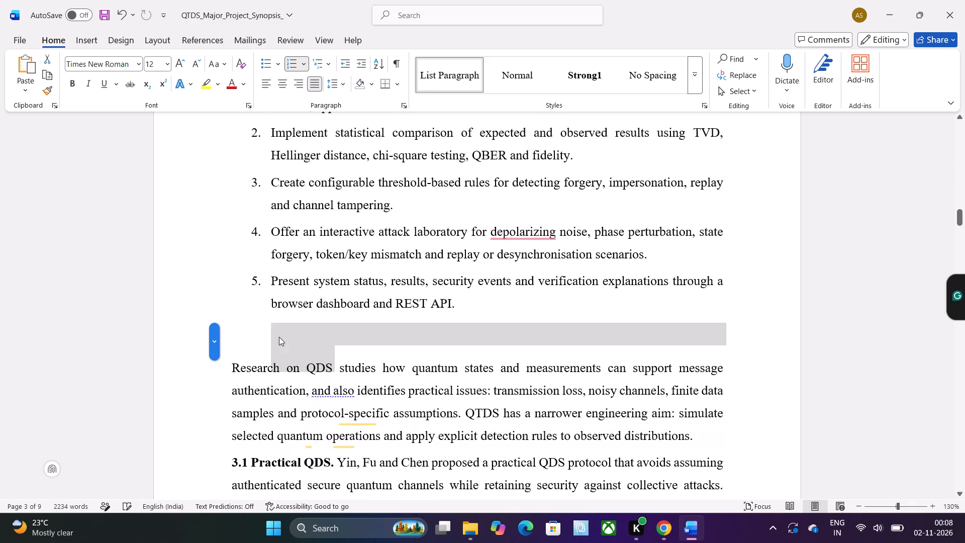
Replace the colon after "identifies practical issues" in the Literature Survey introduction with the words "that is".
scroll(405, 323, up, 1)
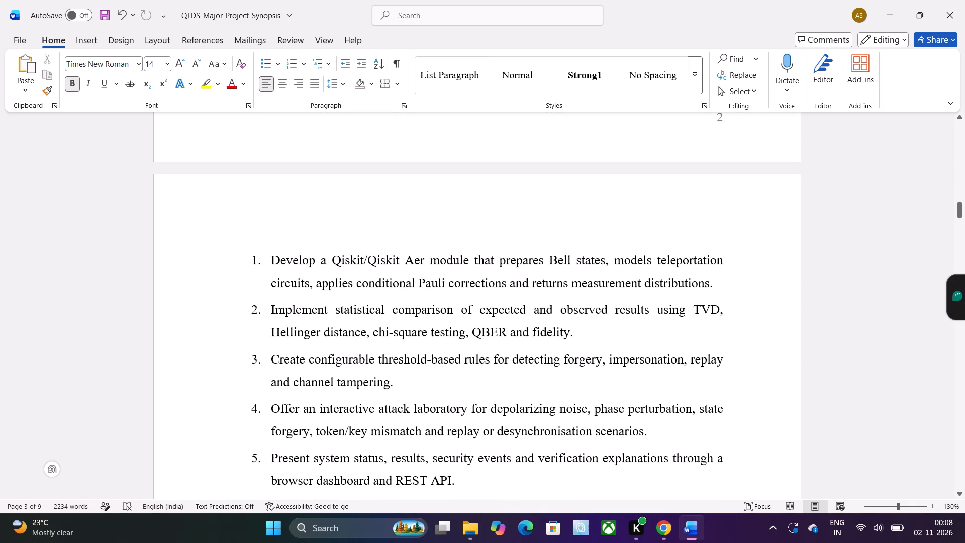
scroll(405, 323, up, 1)
scroll(555, 372, down, 1)
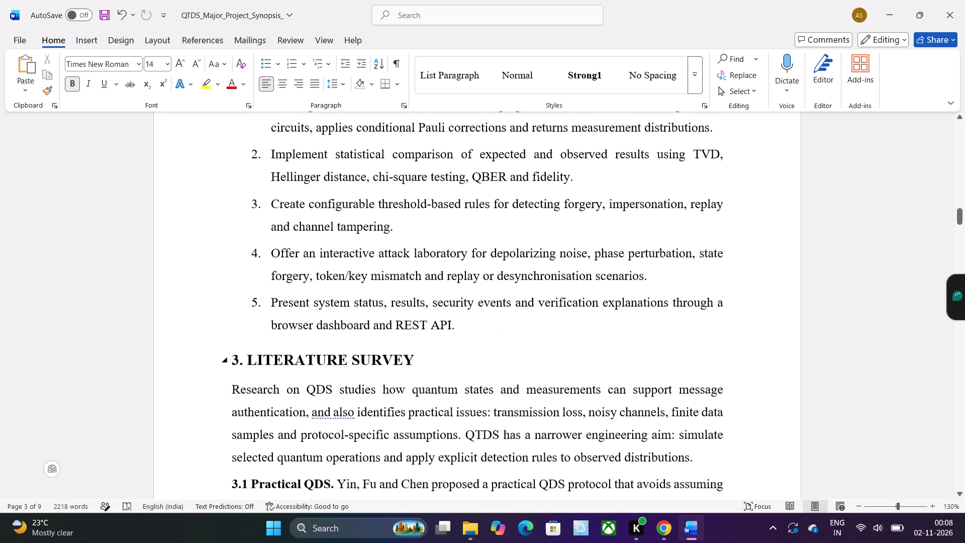
scroll(555, 372, down, 3)
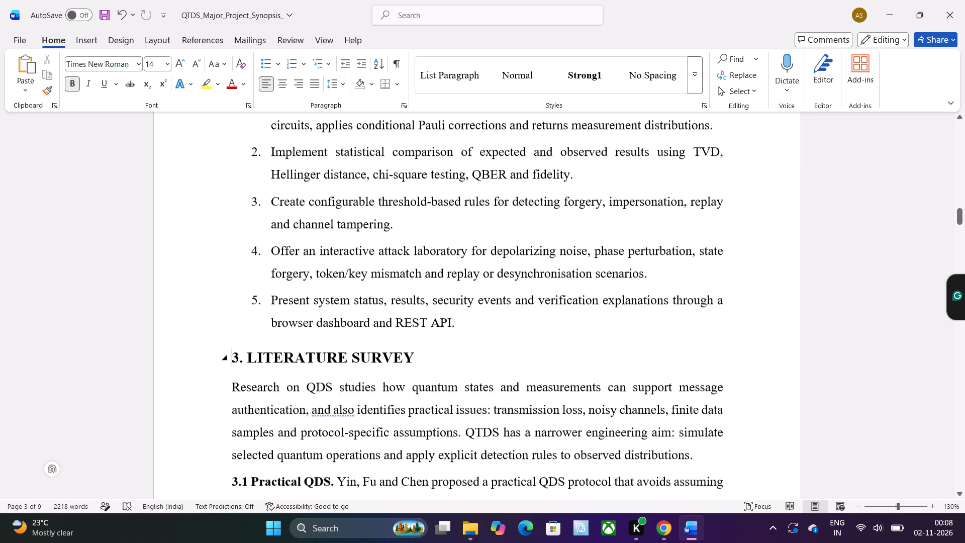
scroll(555, 372, down, 2)
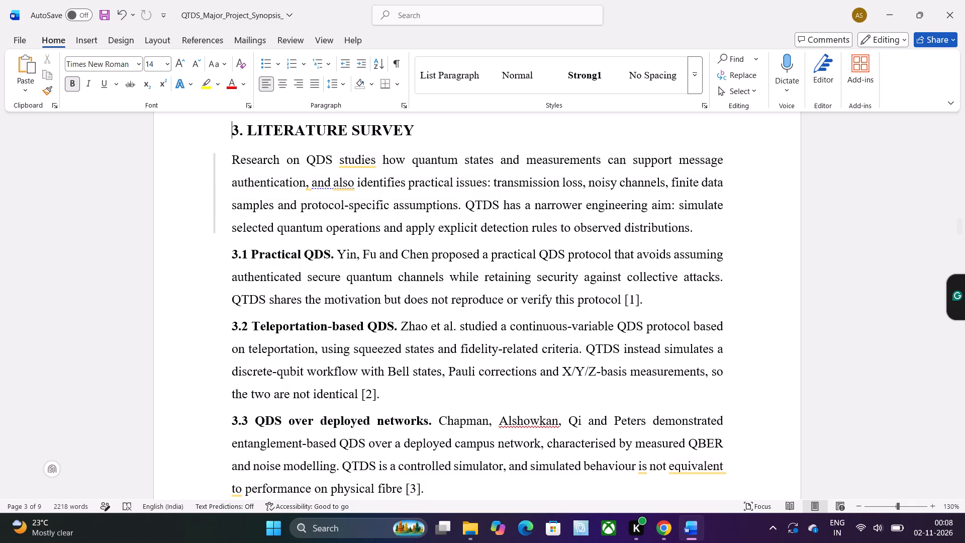
click(492, 183)
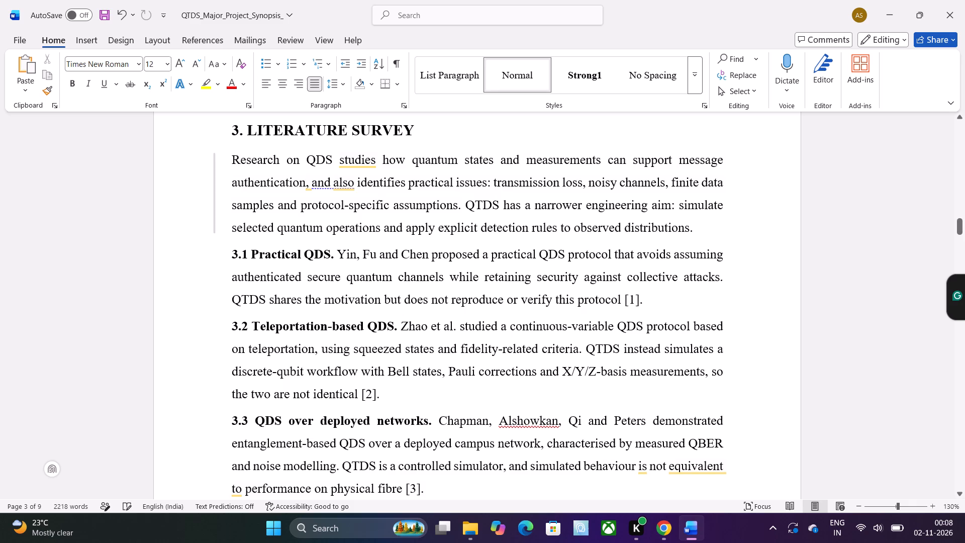
key(BackSpace)
key(BackSpace)
text(that)
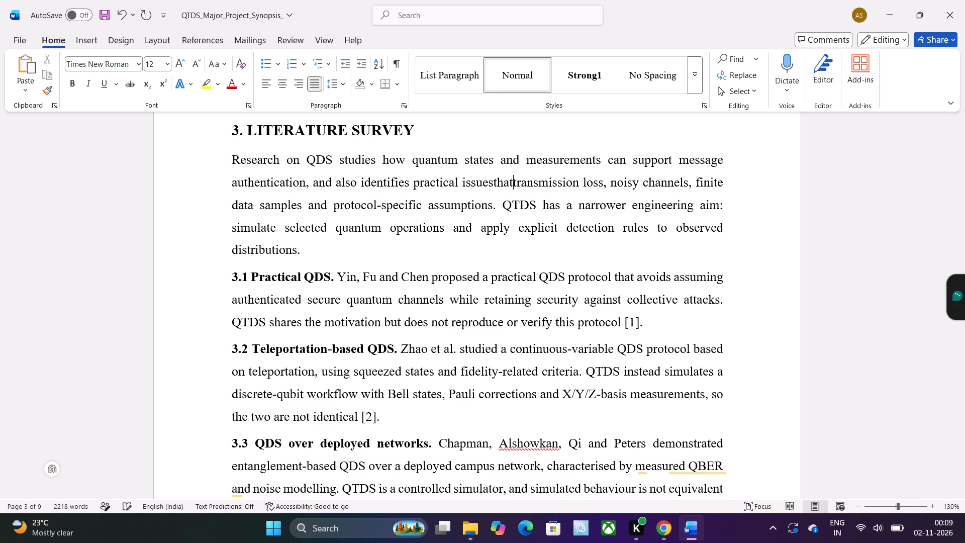
key(space)
key(Left)
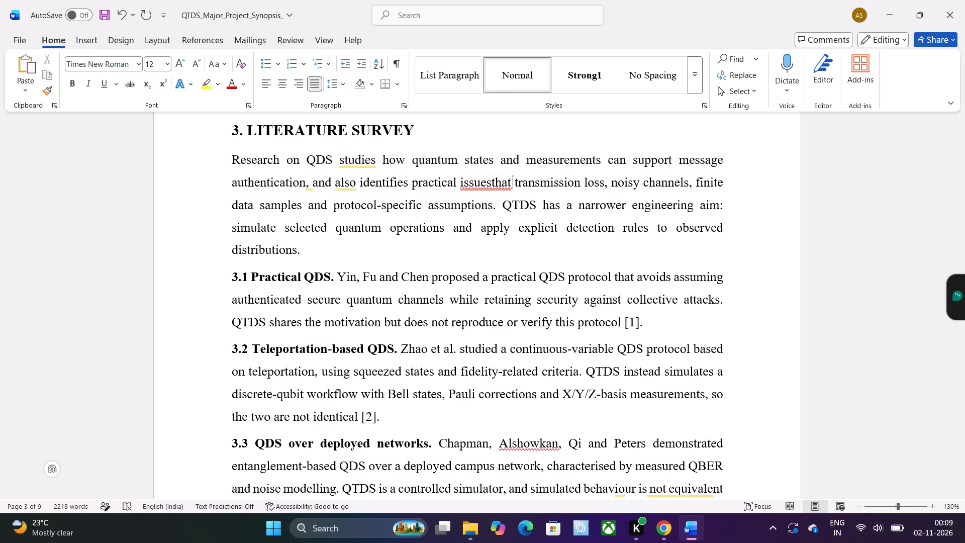
key(Left)
key(Left)
key(Left)
key(Left)
key(space)
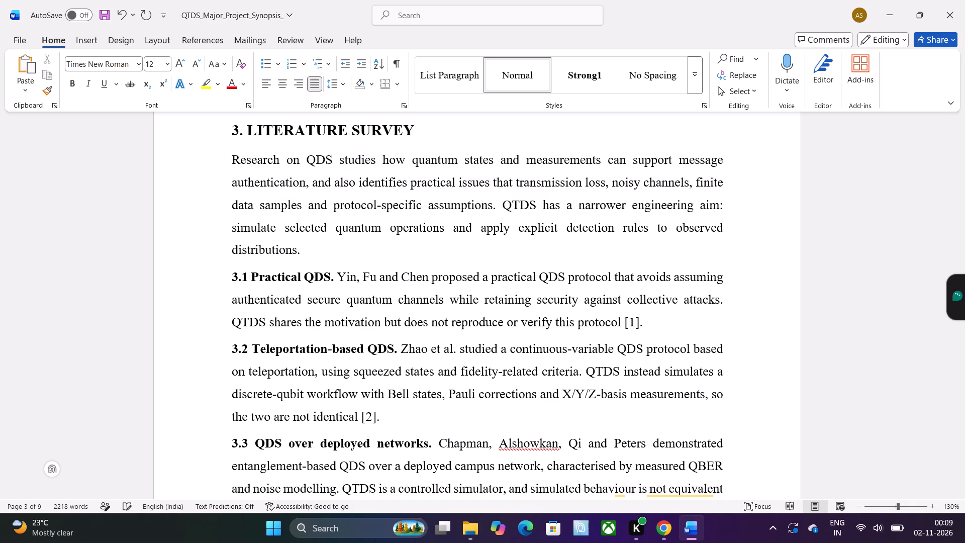
key(Right)
key(Right)
key(Right)
key(Right)
key(space)
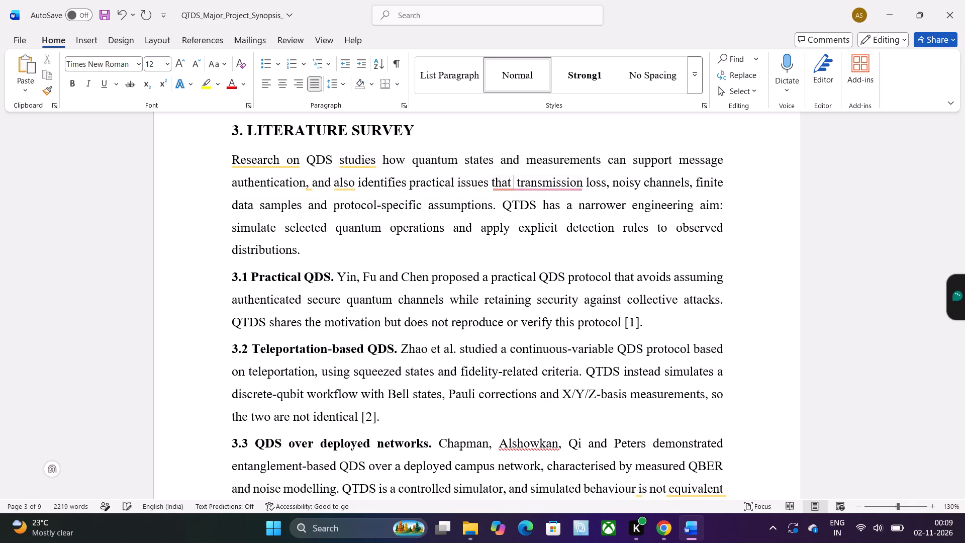
text(is)
key(space)
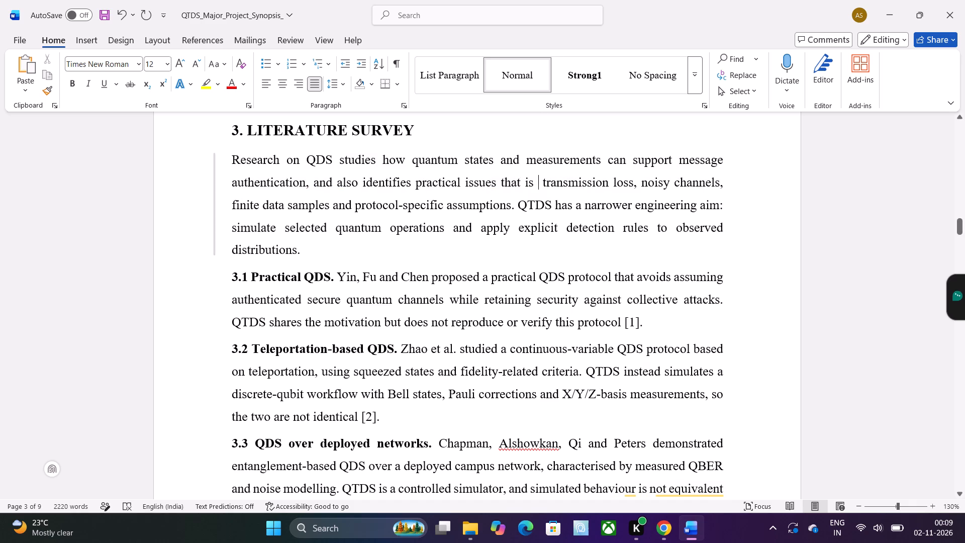
Leave only a single space between "that is" and "transmission loss" in the Literature Survey introduction.
click(577, 184)
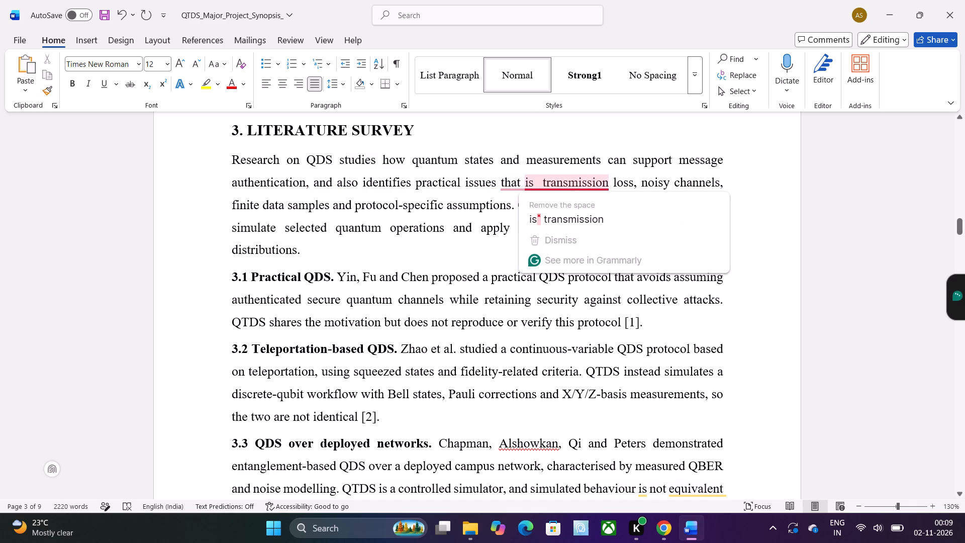
click(578, 212)
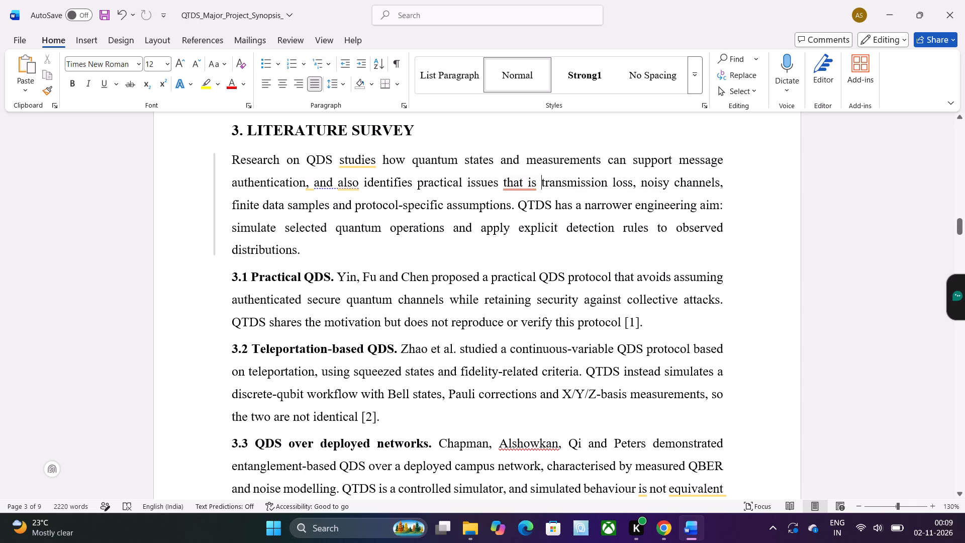
key(BackSpace)
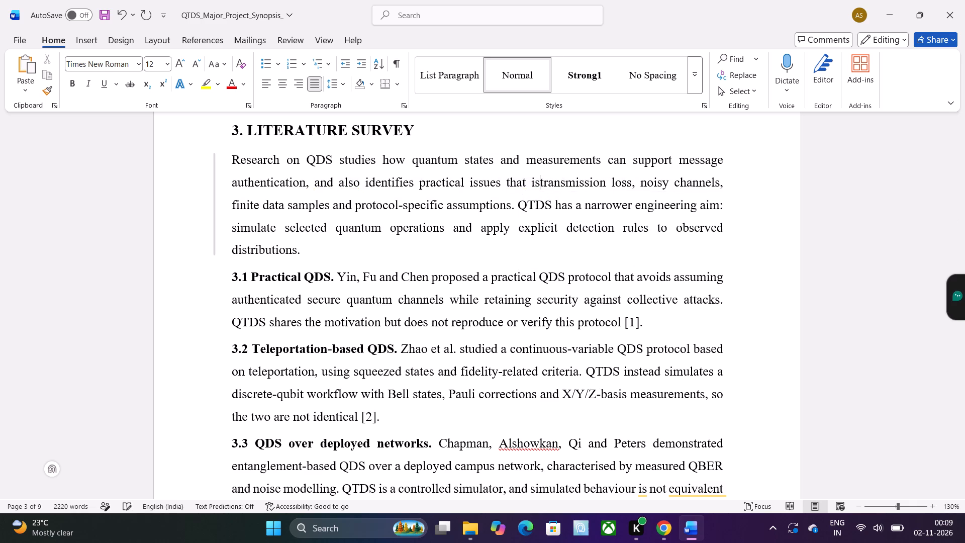
key(b)
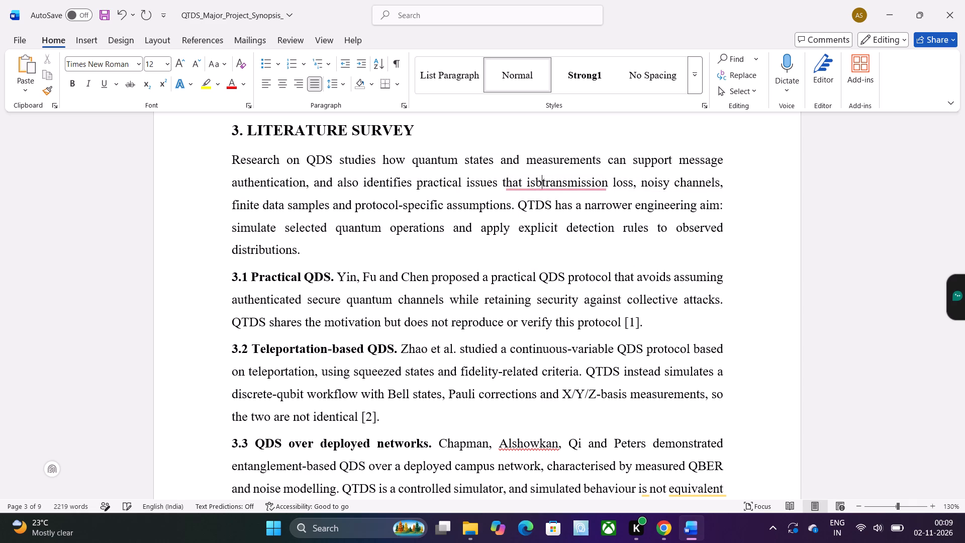
key(BackSpace)
key(space)
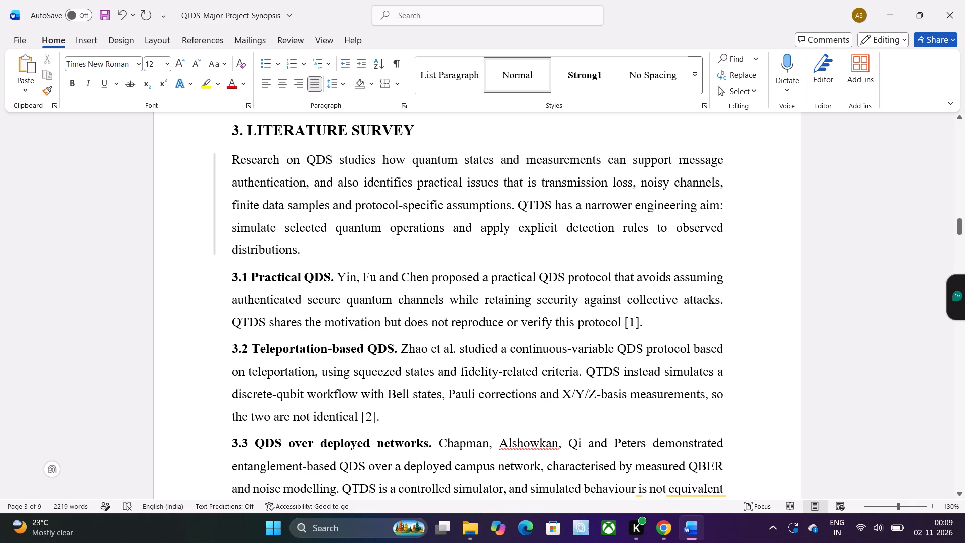
Replace "that is" before "transmission loss" with the suggested wording "such as".
click(524, 185)
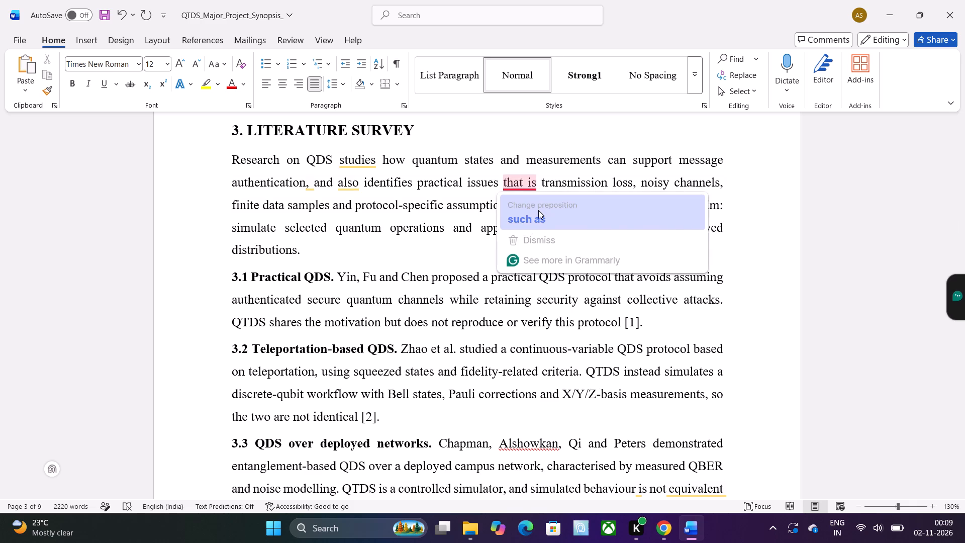
click(538, 210)
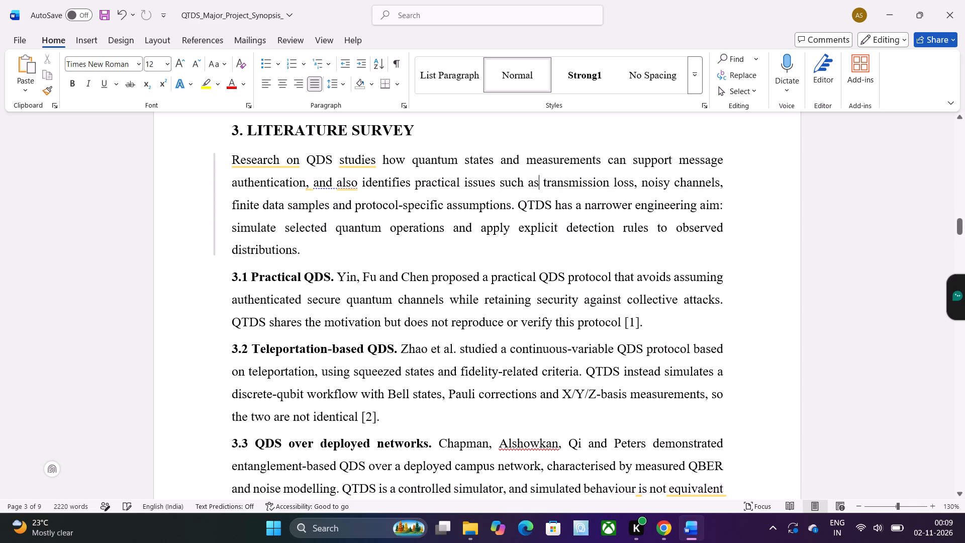
click(311, 186)
Remove the numbers 3.1, 3.2 and 3.3 from the Practical QDS, Teleportation-based QDS and QDS over deployed networks subheadings.
scroll(563, 257, down, 2)
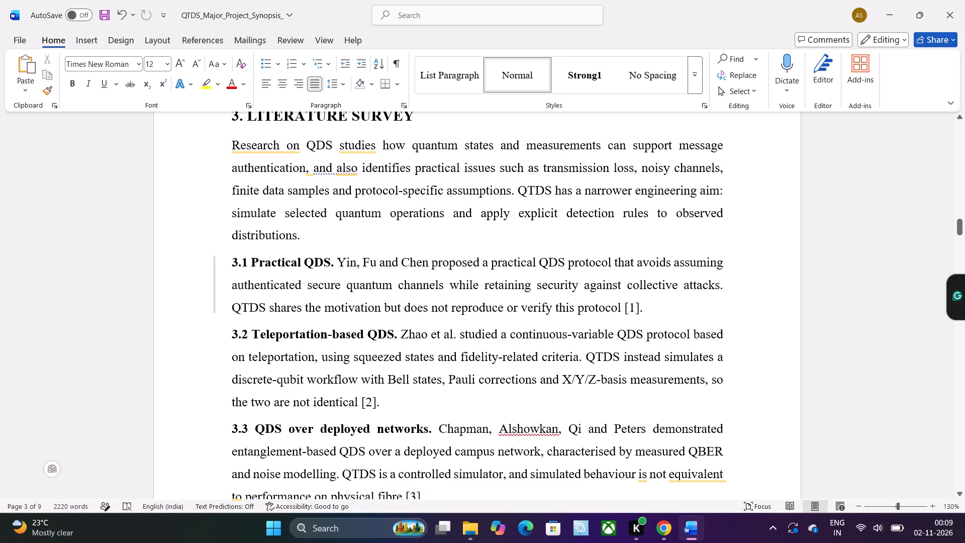
drag(247, 259, 214, 262)
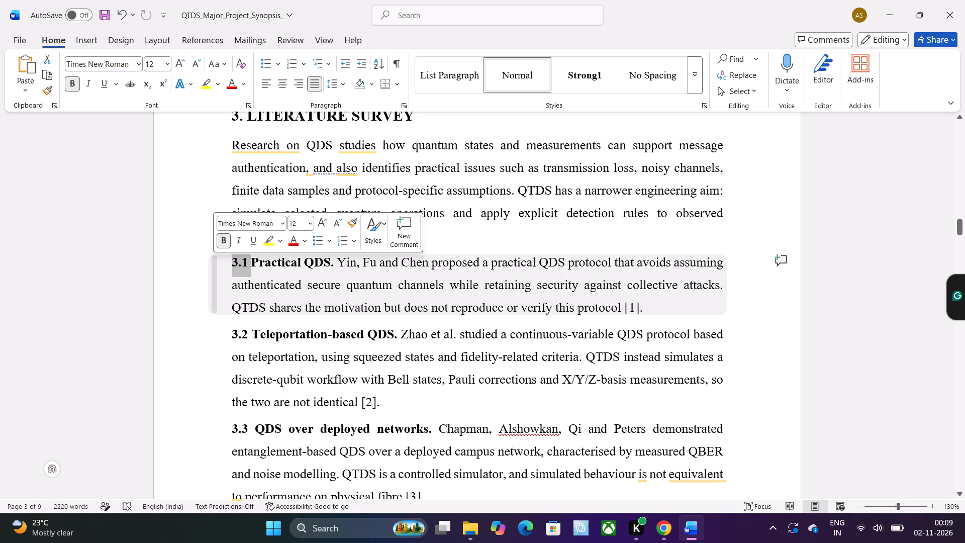
key(BackSpace)
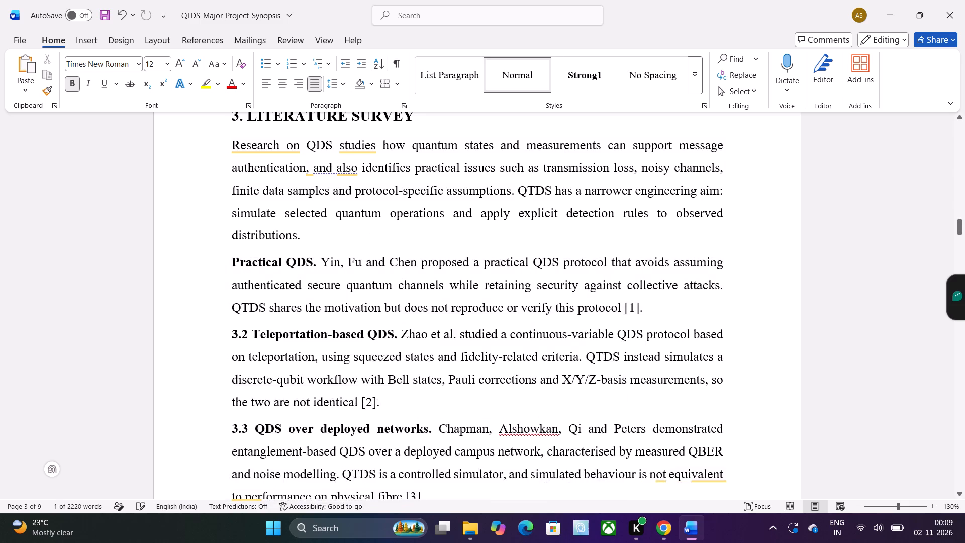
scroll(413, 269, down, 1)
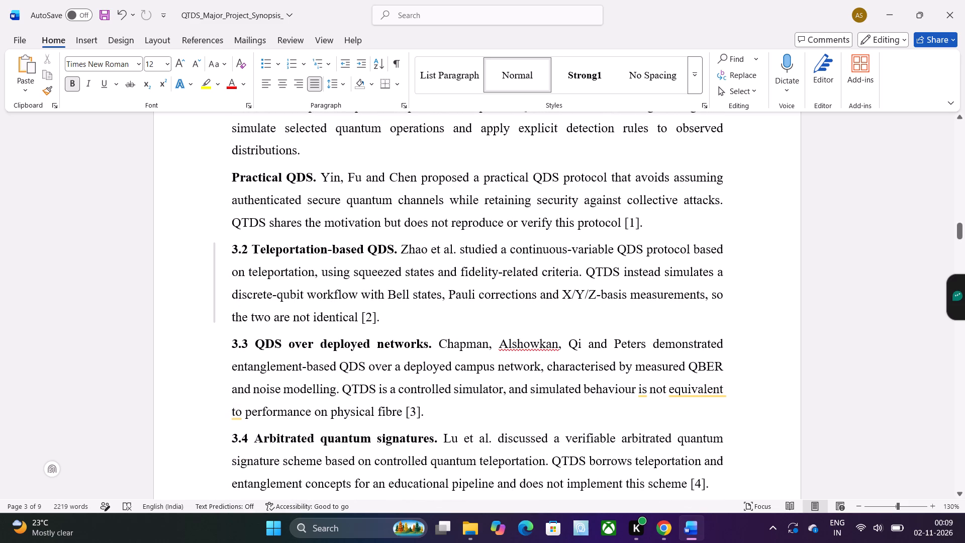
drag(249, 247, 217, 249)
key(BackSpace)
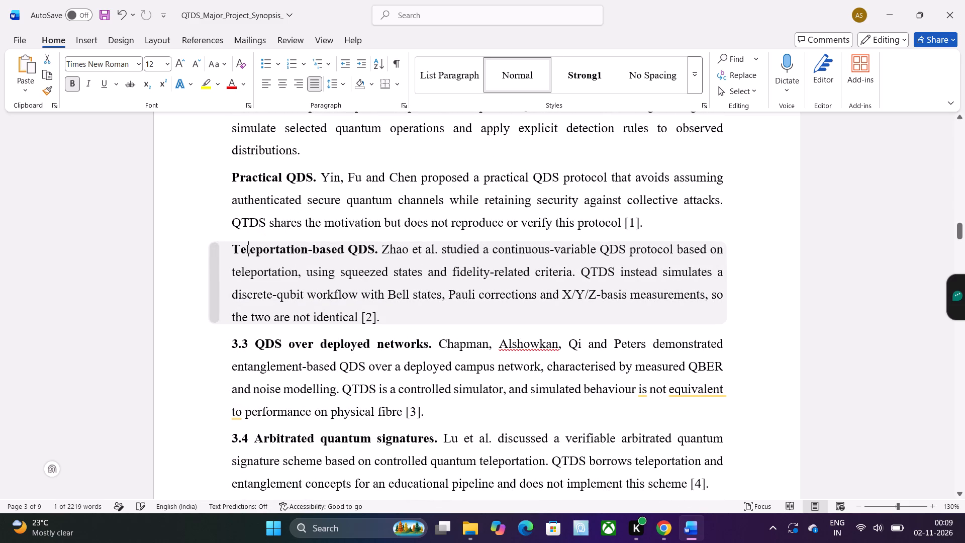
drag(251, 344, 243, 341)
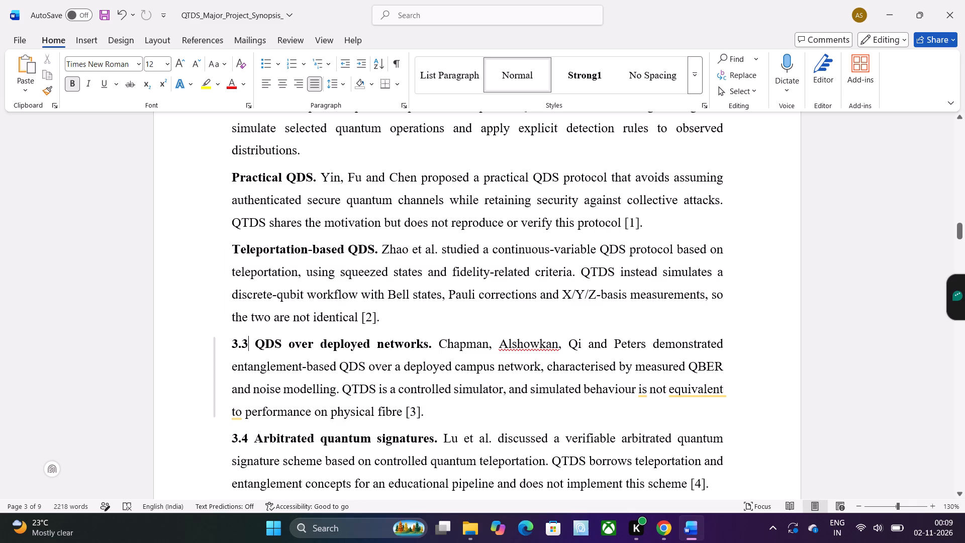
drag(243, 341, 219, 339)
key(BackSpace)
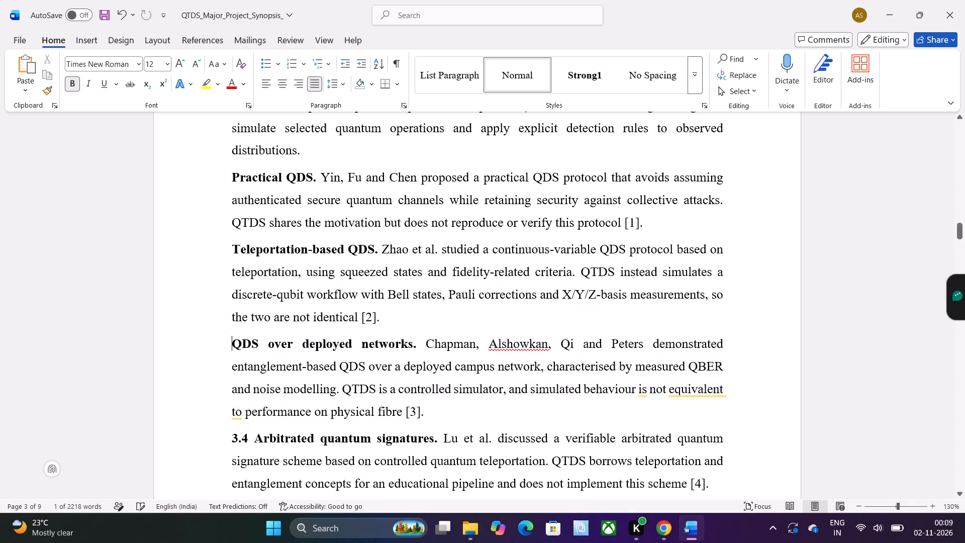
Remove the numbers 3.4 and 3.5 from the Arbitrated quantum signatures and Existing platform and identified gap subheadings.
scroll(319, 361, down, 1)
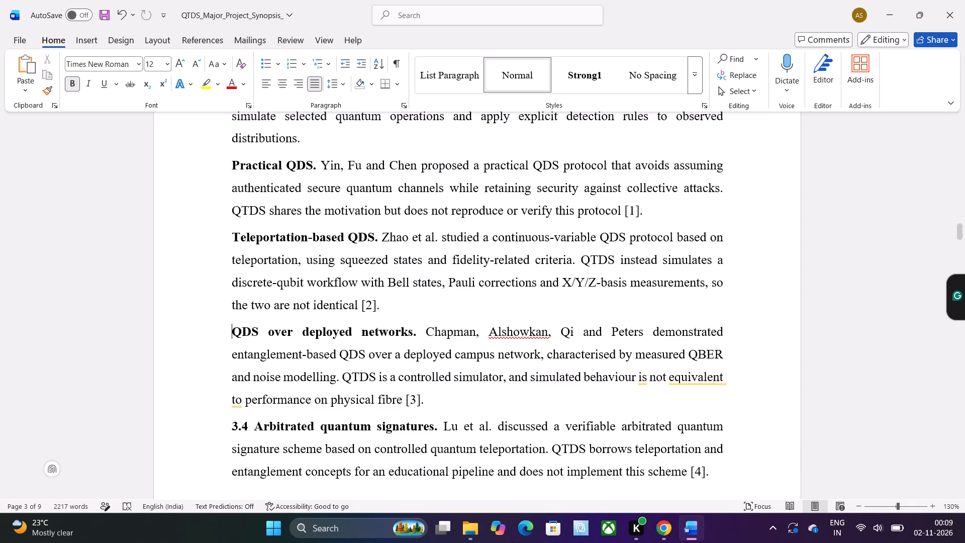
scroll(319, 361, down, 1)
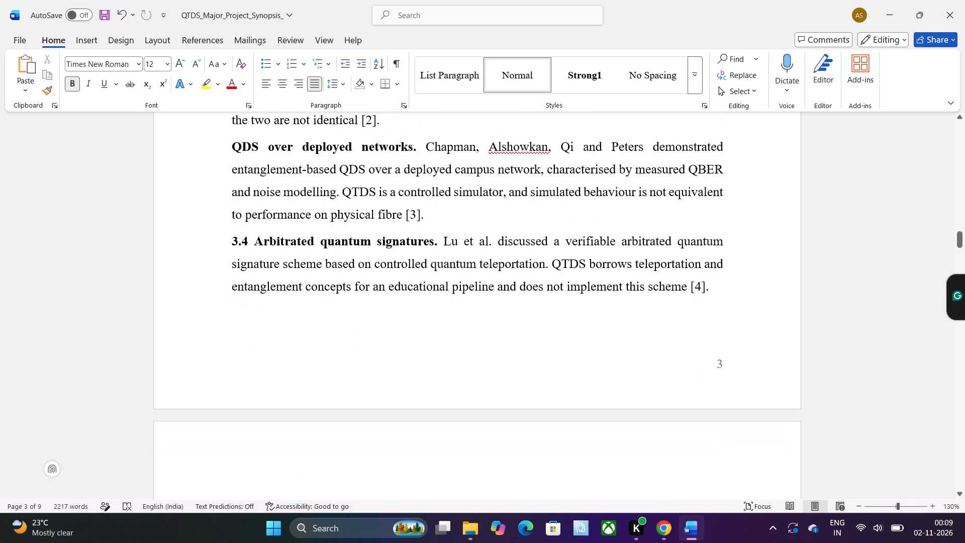
drag(251, 239, 232, 240)
key(BackSpace)
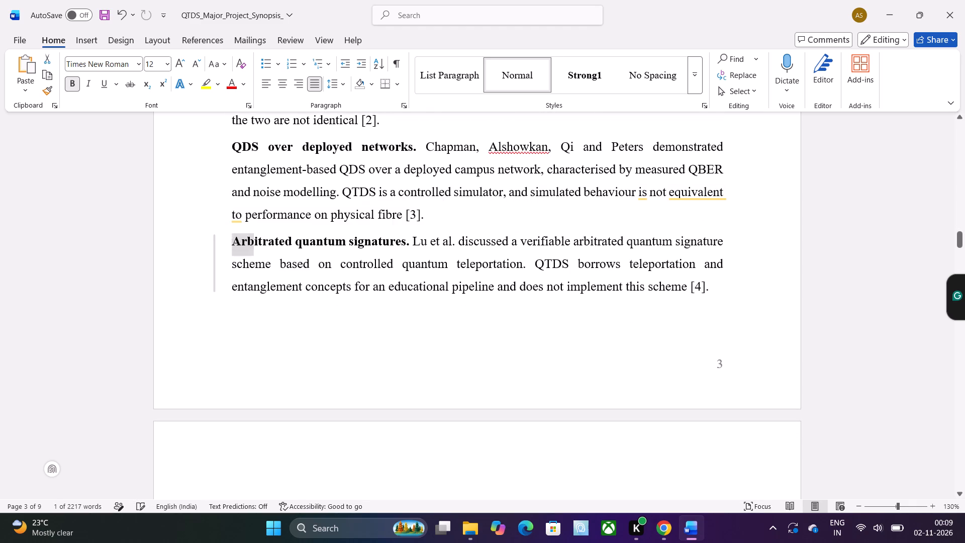
scroll(384, 272, down, 3)
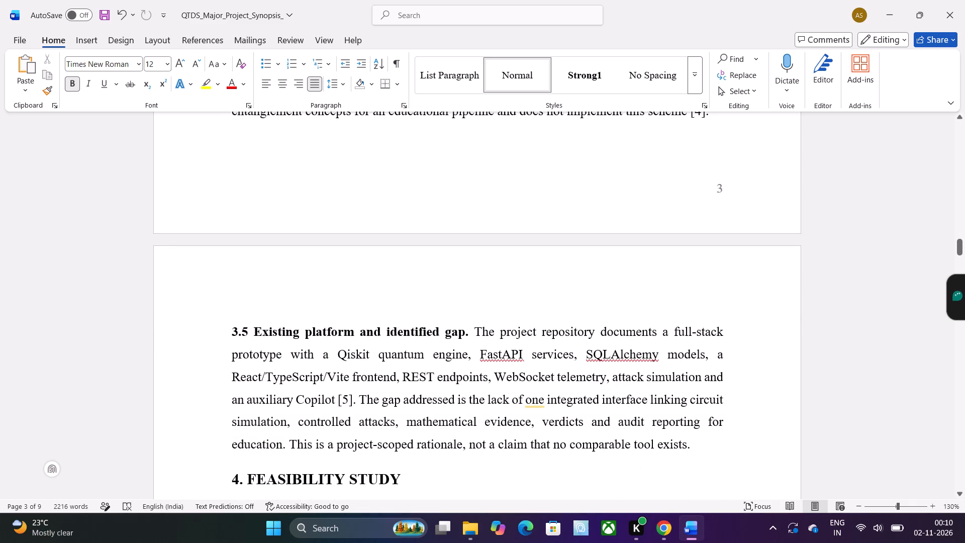
drag(253, 331, 220, 330)
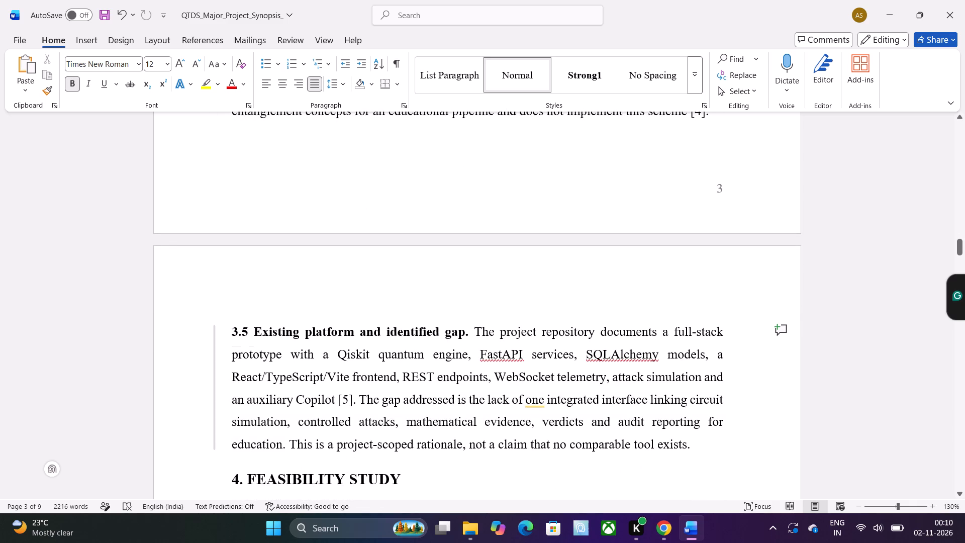
drag(220, 330, 215, 330)
key(BackSpace)
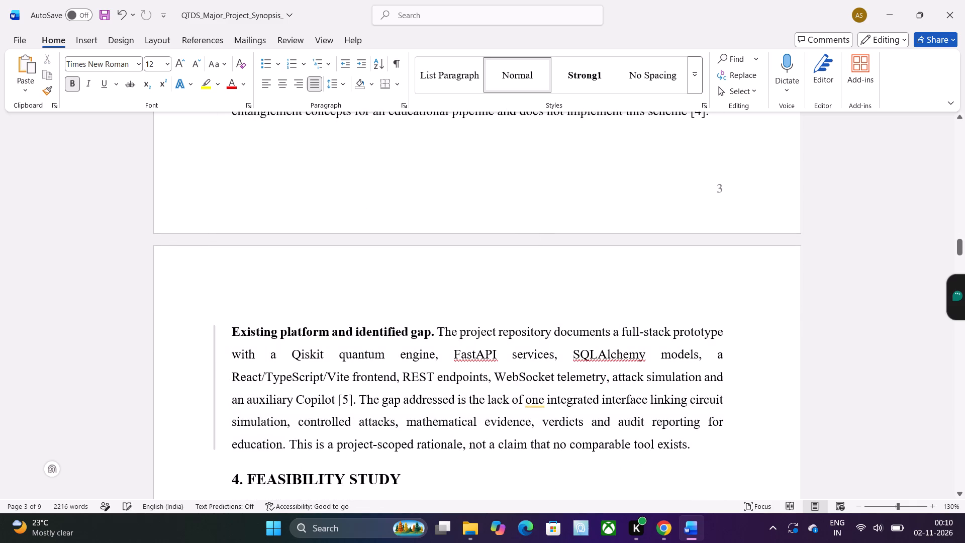
Read through the Existing platform and identified gap paragraph and the start of the Feasibility Study section.
scroll(383, 387, down, 1)
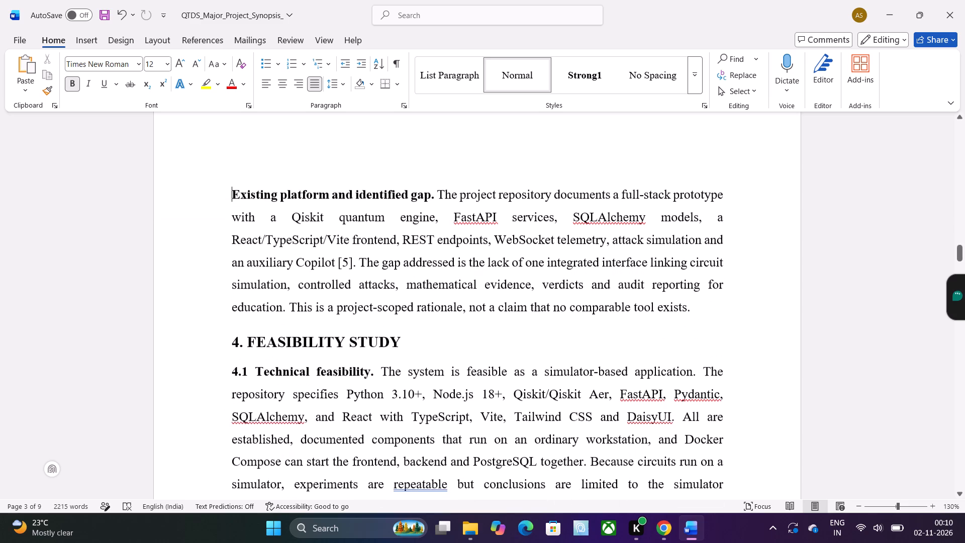
scroll(383, 387, down, 1)
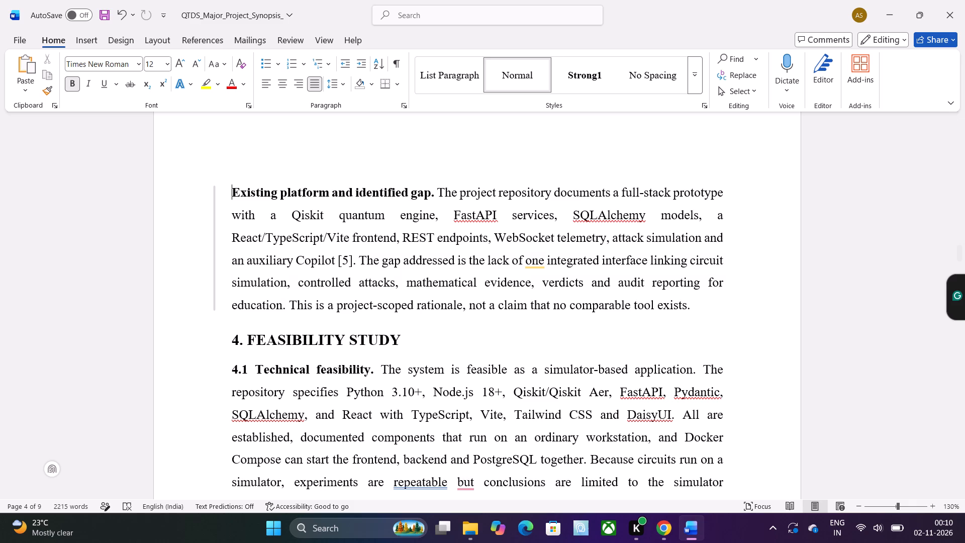
scroll(444, 399, down, 1)
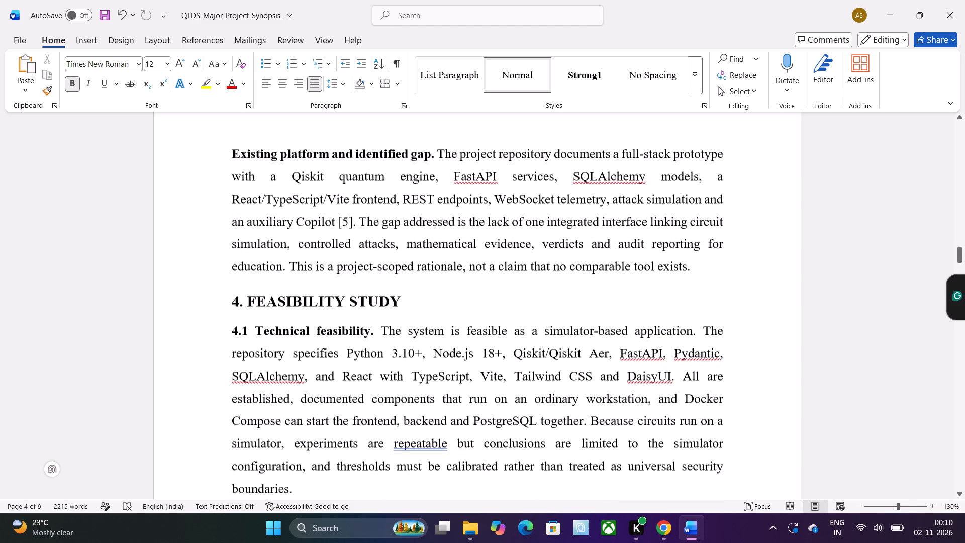
scroll(444, 399, down, 2)
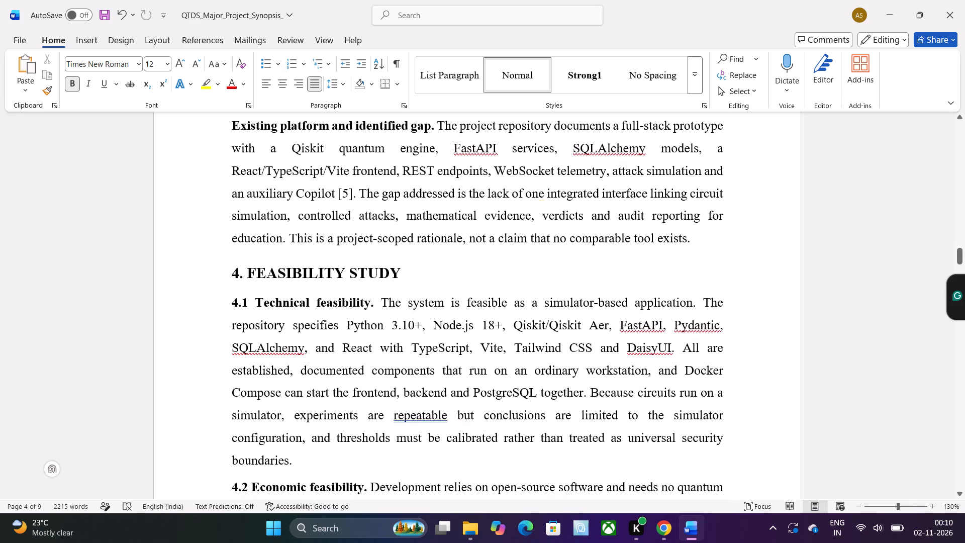
click(433, 272)
Recheck the earlier Introduction, Project Objectives and Literature Survey sections, looking over their text and subheadings.
scroll(433, 272, up, 2)
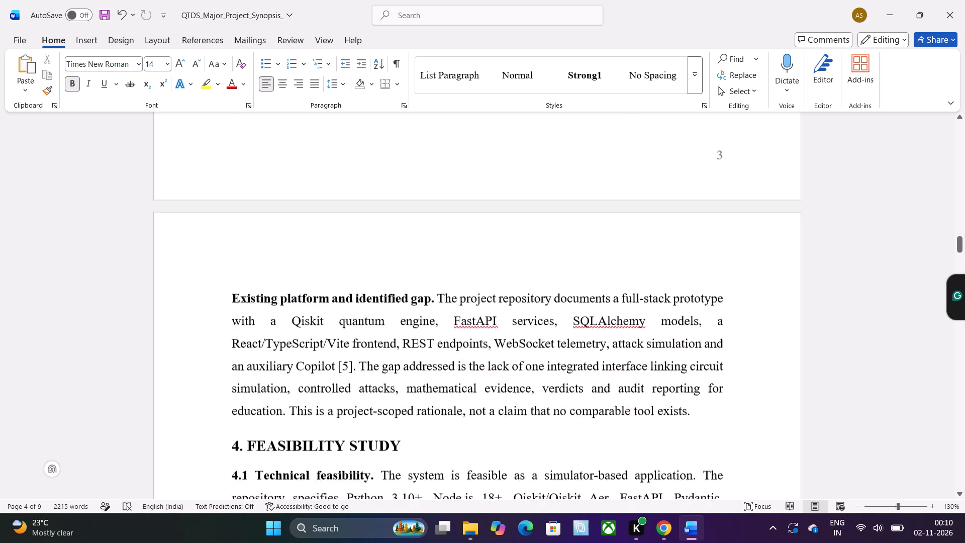
scroll(433, 272, up, 2)
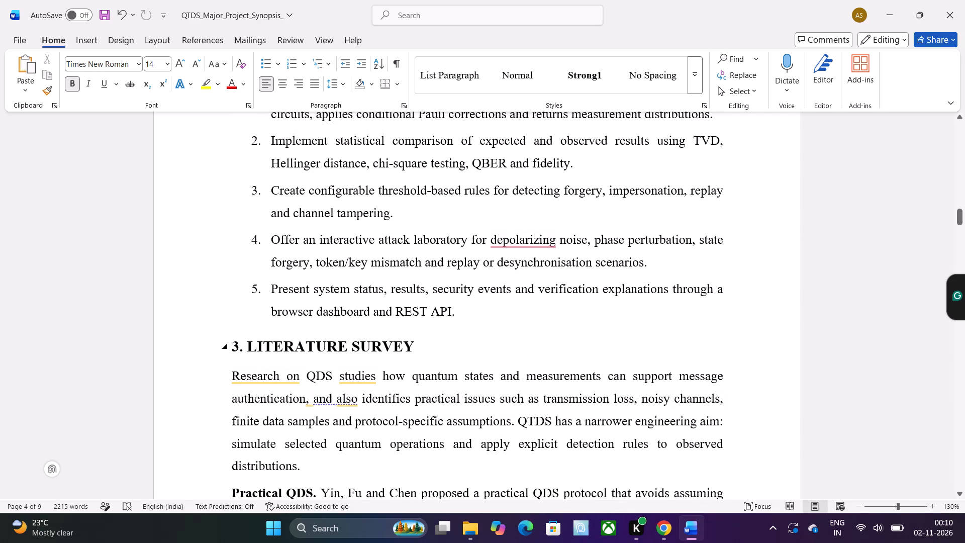
scroll(480, 347, up, 3)
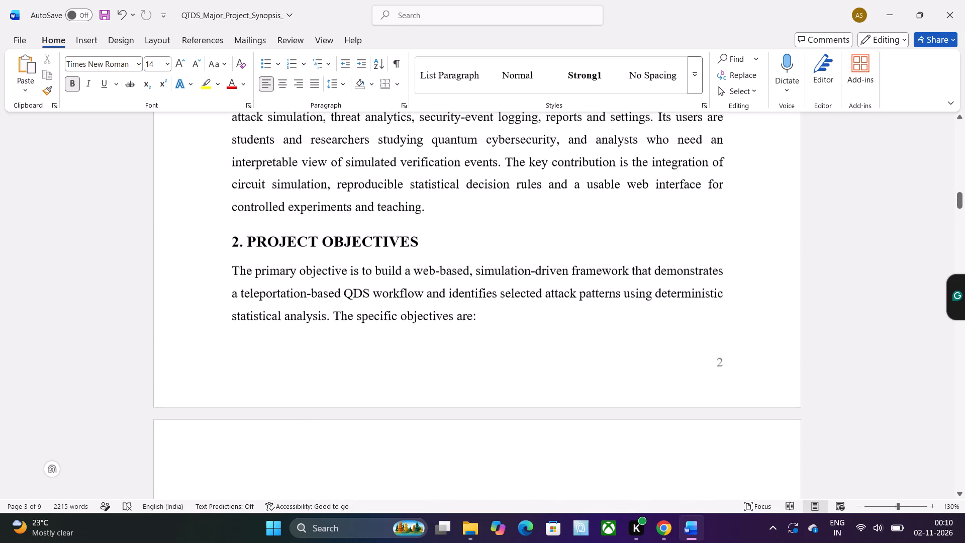
scroll(480, 347, up, 1)
scroll(480, 347, down, 1)
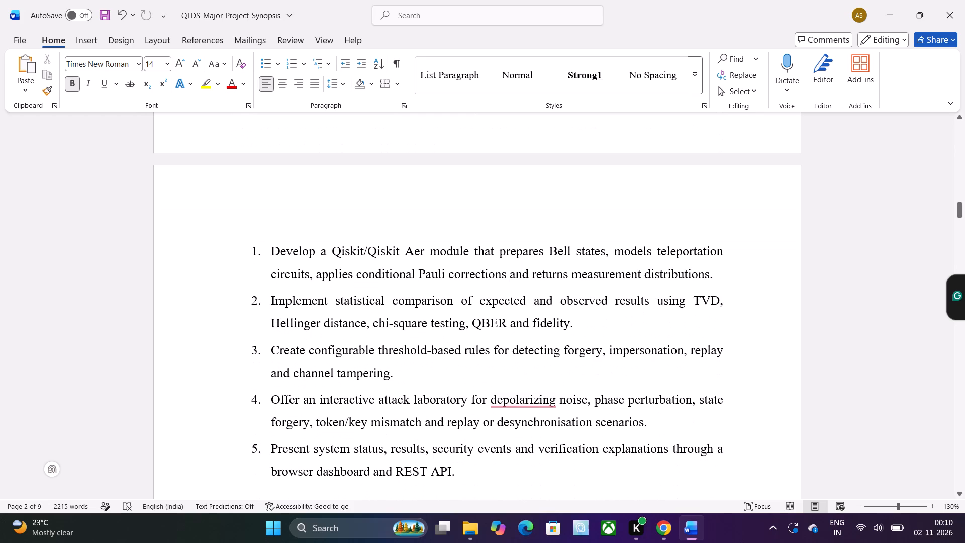
key(Page_Up)
key(Page_Up)
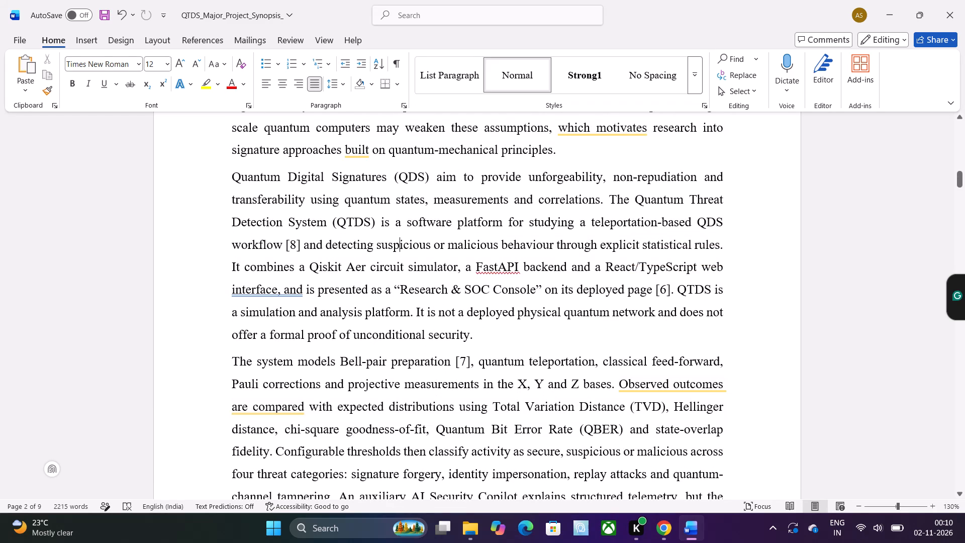
scroll(587, 287, up, 2)
scroll(587, 287, down, 8)
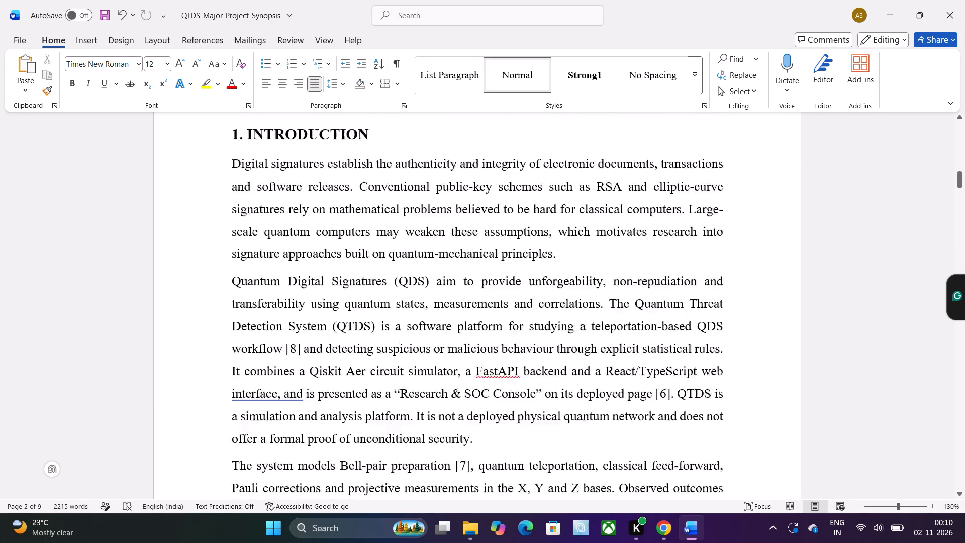
scroll(587, 287, down, 2)
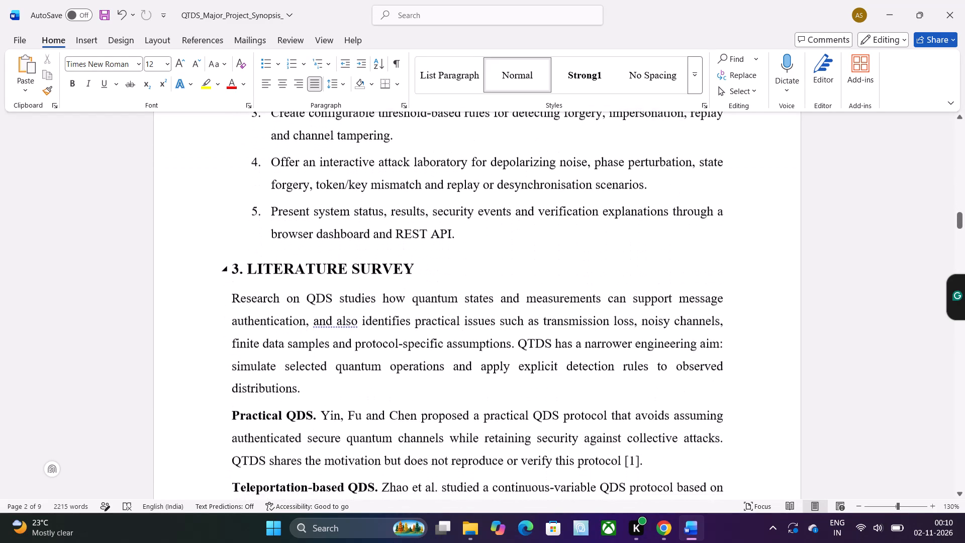
Add an empty numbered item after the fifth project objective, just above the Literature Survey heading.
click(541, 276)
key(Return)
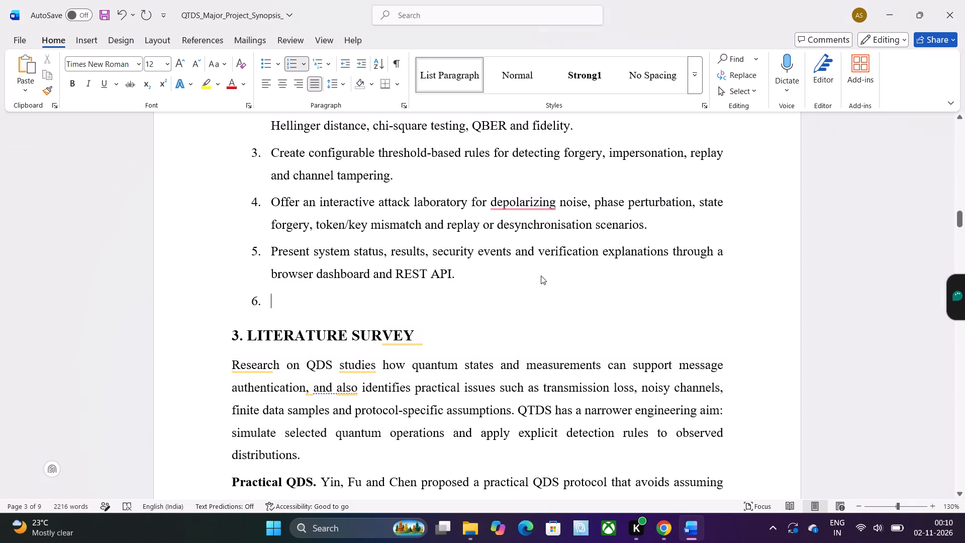
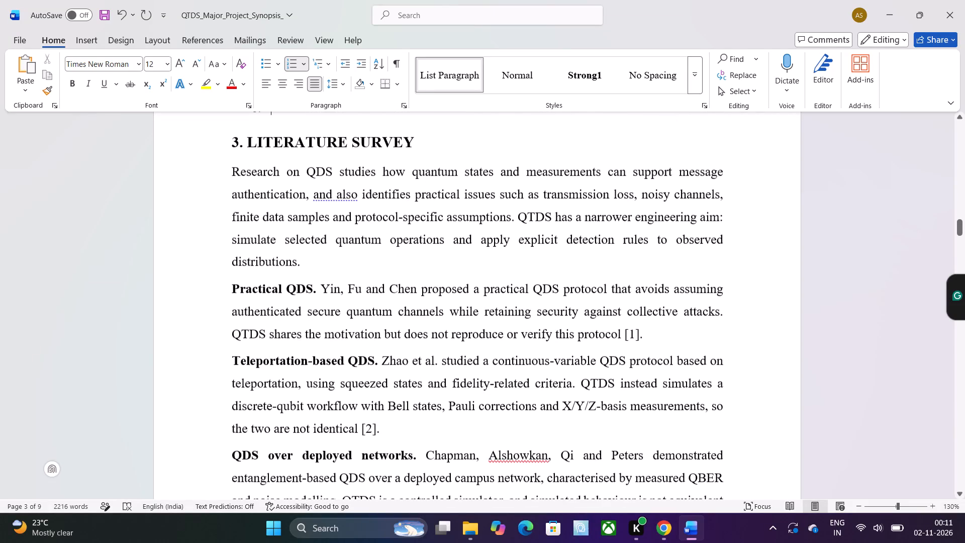
Replace the full stop after the Practical QDS subheading in the Literature Survey with a colon.
click(314, 289)
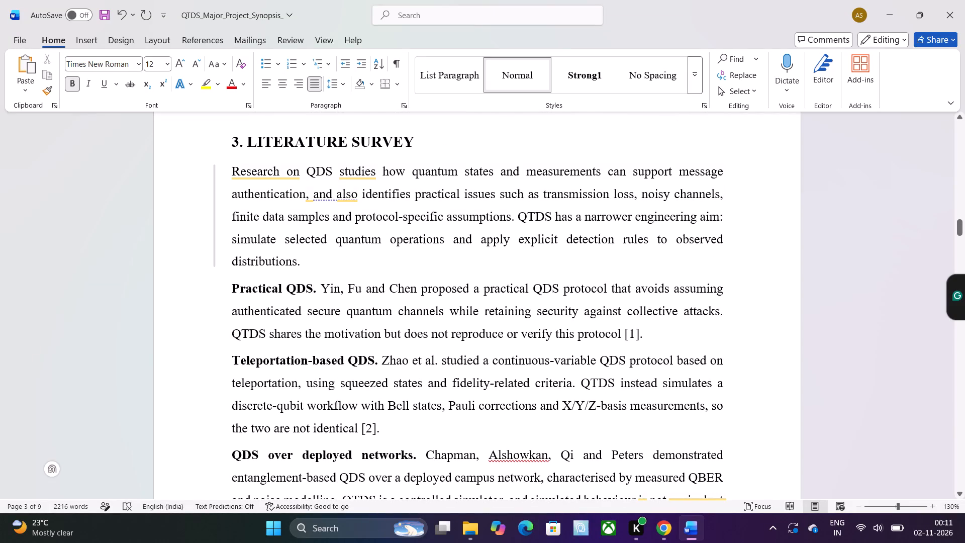
key(Right)
key(BackSpace)
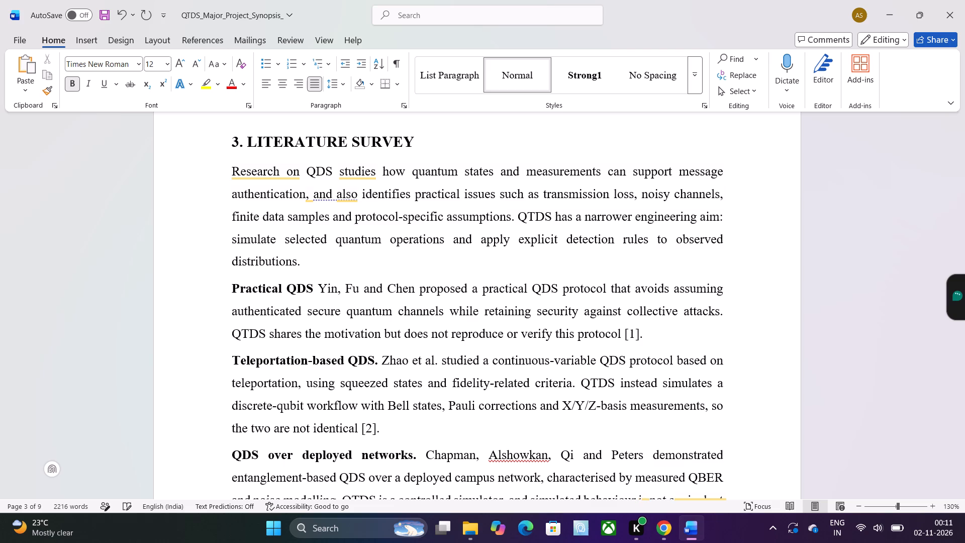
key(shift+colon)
Place the text cursor at the full stop ending the Teleportation-based QDS subheading.
click(377, 359)
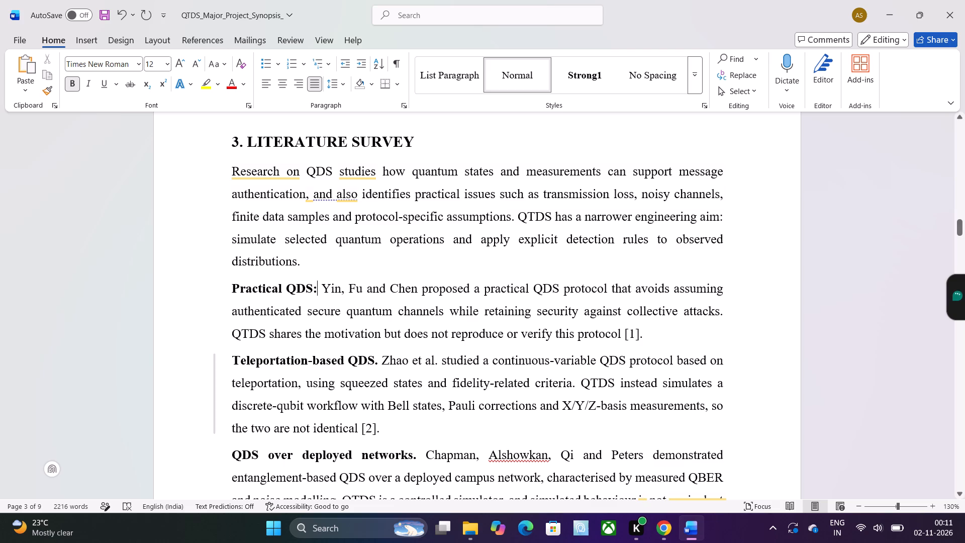
Replace the full stop after the Teleportation-based QDS subheading in the Literature Survey with a colon.
key(BackSpace)
key(shift+colon)
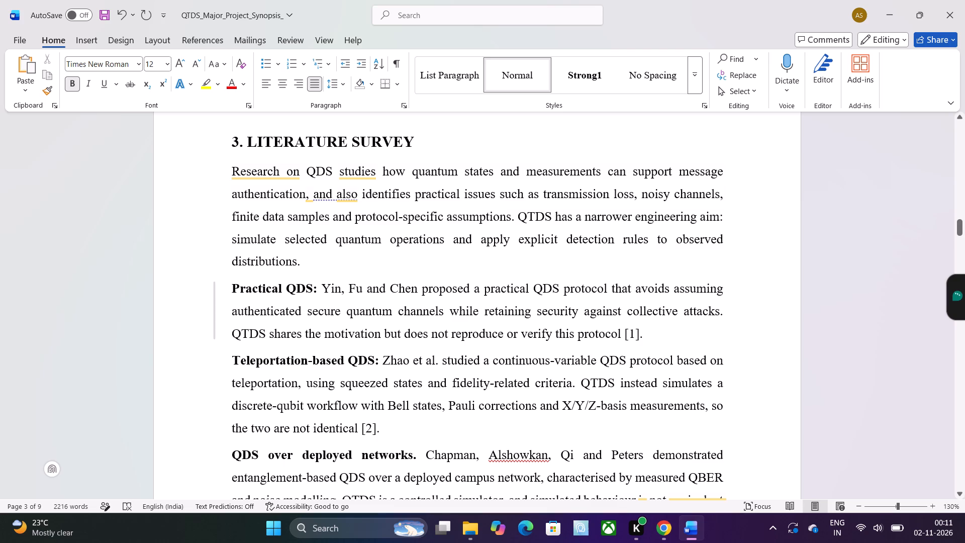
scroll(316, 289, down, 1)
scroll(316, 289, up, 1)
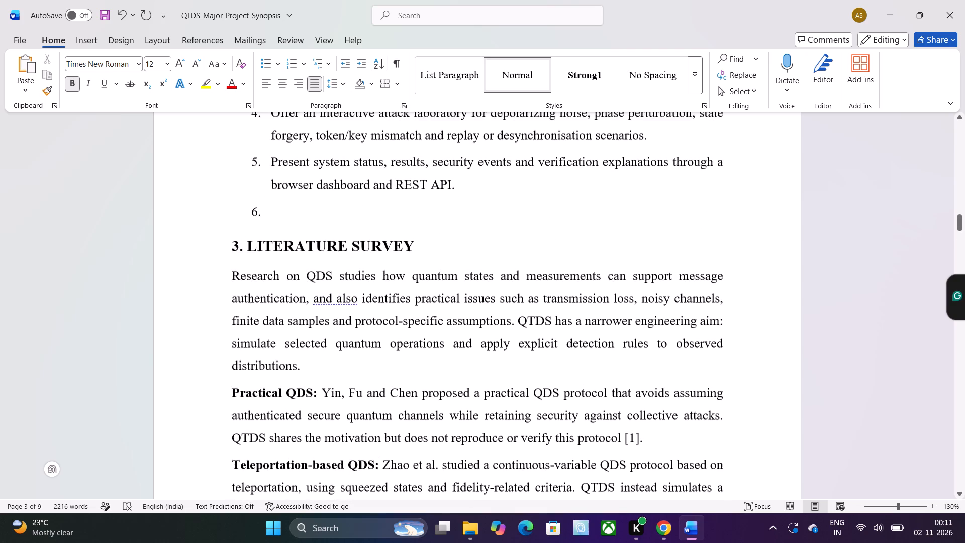
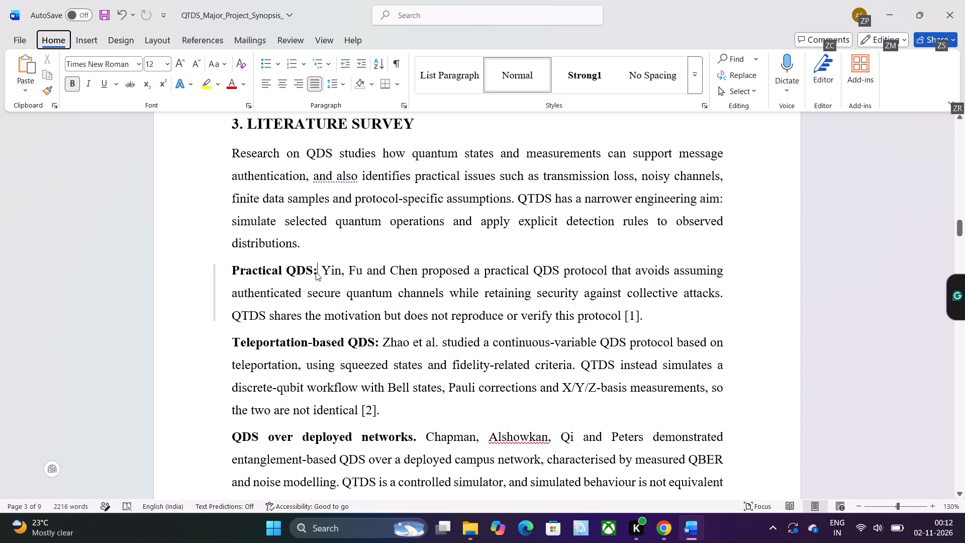
Undo the colon replacements after the Practical QDS and Teleportation-based QDS subheadings to restore their full stops.
key(alt+z)
key(alt+z)
key(ctrl+z)
key(ctrl+z)
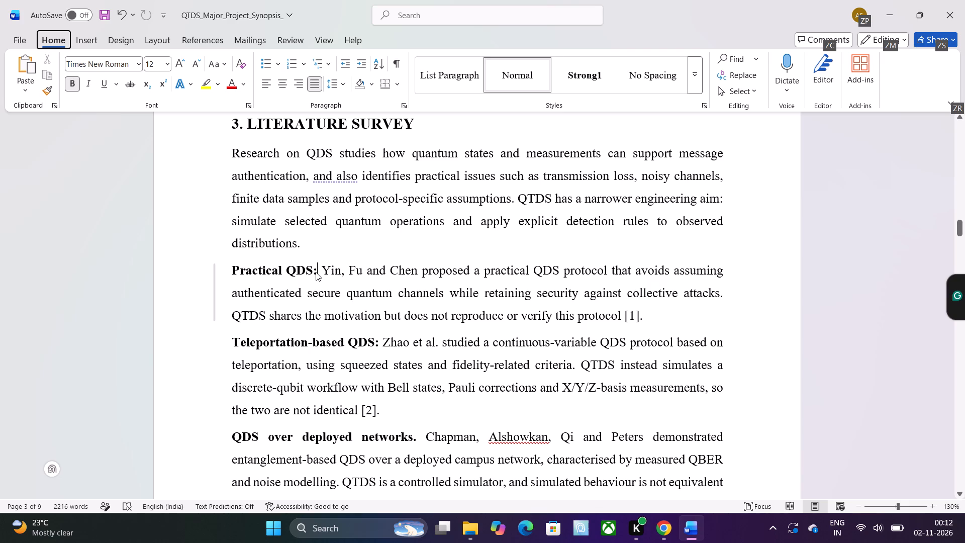
key(ctrl+z)
click(316, 272)
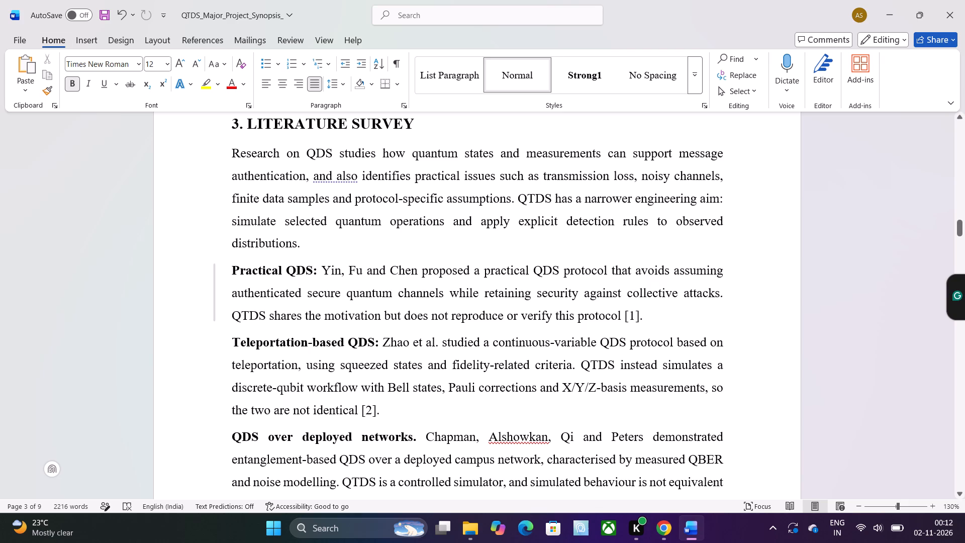
key(ctrl+z)
key(ctrl+z)
key(ctrl+z)
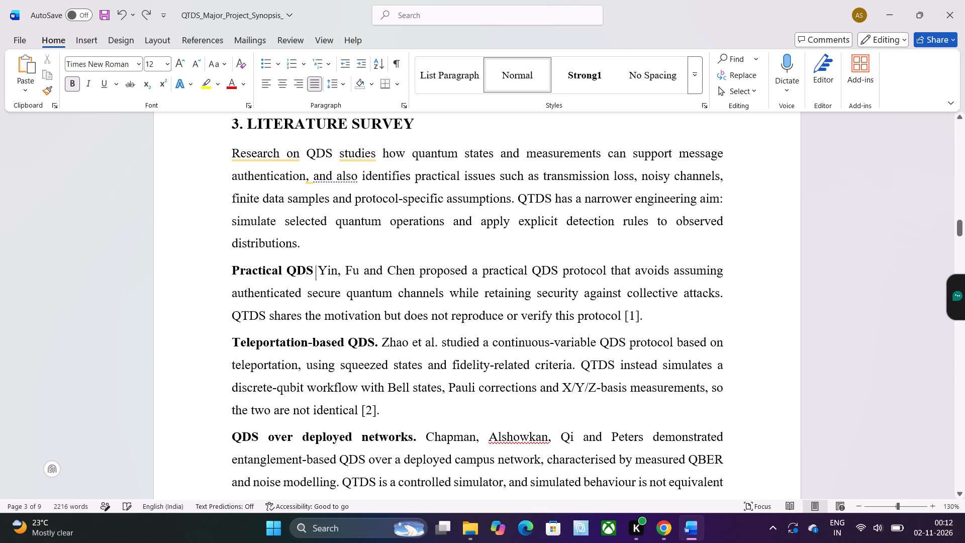
key(ctrl+z)
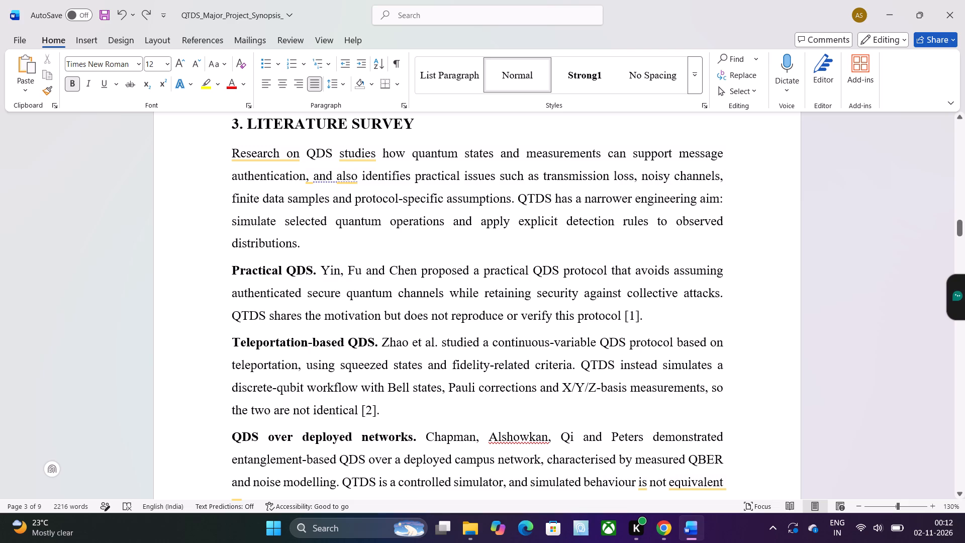
Delete the space before citation [1] at the end of the Practical QDS paragraph in the Literature Survey.
scroll(406, 253, down, 1)
scroll(534, 161, up, 1)
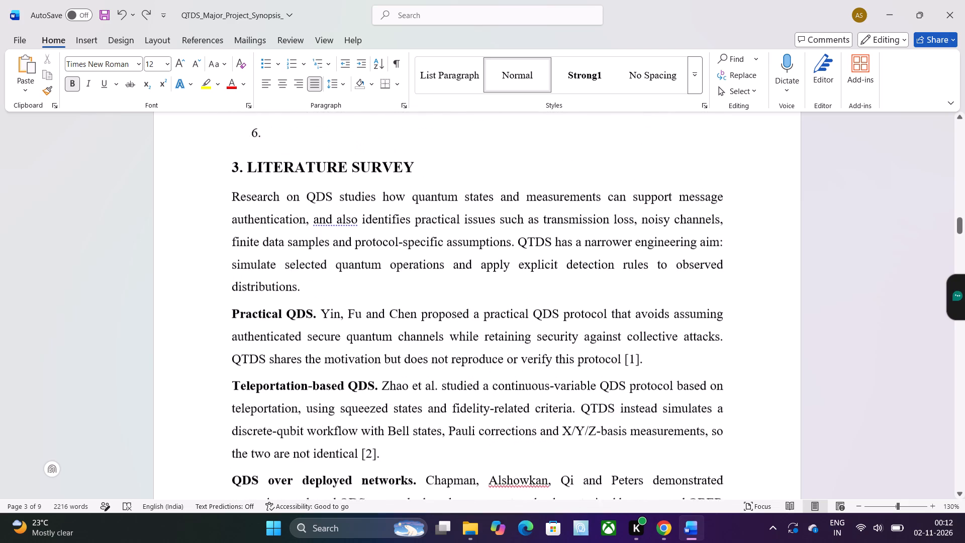
scroll(534, 161, up, 1)
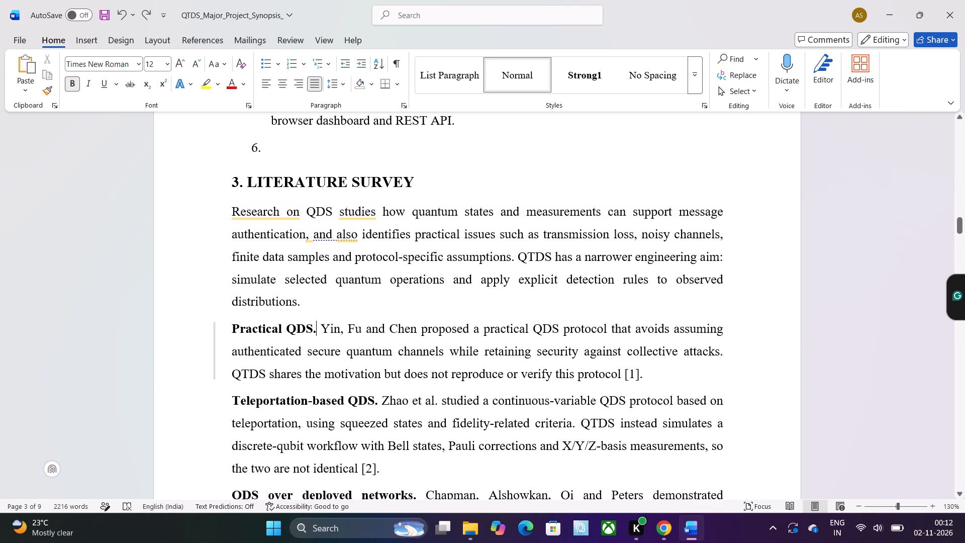
click(624, 373)
key(BackSpace)
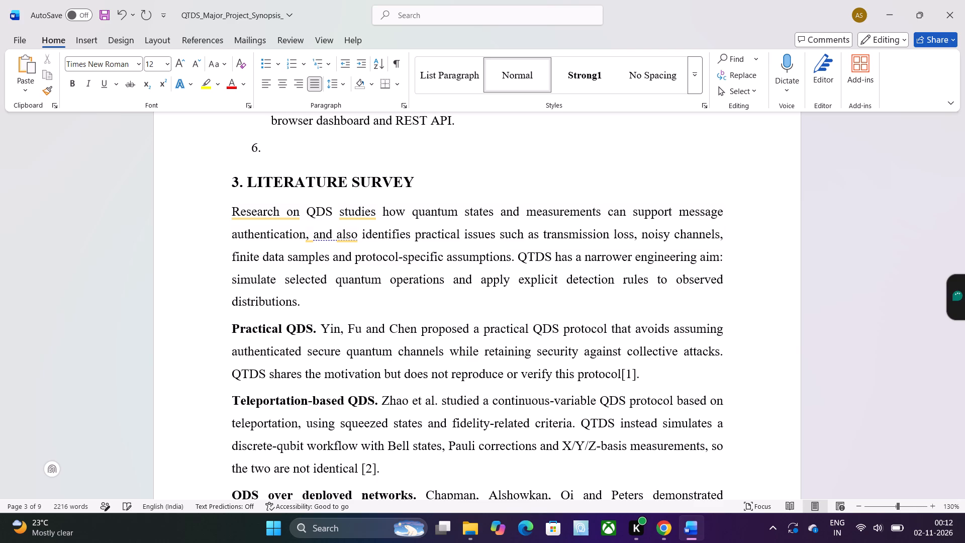
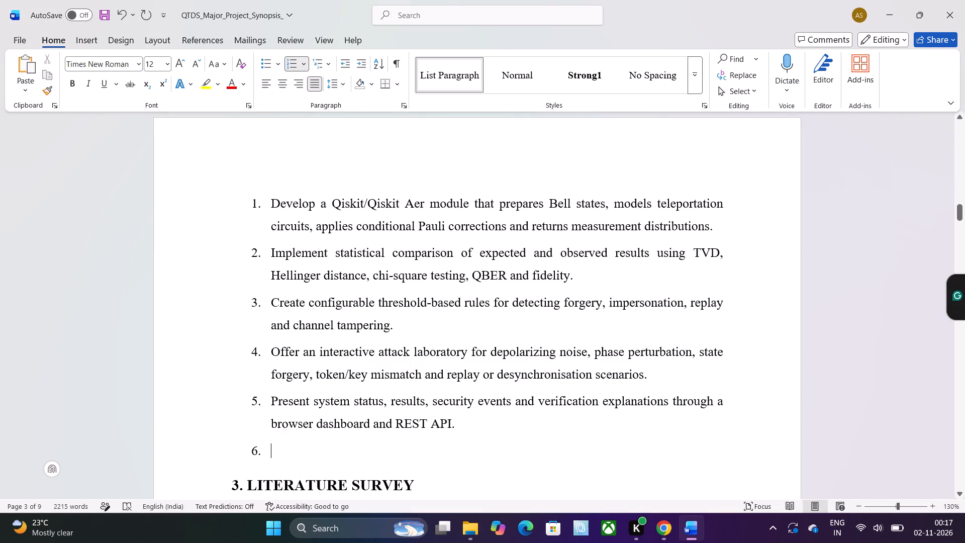
key(ctrl+v)
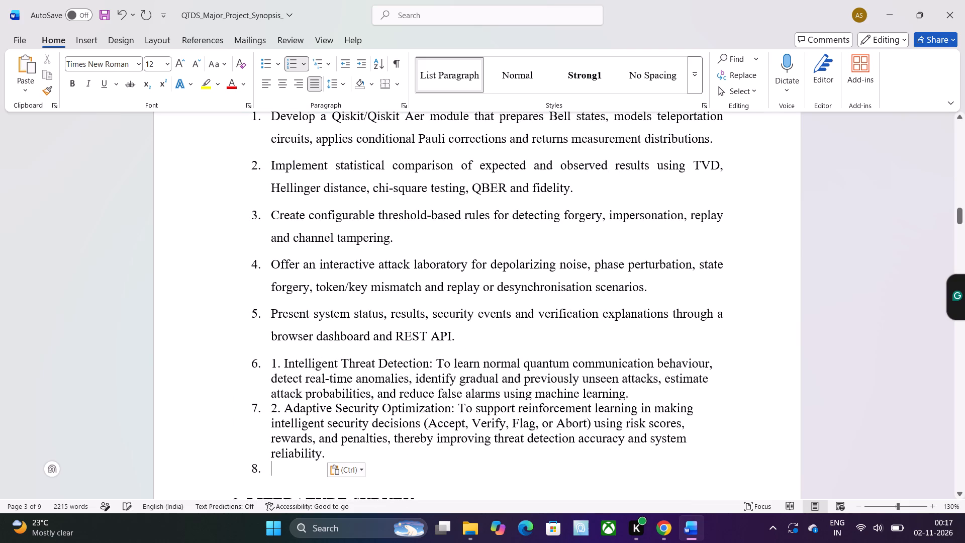
Remove the pasted "2." prefix from the Adaptive Security Optimization objective.
click(345, 437)
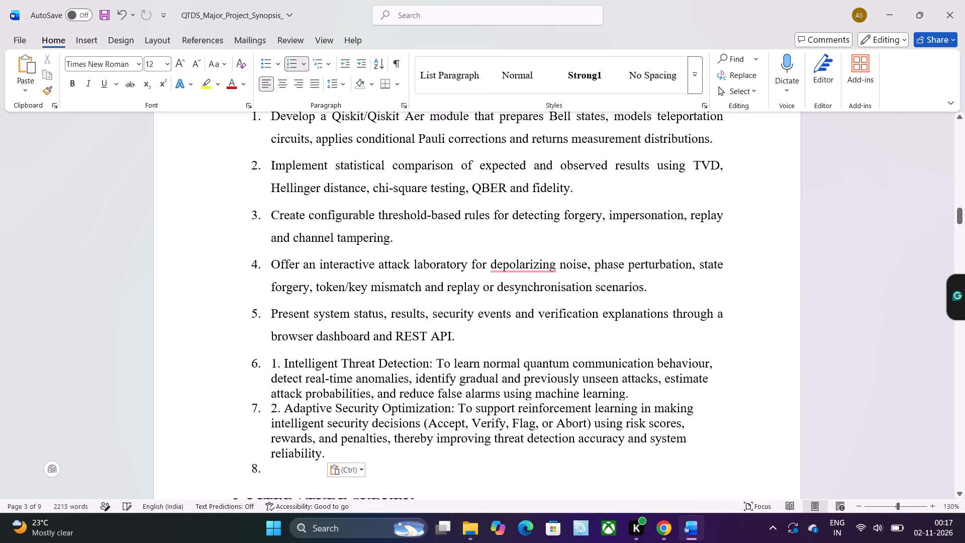
click(284, 411)
key(BackSpace)
key(BackSpace)
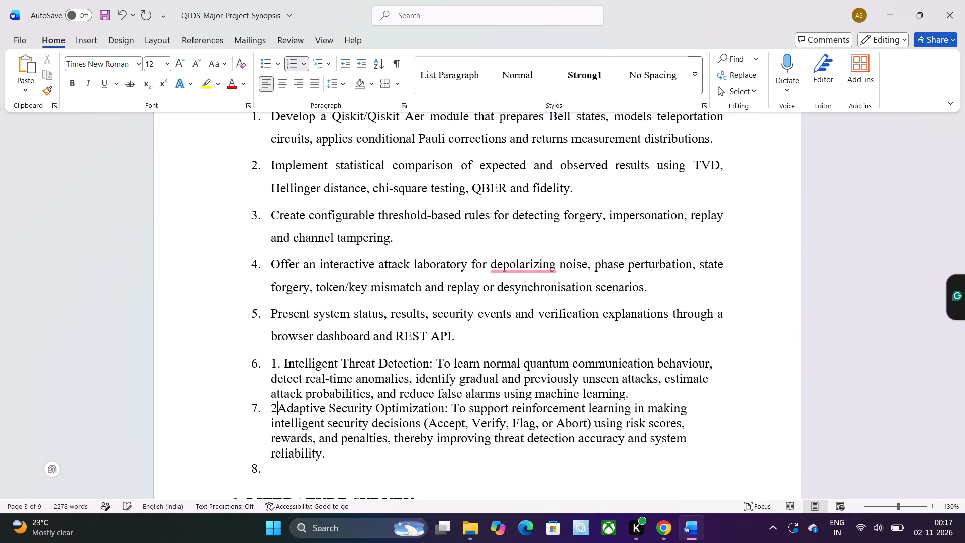
key(BackSpace)
Delete the empty numbered item after the Adaptive Security Optimization objective, keeping the full stop after "reliability".
key(Down)
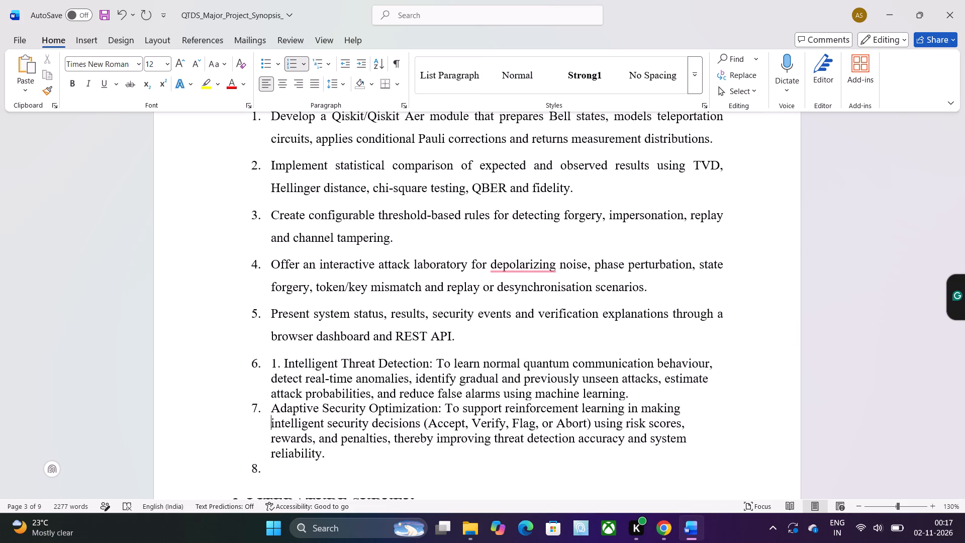
key(Down)
key(Down)
key(Down)
key(BackSpace)
key(BackSpace)
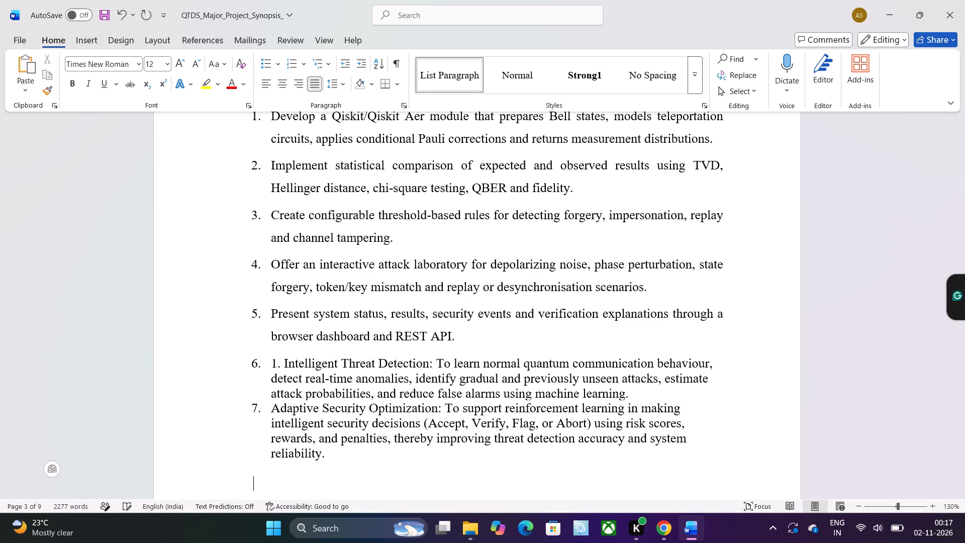
key(BackSpace)
key(BackSpace)
key(BackSpace)
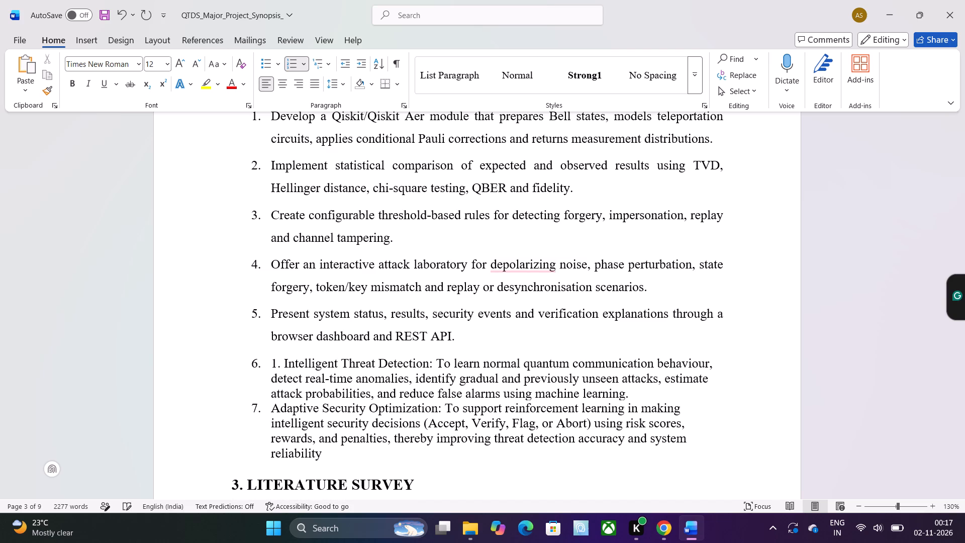
key(period)
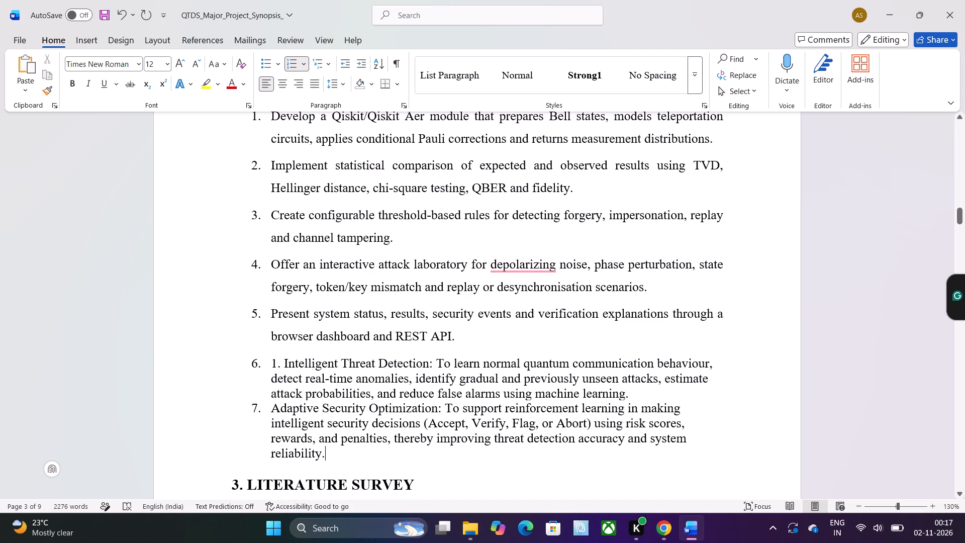
Remove the pasted "1." prefix from the Intelligent Threat Detection objective.
click(283, 363)
key(BackSpace)
key(BackSpace)
key(BackSpace)
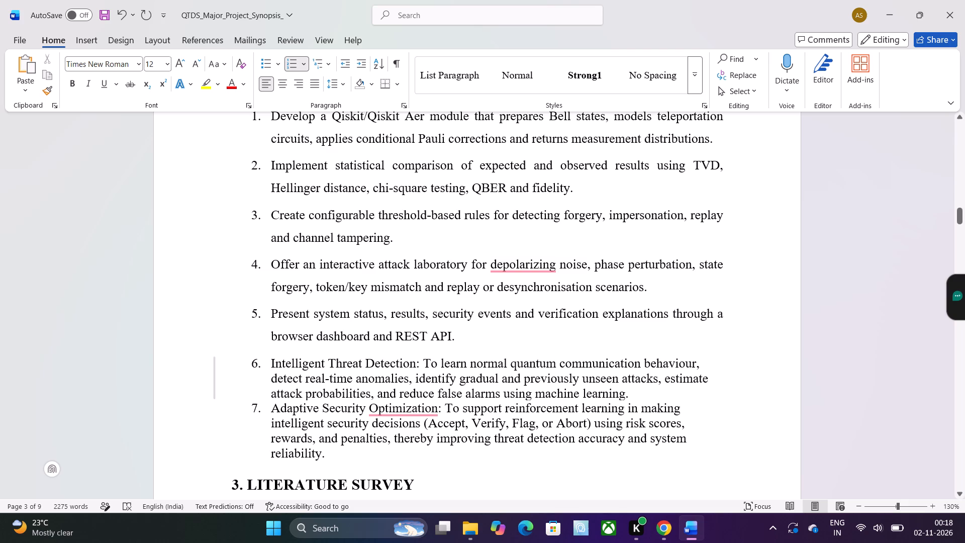
Insert an unnumbered blank line between the Intelligent Threat Detection and Adaptive Security Optimization objectives.
click(640, 397)
key(Return)
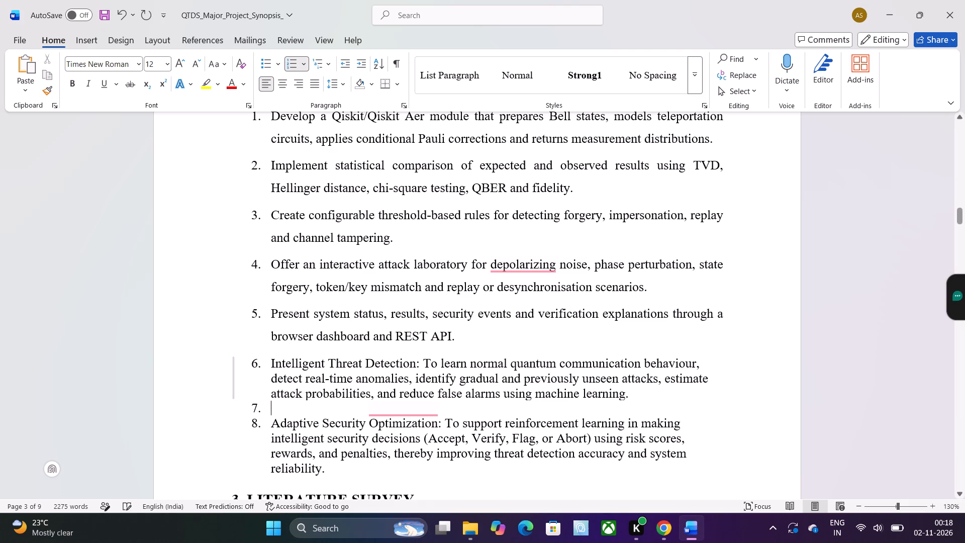
key(BackSpace)
Check the spelling suggestion for the word "Optimization" in objective 7.
scroll(606, 405, down, 1)
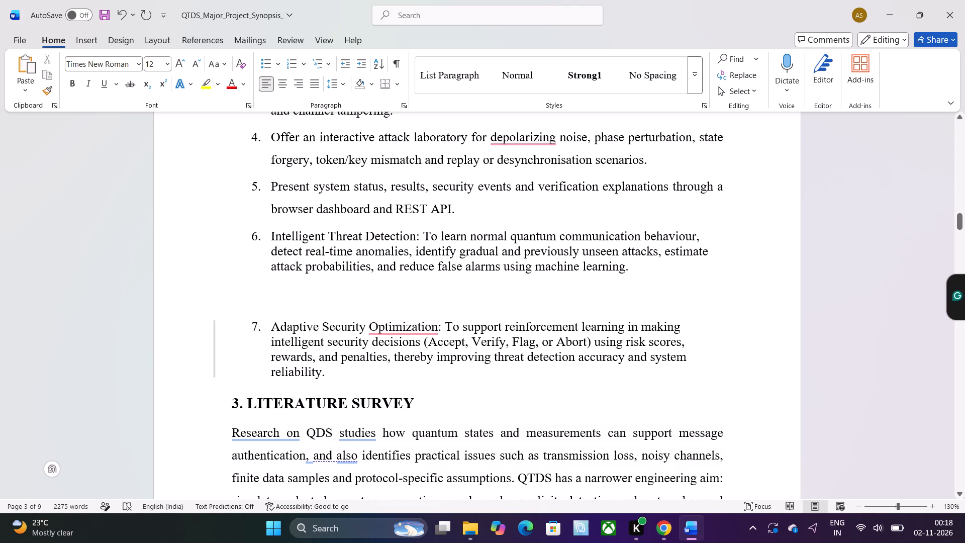
click(421, 334)
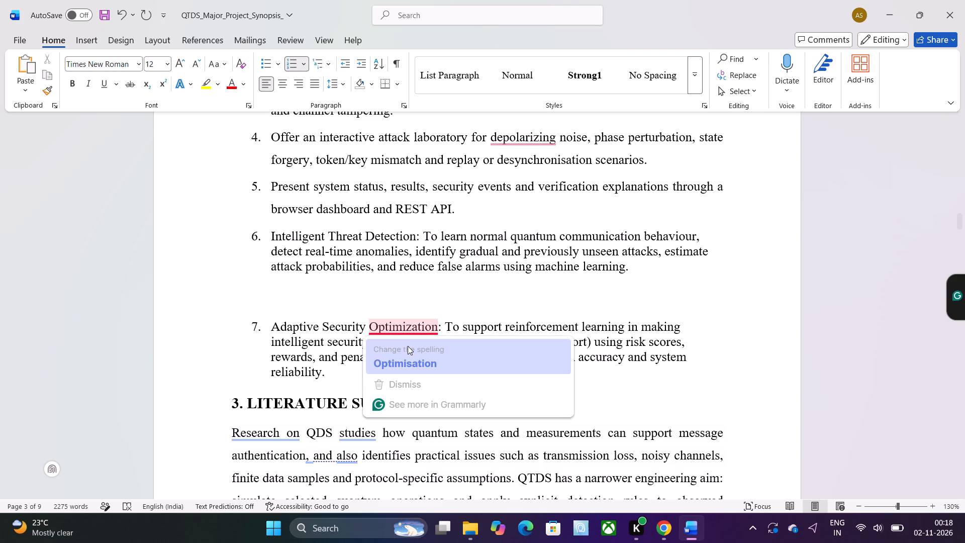
click(424, 316)
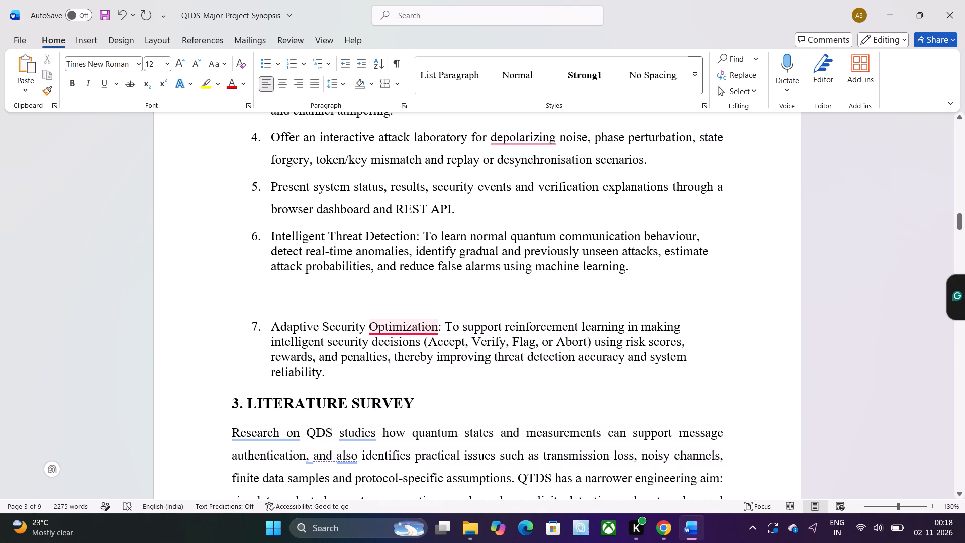
click(417, 328)
right_click(417, 328)
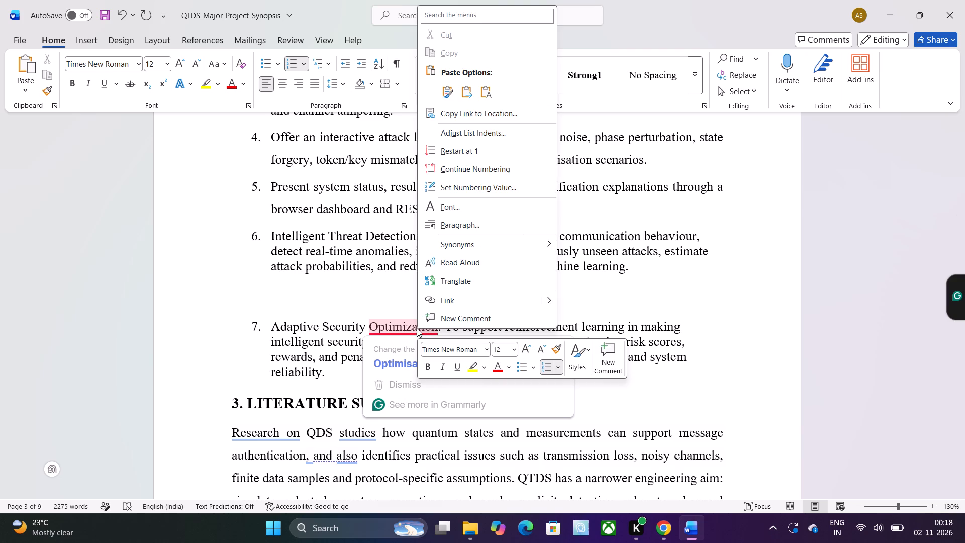
click(394, 326)
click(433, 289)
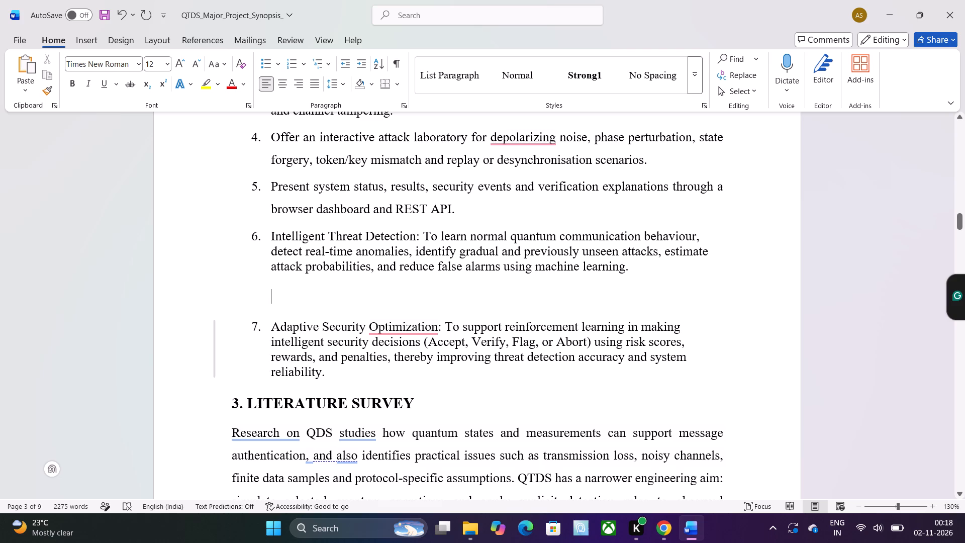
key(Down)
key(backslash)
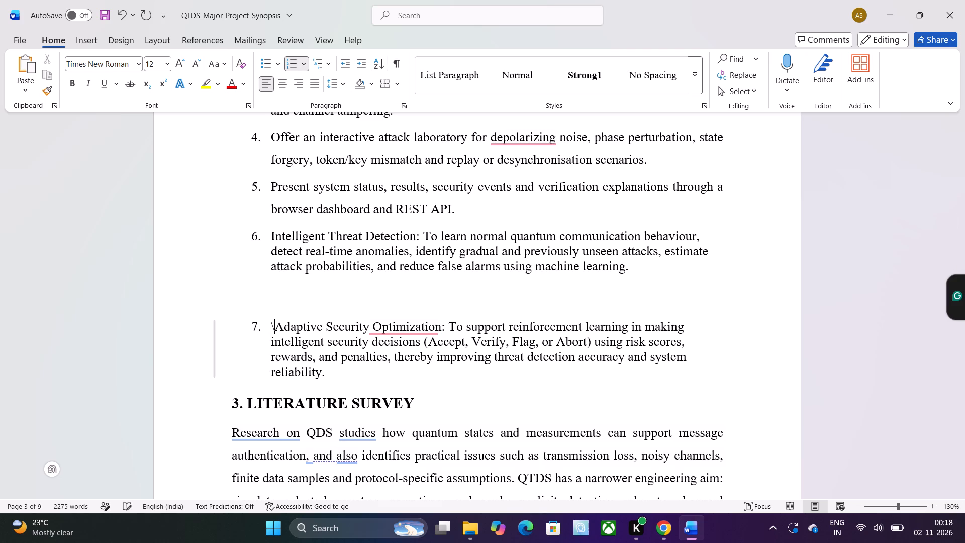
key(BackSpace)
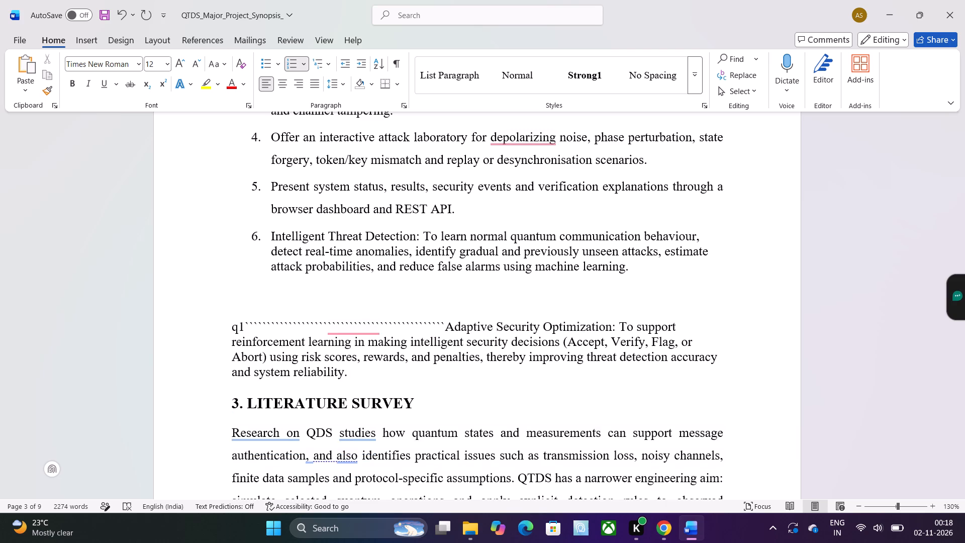
Undo the stray characters and lost list number before the Adaptive Security Optimization objective, saving the document in between.
key(ctrl+z)
key(ctrl+s)
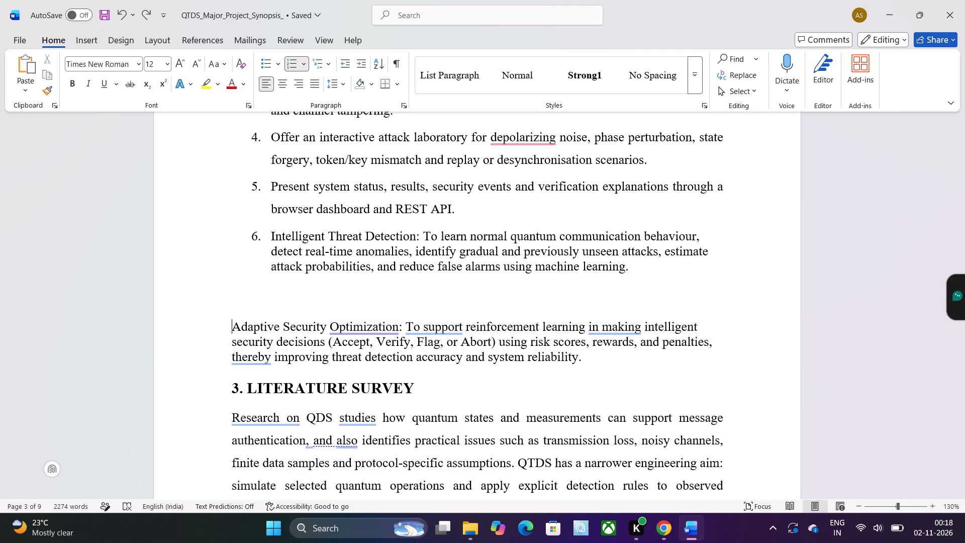
key(ctrl+z)
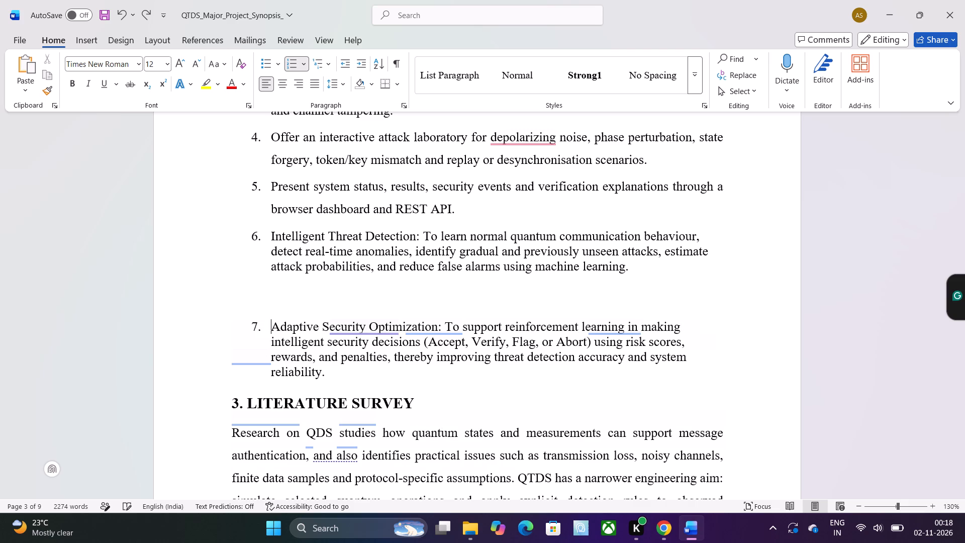
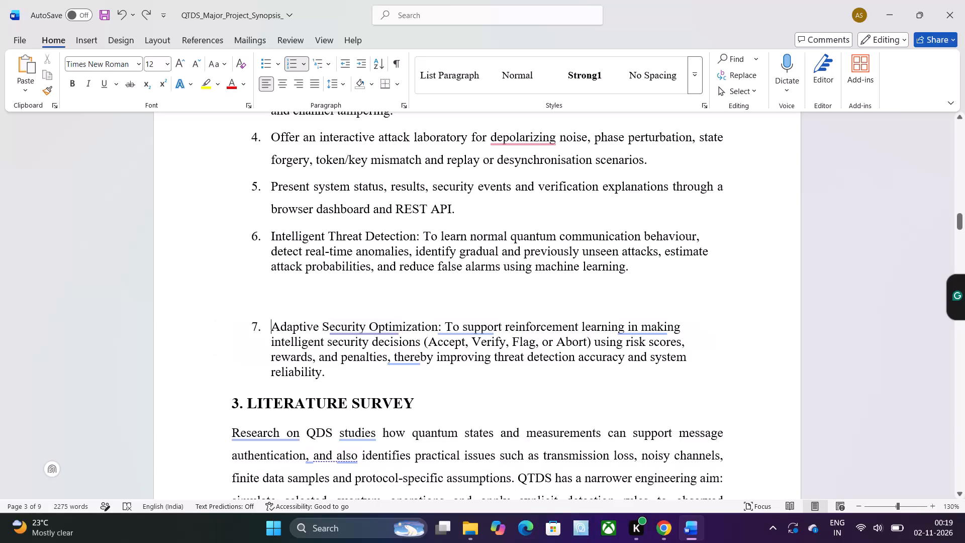
Delete the Adaptive Security Optimization objective and the blank space above it from the project objectives list.
drag(418, 373, 382, 290)
key(BackSpace)
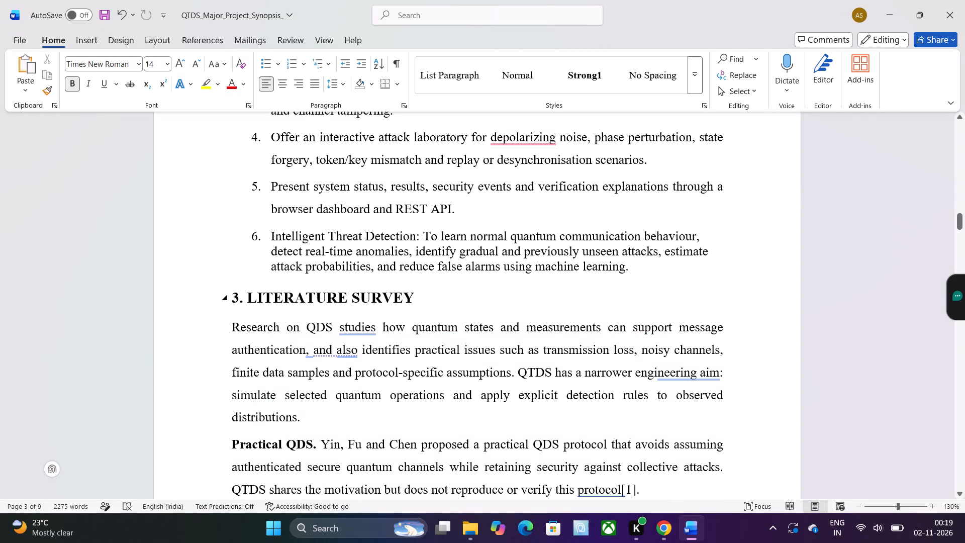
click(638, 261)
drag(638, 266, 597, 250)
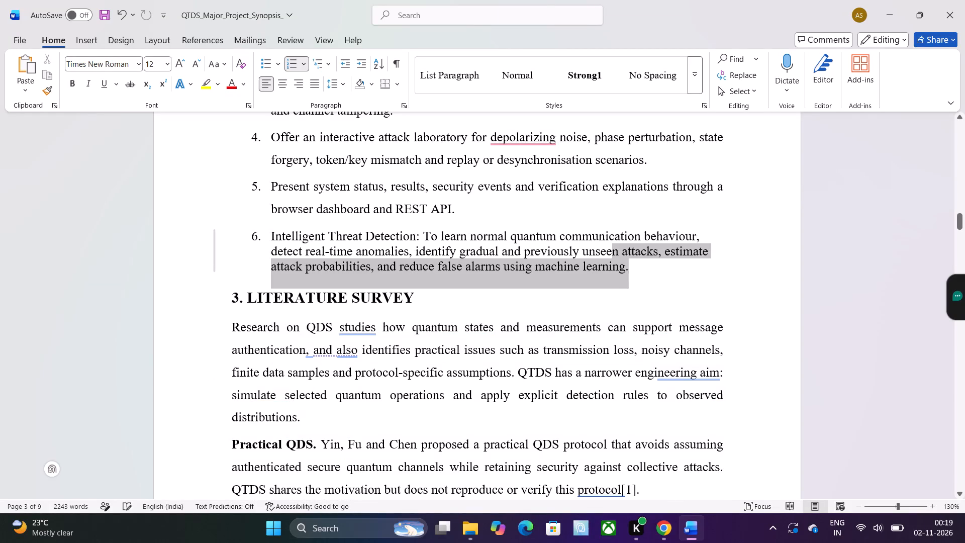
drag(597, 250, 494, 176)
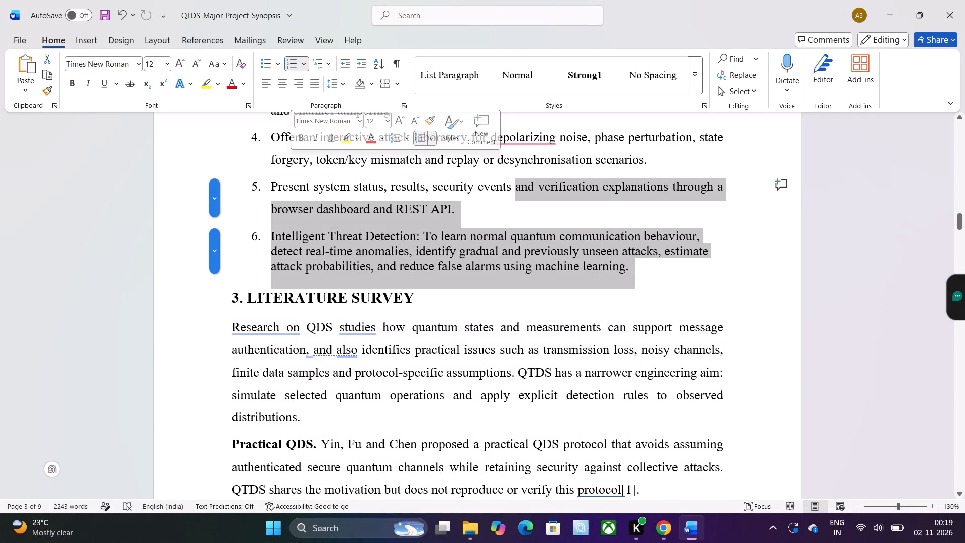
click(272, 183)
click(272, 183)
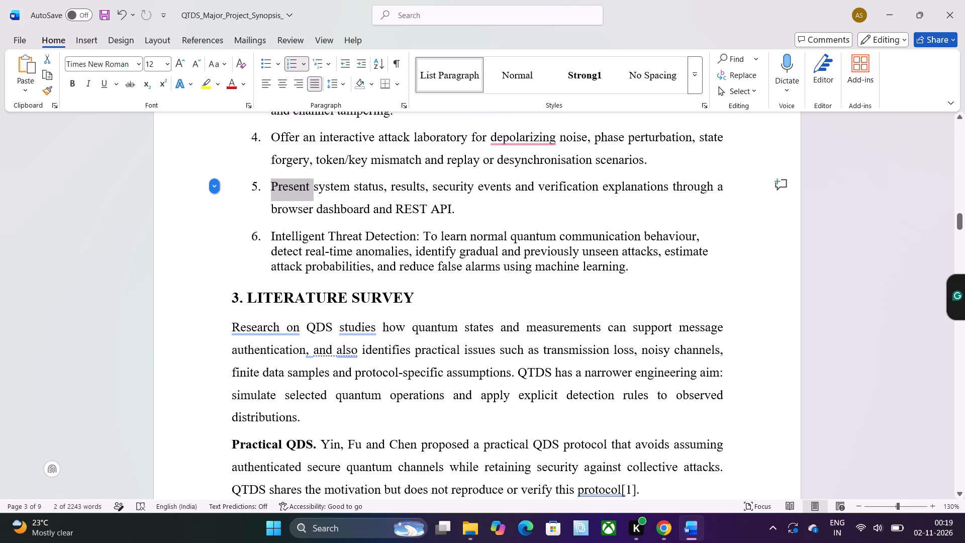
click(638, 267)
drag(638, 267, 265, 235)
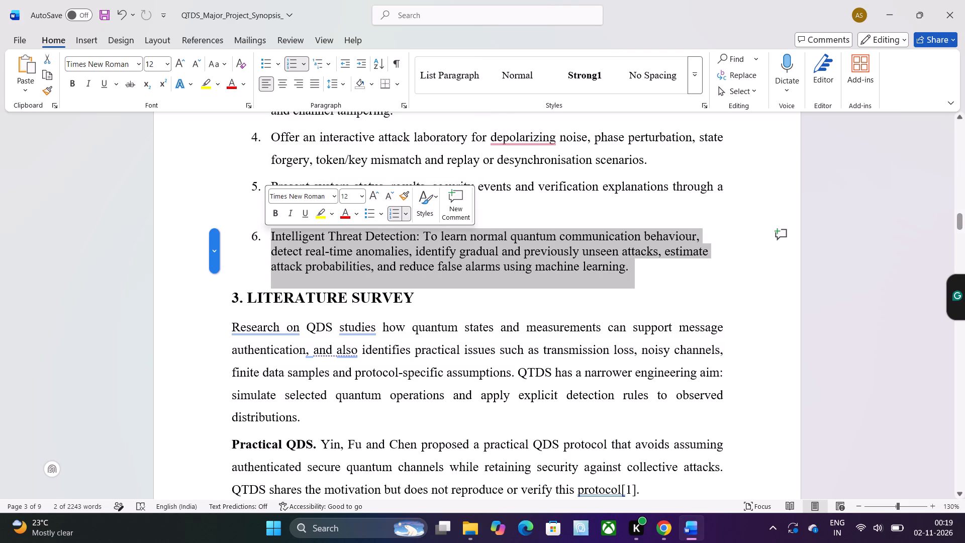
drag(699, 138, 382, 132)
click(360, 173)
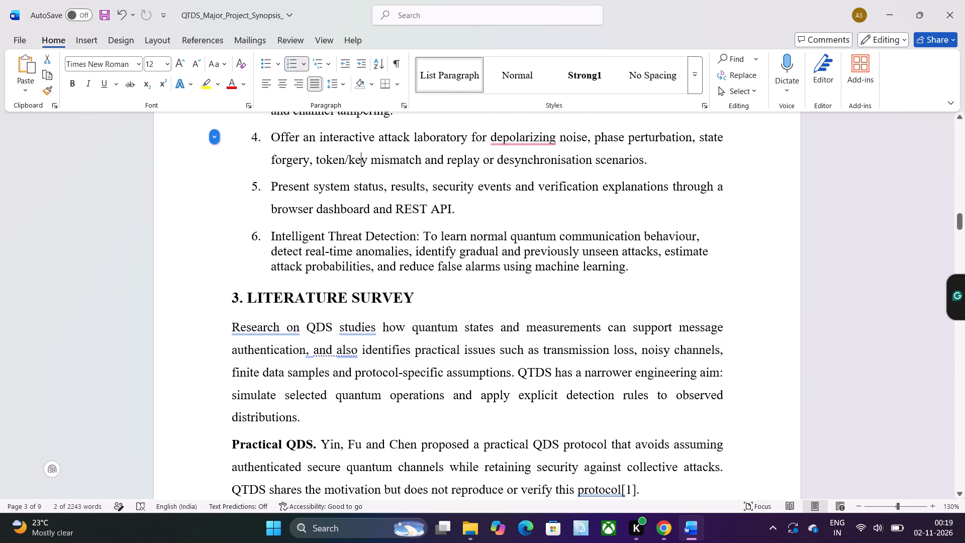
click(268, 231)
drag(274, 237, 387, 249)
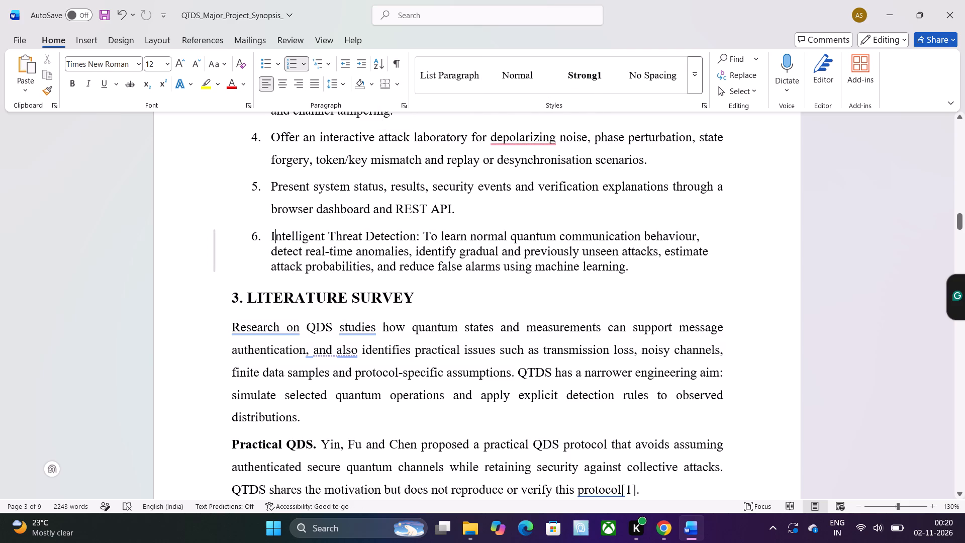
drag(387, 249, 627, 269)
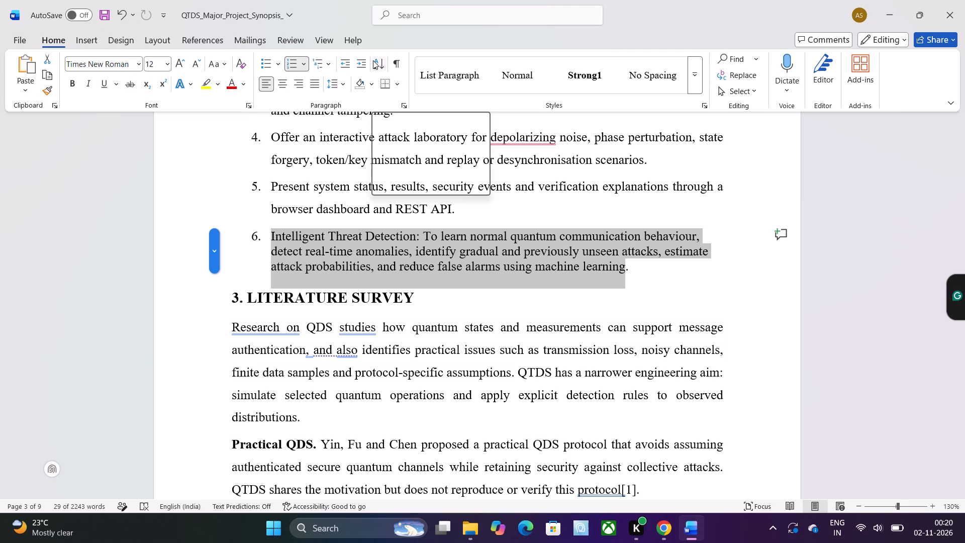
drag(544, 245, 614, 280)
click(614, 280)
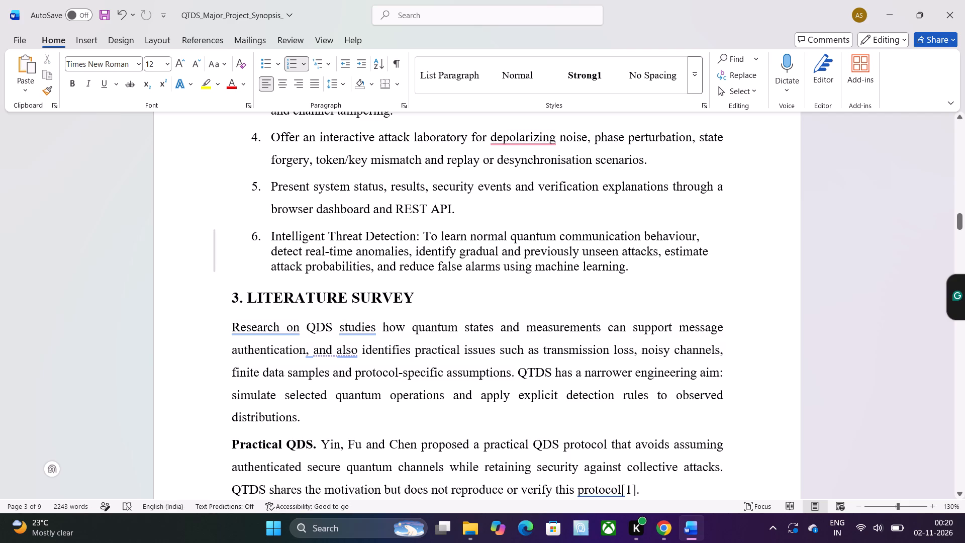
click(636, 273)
Look through the synopsis from the cover page to the introduction and project objectives.
scroll(636, 273, down, 1)
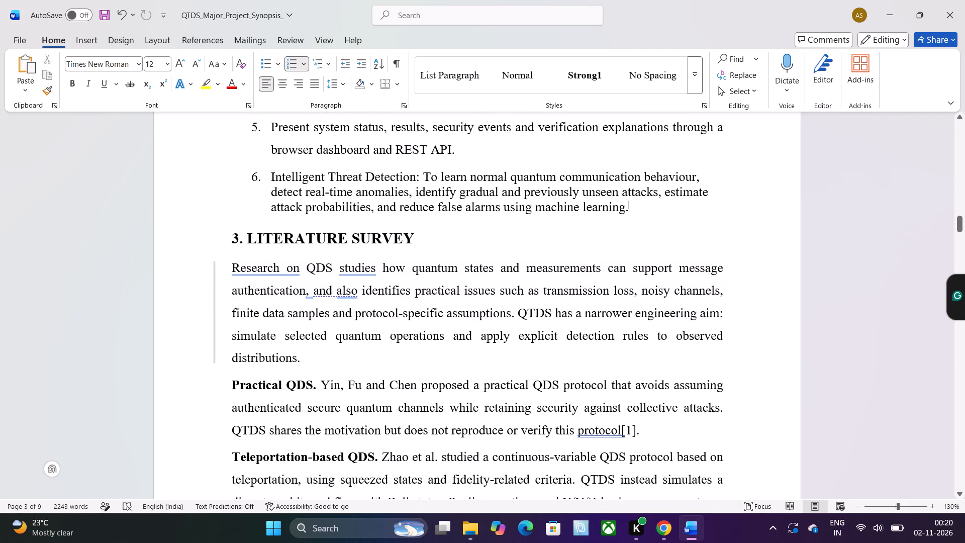
scroll(349, 266, up, 3)
scroll(349, 266, down, 1)
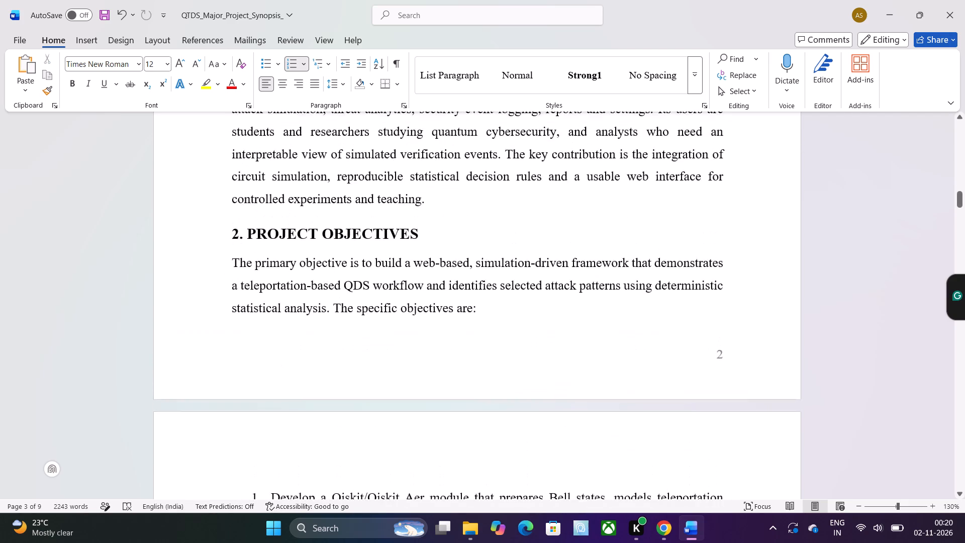
scroll(349, 266, down, 1)
scroll(349, 266, up, 2)
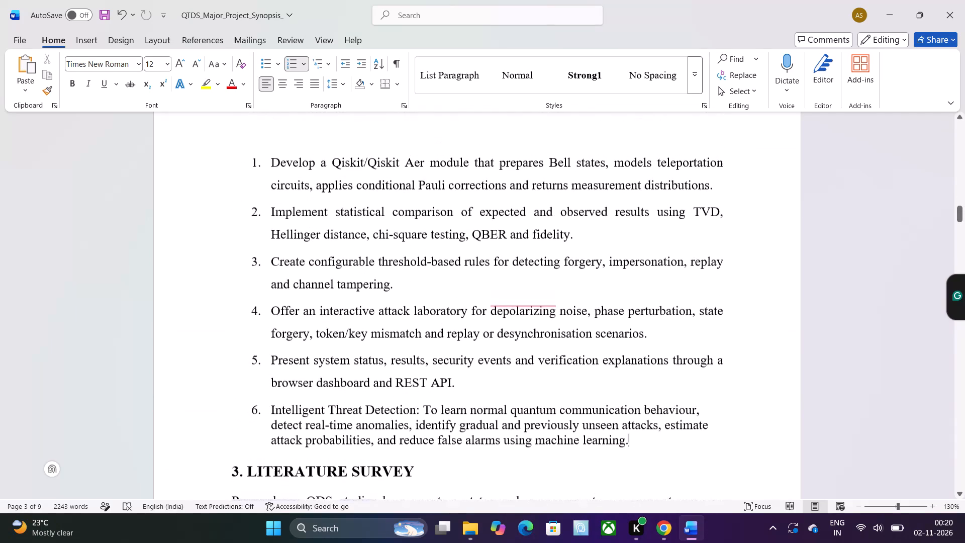
scroll(349, 266, up, 3)
scroll(349, 266, down, 1)
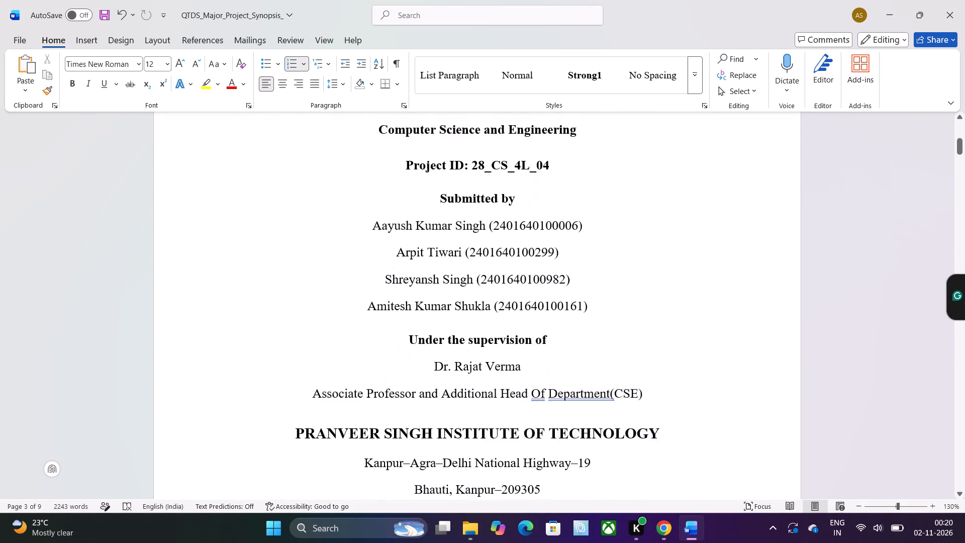
scroll(349, 266, down, 5)
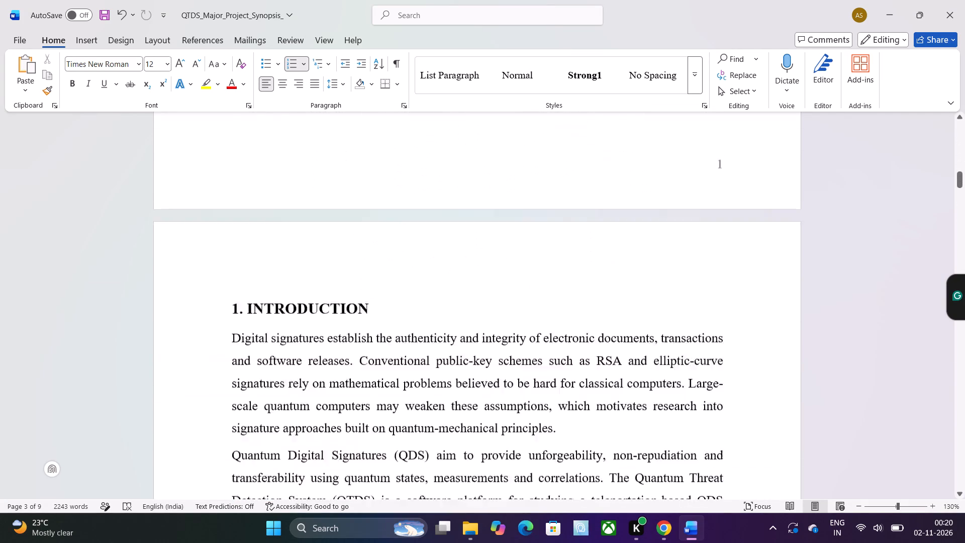
scroll(349, 266, down, 2)
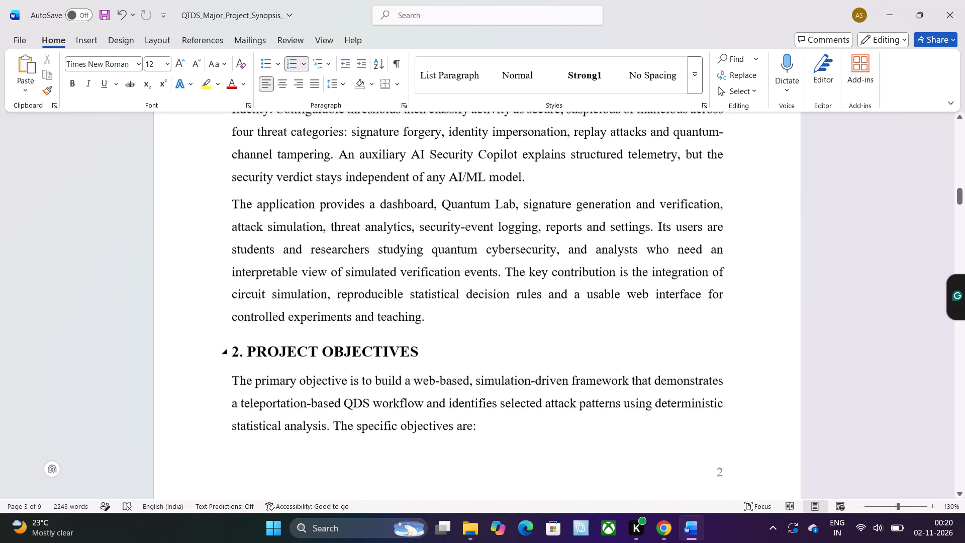
Replace the slash between "Qiskit" and "Qiskit Aer" in objective 1 with the word "and".
scroll(349, 266, down, 1)
click(363, 419)
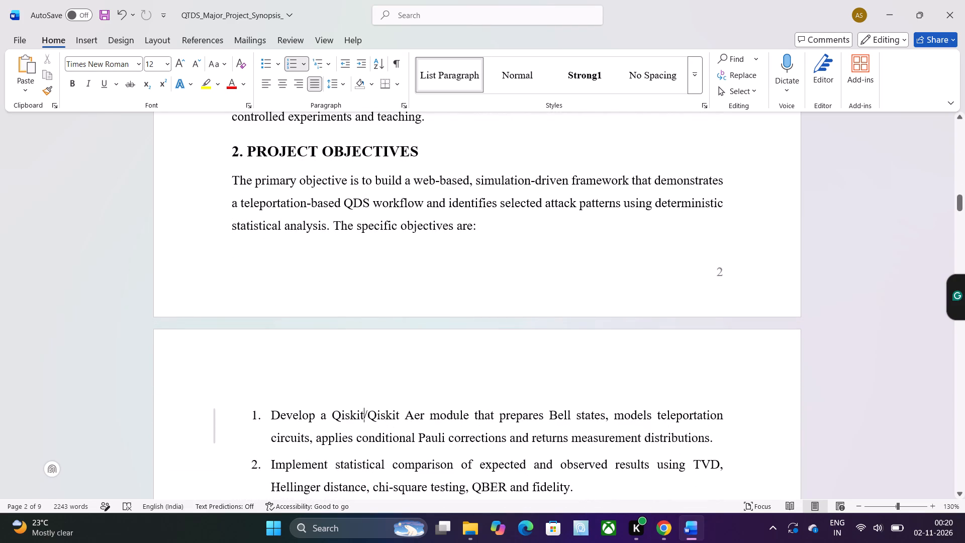
click(368, 410)
key(BackSpace)
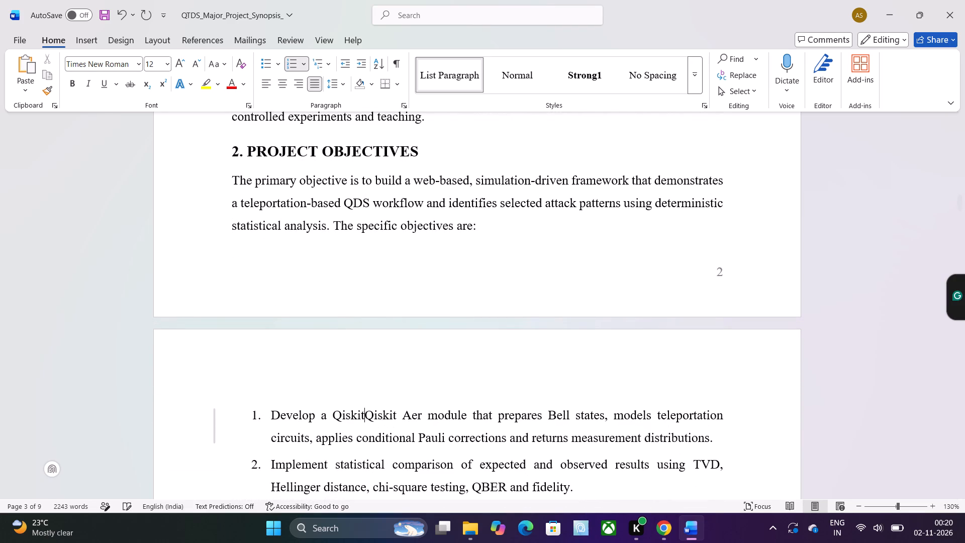
key(space)
text(AND)
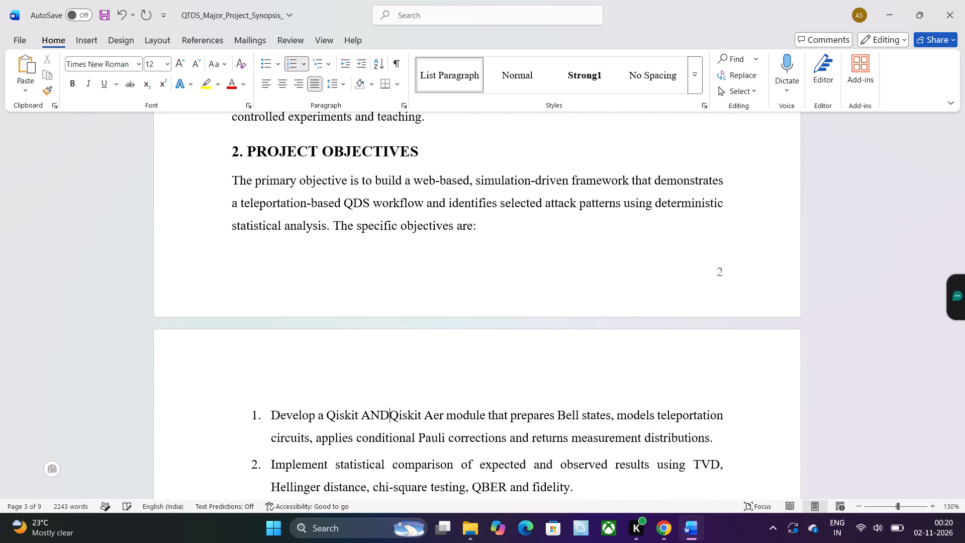
key(space)
key(BackSpace)
key(BackSpace)
key(BackSpace)
key(BackSpace)
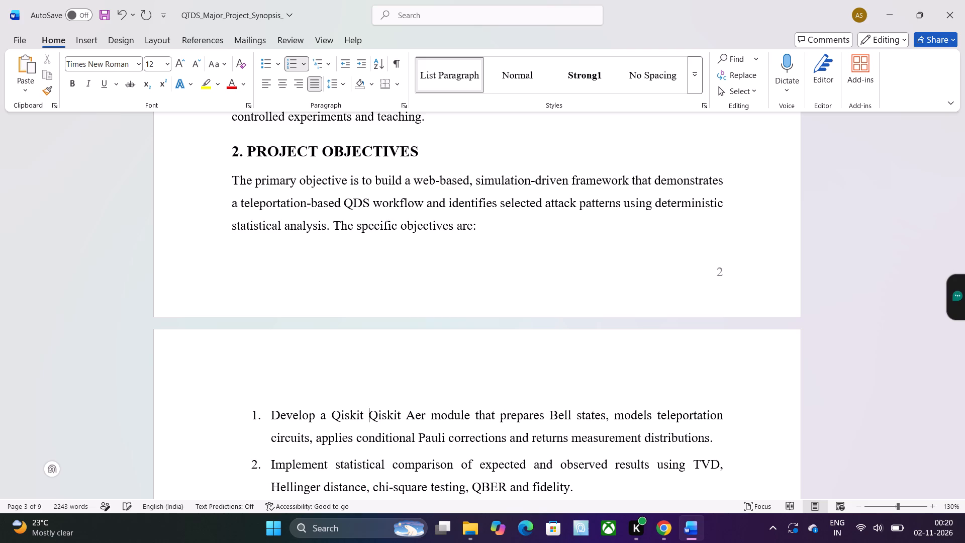
text(and)
key(space)
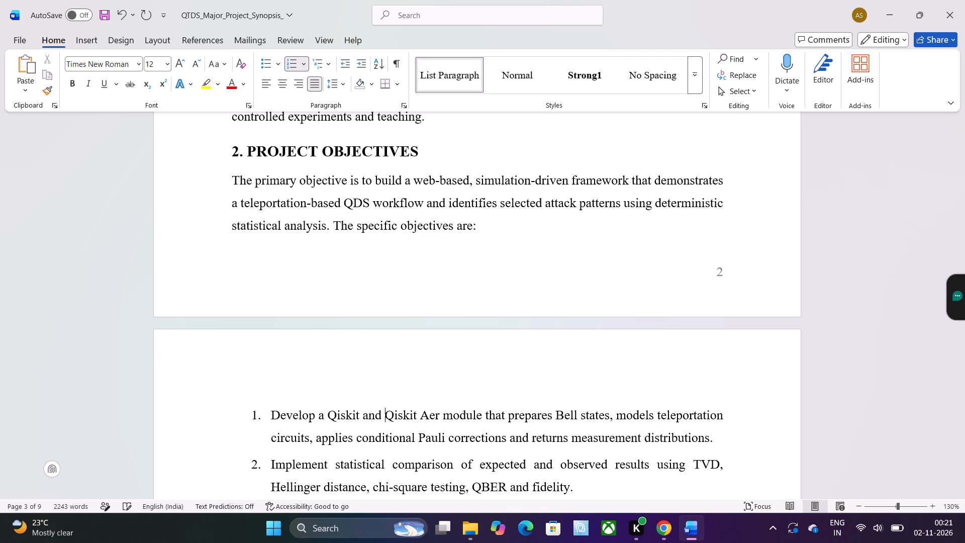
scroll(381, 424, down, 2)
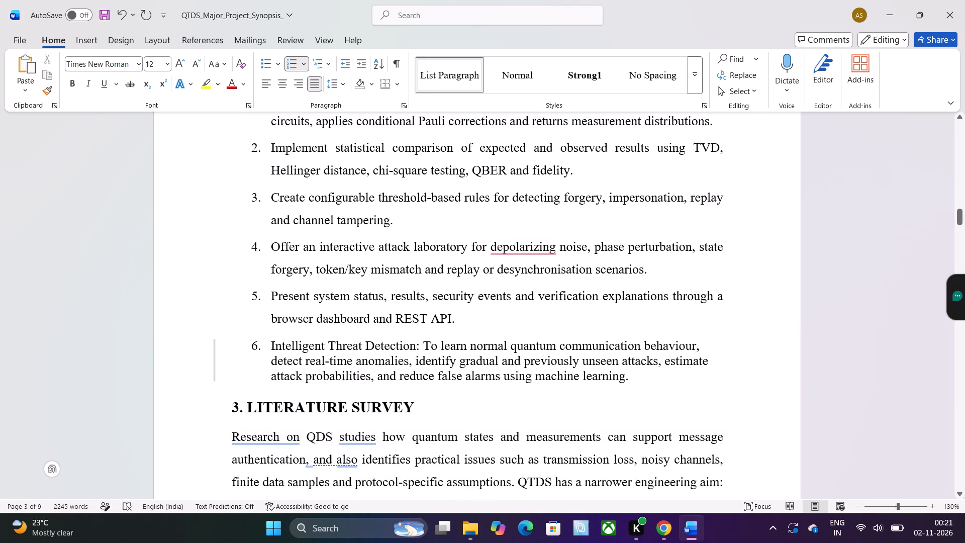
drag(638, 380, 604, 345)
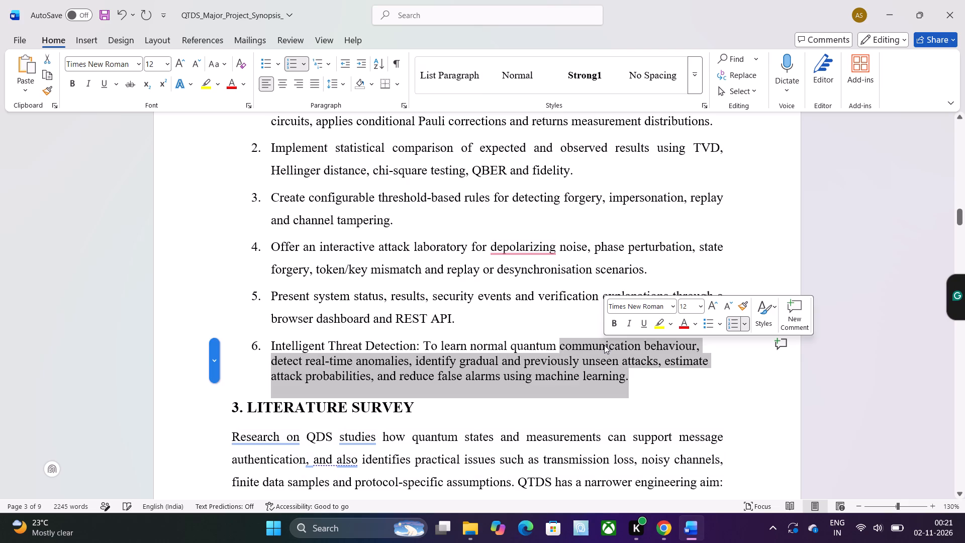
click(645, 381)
Ignore the conciseness suggestion for "and also" in the opening Literature Survey paragraph.
scroll(645, 381, down, 1)
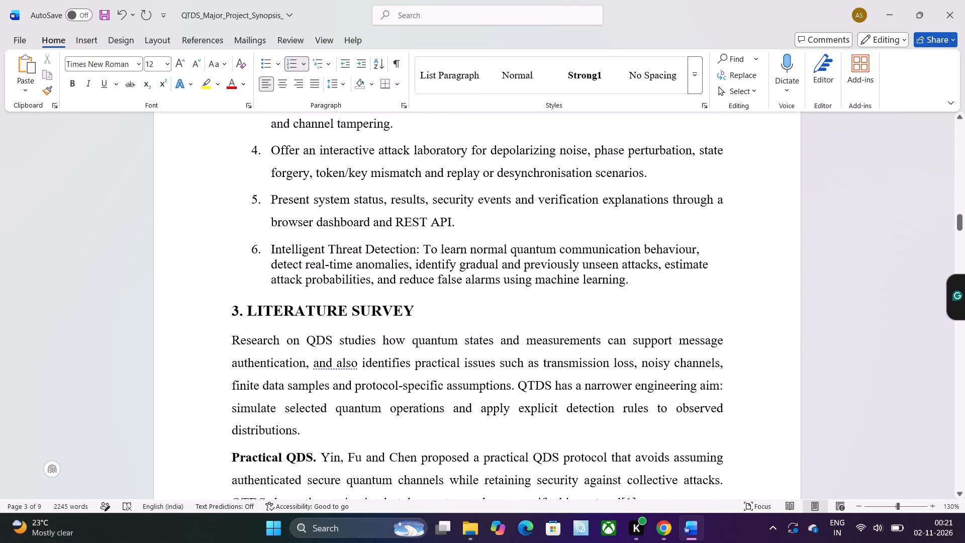
scroll(645, 381, down, 1)
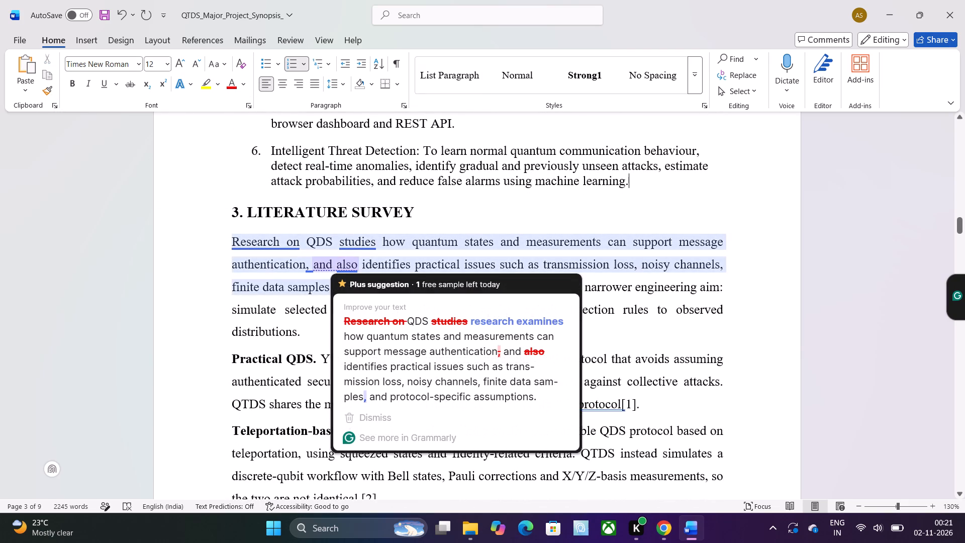
click(340, 265)
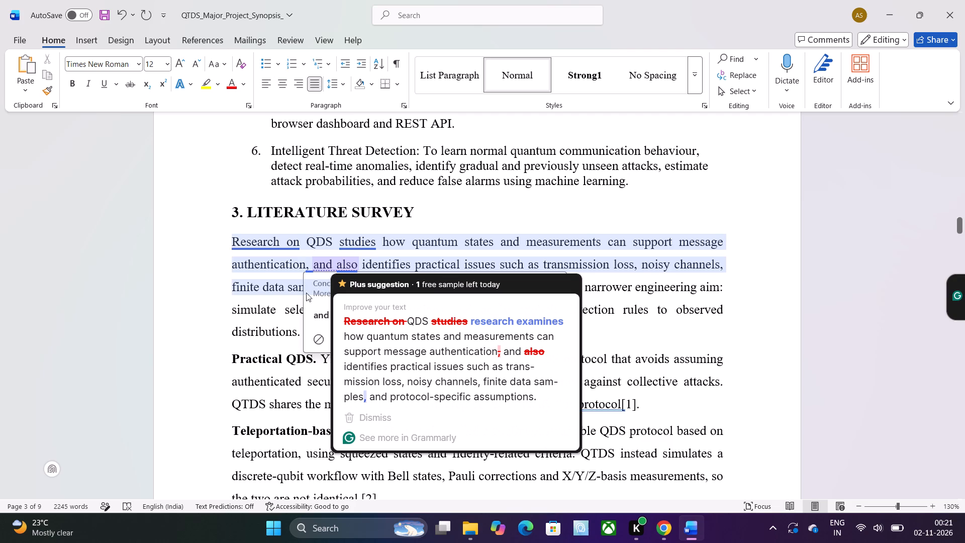
drag(320, 342, 361, 245)
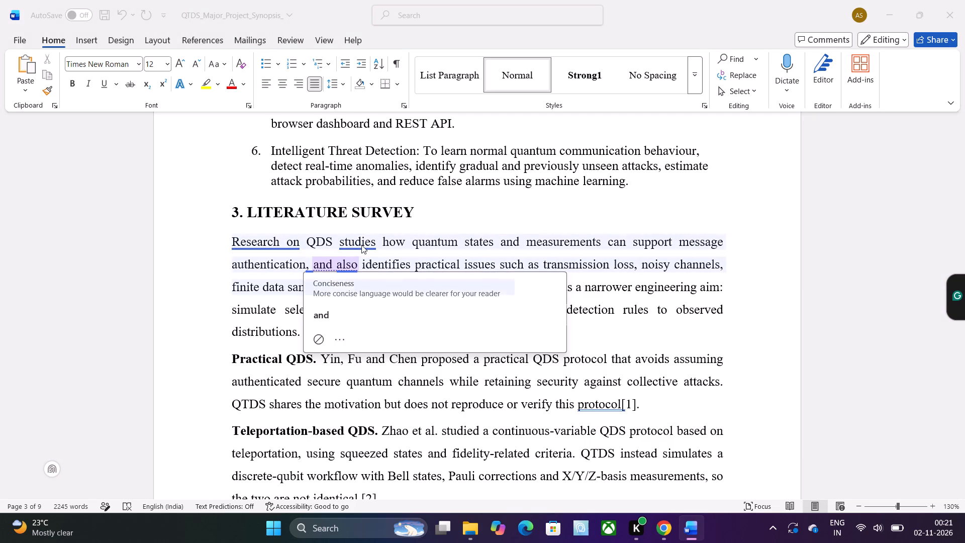
drag(361, 245, 315, 335)
click(315, 335)
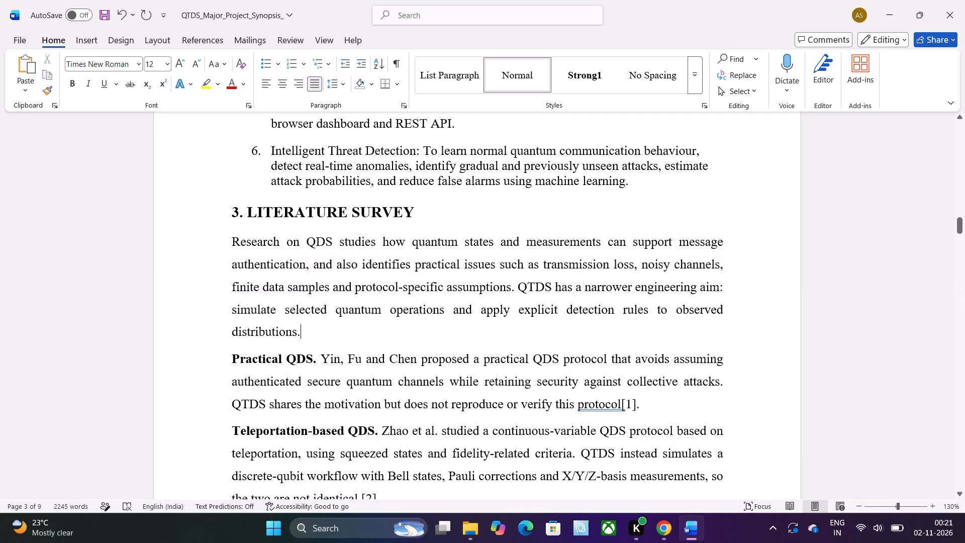
Ignore the grammar suggestion on "protocol[1]" and the spelling suggestion on "Alshowkan" in the Literature Survey.
scroll(336, 333, down, 1)
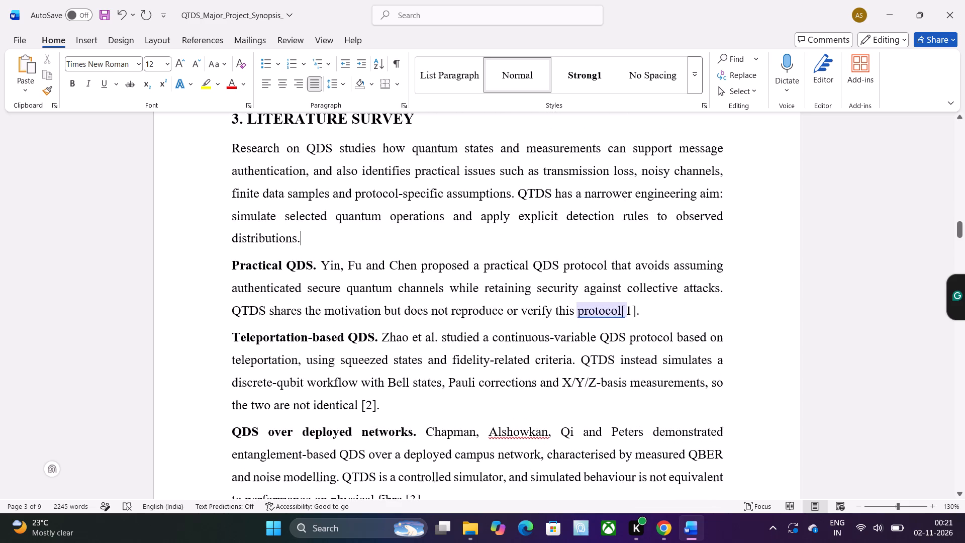
click(614, 309)
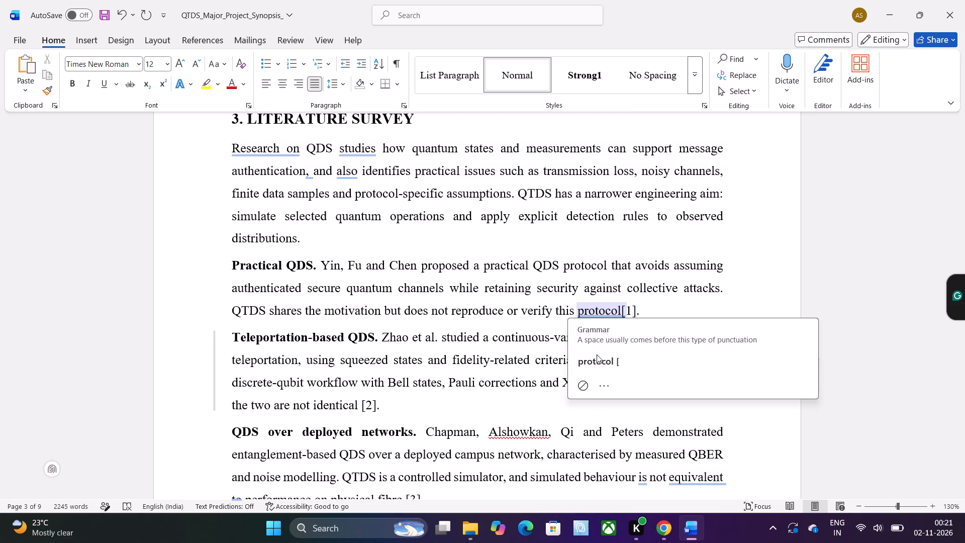
click(575, 391)
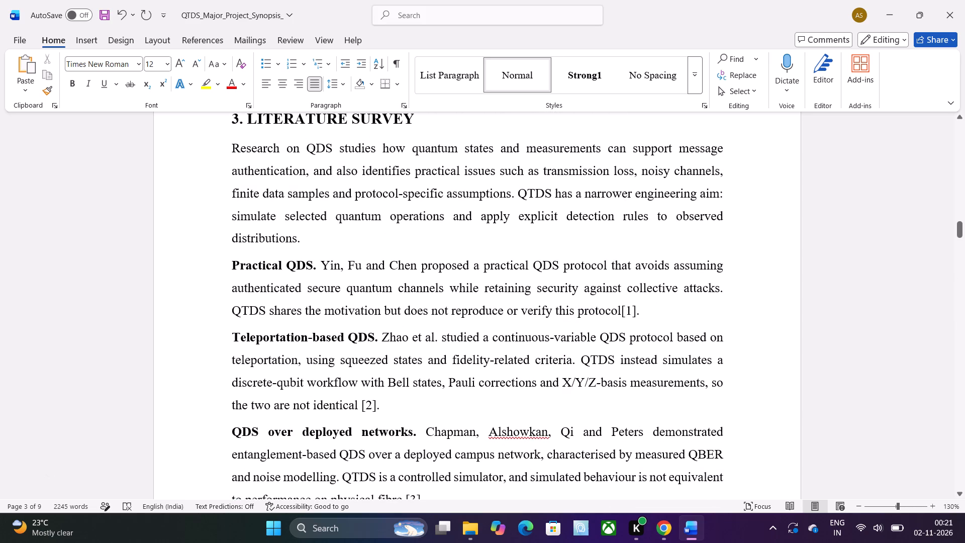
click(513, 439)
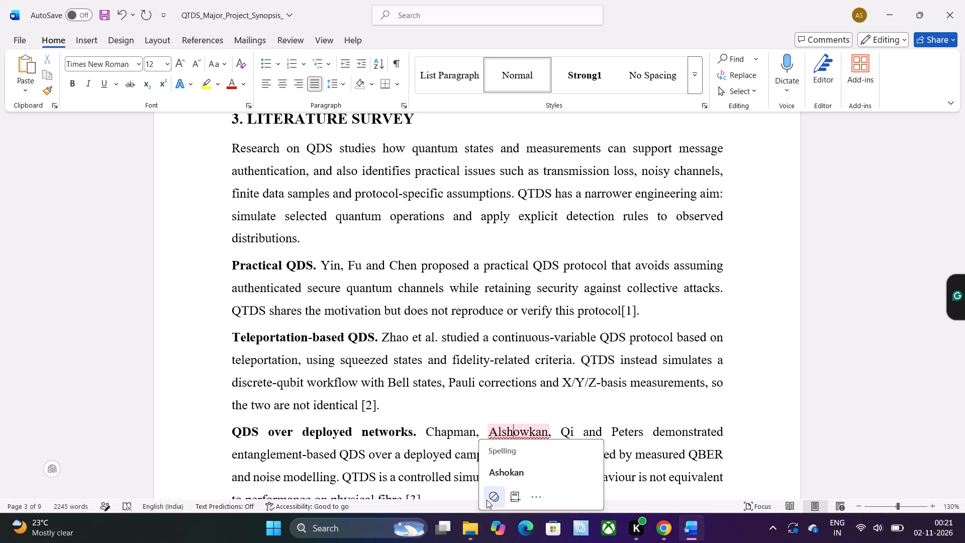
click(487, 500)
Remove the space before citation [2] at the end of the Teleportation-based QDS paragraph.
scroll(499, 466, down, 2)
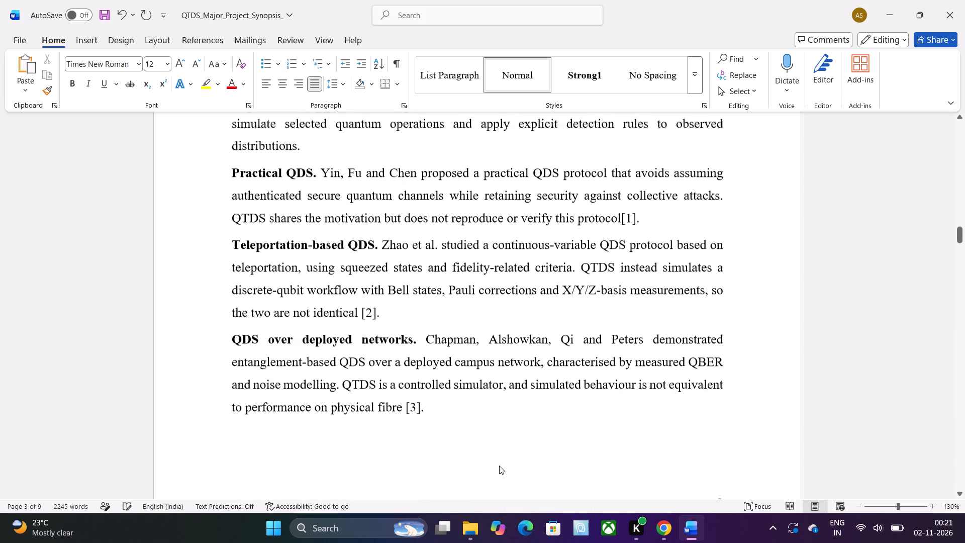
scroll(499, 466, down, 3)
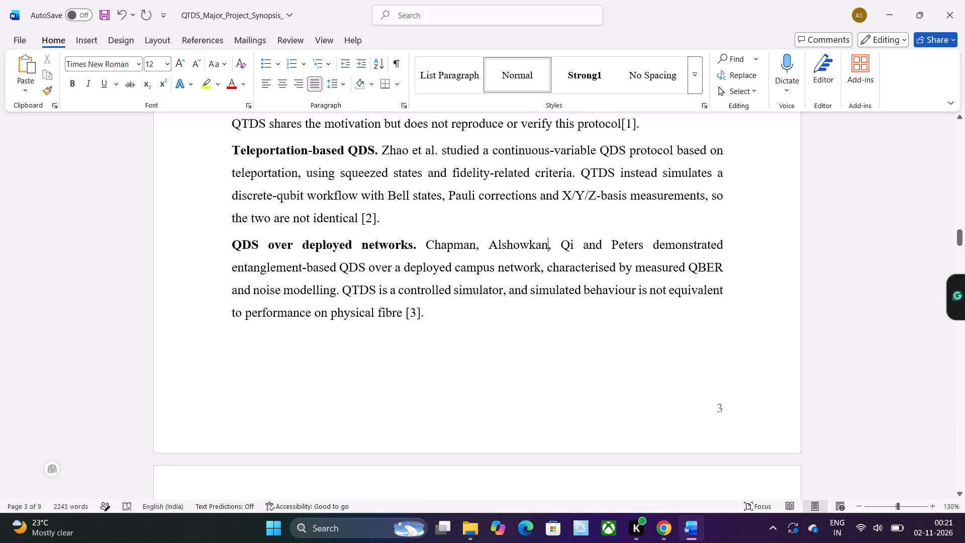
click(359, 216)
key(Right)
key(BackSpace)
key(Down)
key(Down)
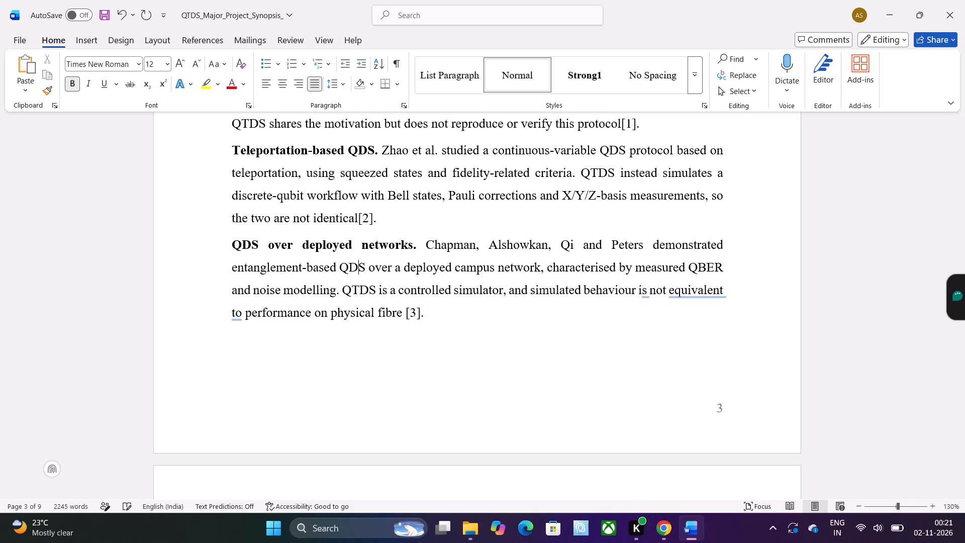
Remove the space before citation [3] at the end of the QDS over deployed networks paragraph.
key(Down)
key(Down)
key(Right)
key(Right)
key(Right)
key(Right)
key(Right)
key(Right)
key(Right)
key(Right)
key(Right)
key(Right)
key(Right)
key(Left)
key(BackSpace)
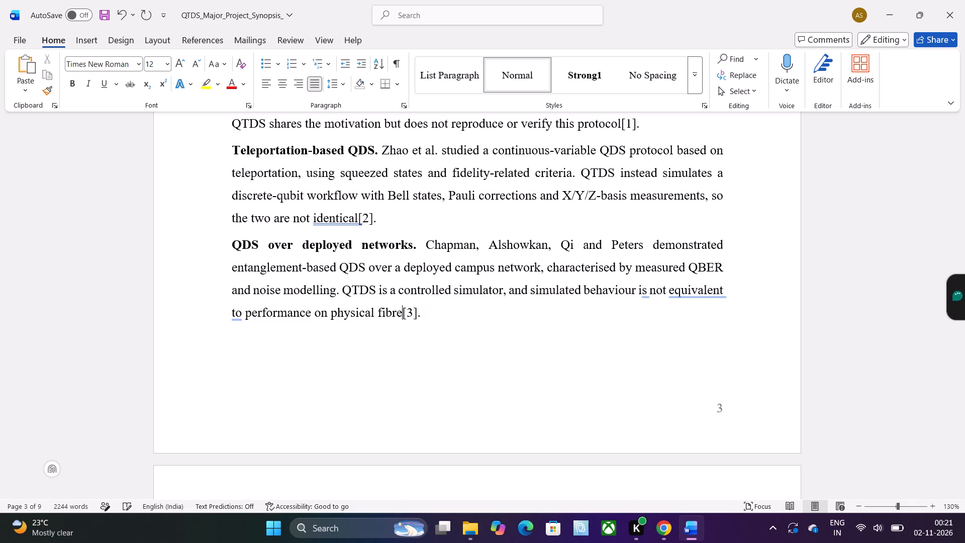
Remove the space before citation [4] at the end of the Arbitrated quantum signatures paragraph.
scroll(359, 216, down, 2)
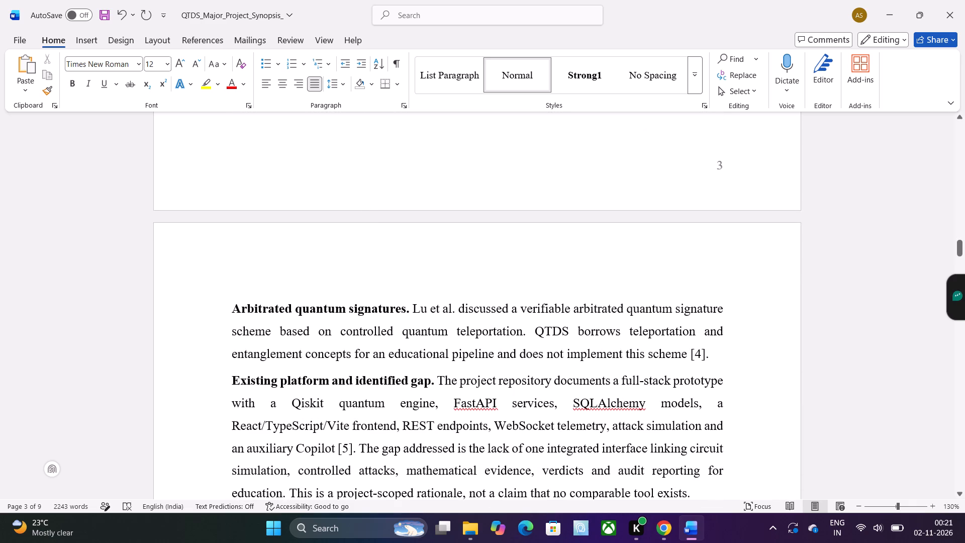
scroll(413, 324, down, 1)
scroll(418, 279, down, 1)
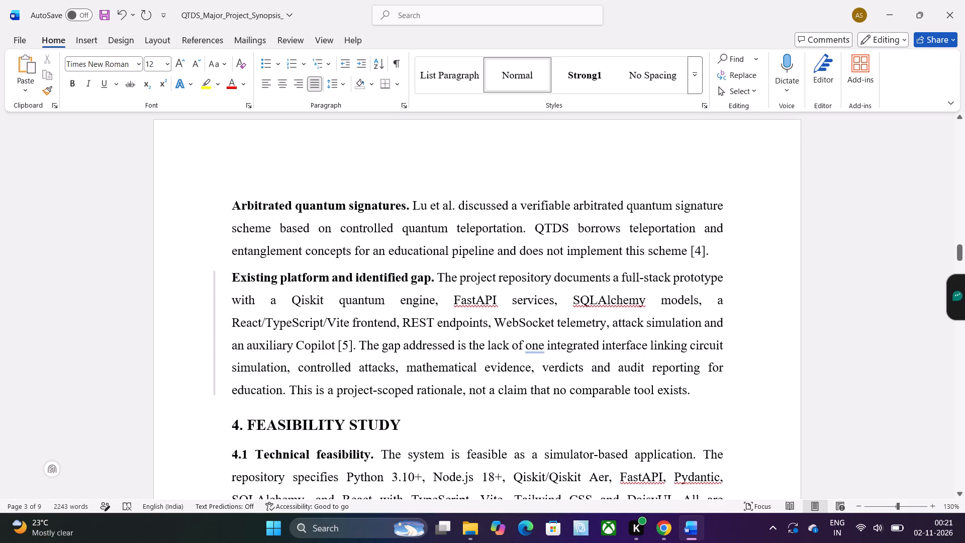
click(689, 249)
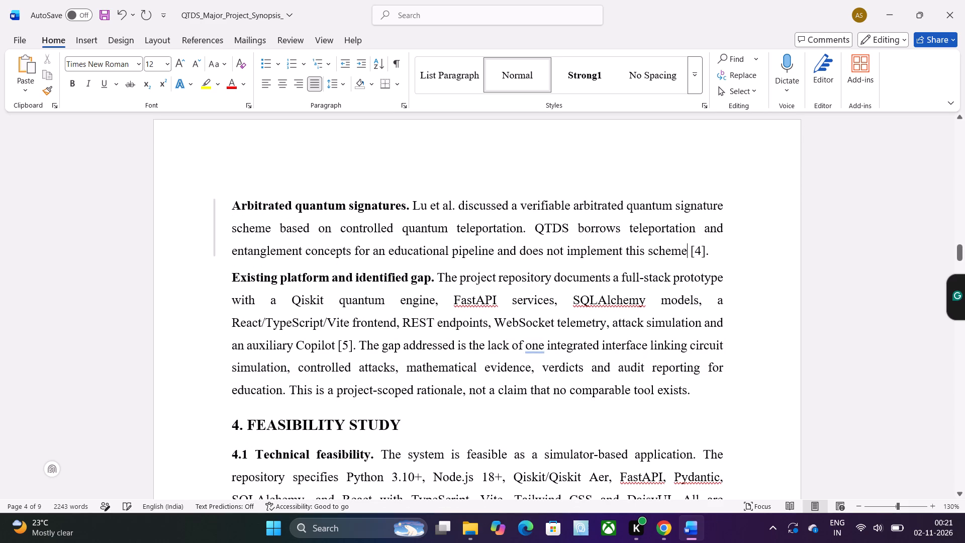
key(Right)
key(BackSpace)
Remove the space between "Copilot" and citation [5] in the Existing platform and identified gap paragraph.
scroll(626, 369, down, 1)
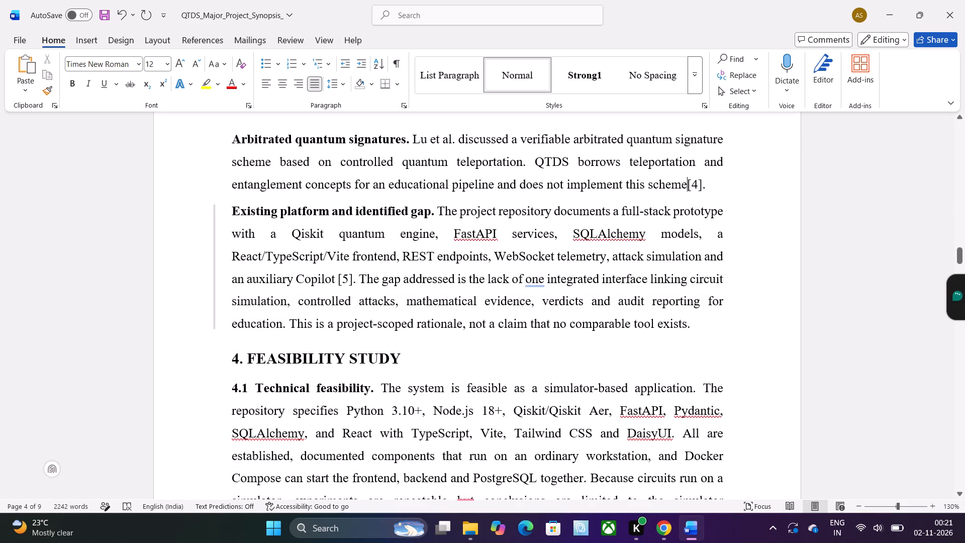
click(338, 283)
key(BackSpace)
Delete the number 4.1 and its trailing space from the Technical feasibility heading in the Feasibility Study.
scroll(338, 283, down, 1)
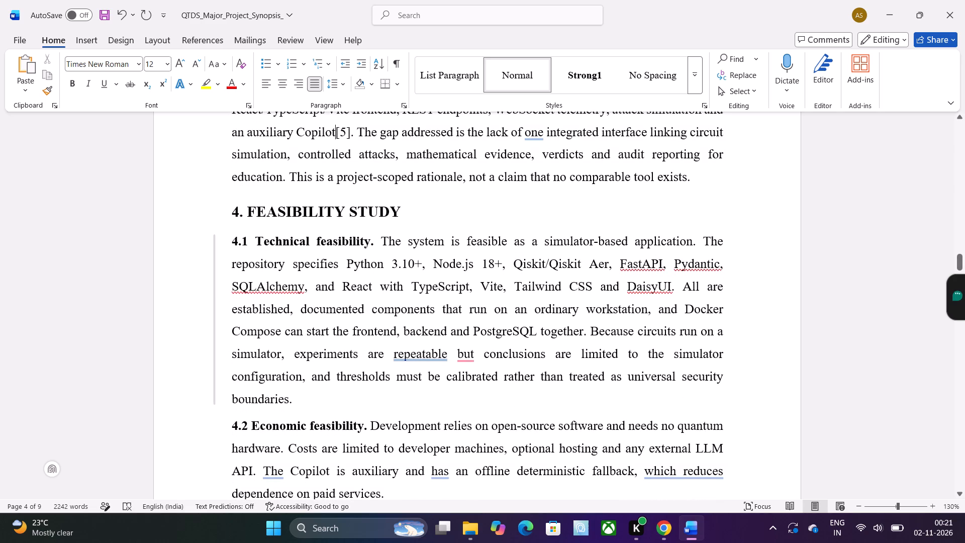
scroll(497, 271, down, 2)
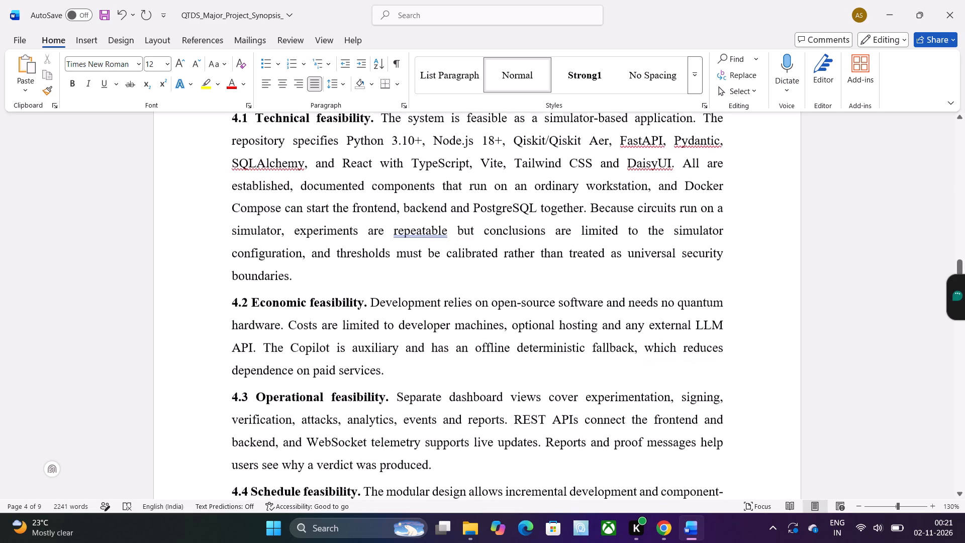
scroll(497, 271, up, 1)
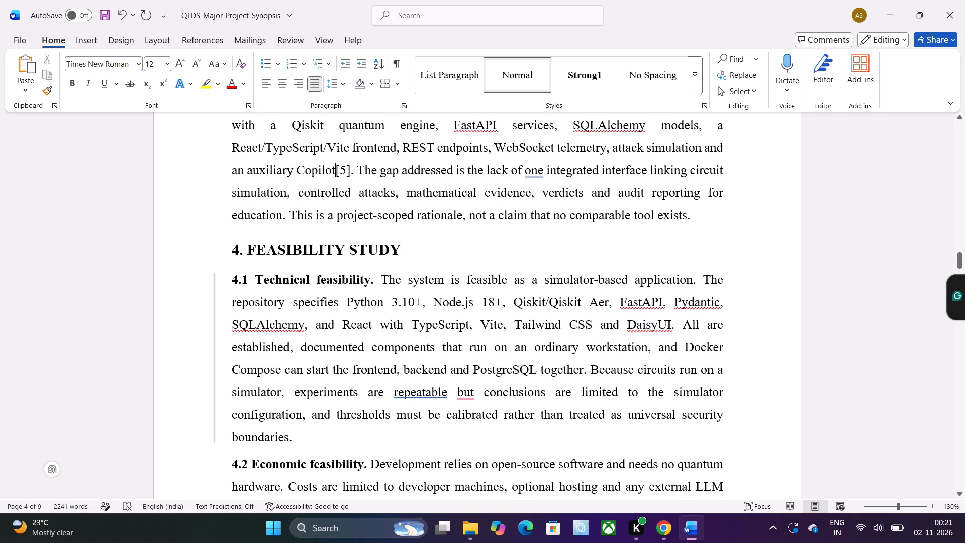
click(250, 280)
click(258, 279)
key(BackSpace)
key(BackSpace)
key(BackSpace)
key(BackSpace)
Delete the number 4.2 and its trailing space from the Economic feasibility heading.
key(Left)
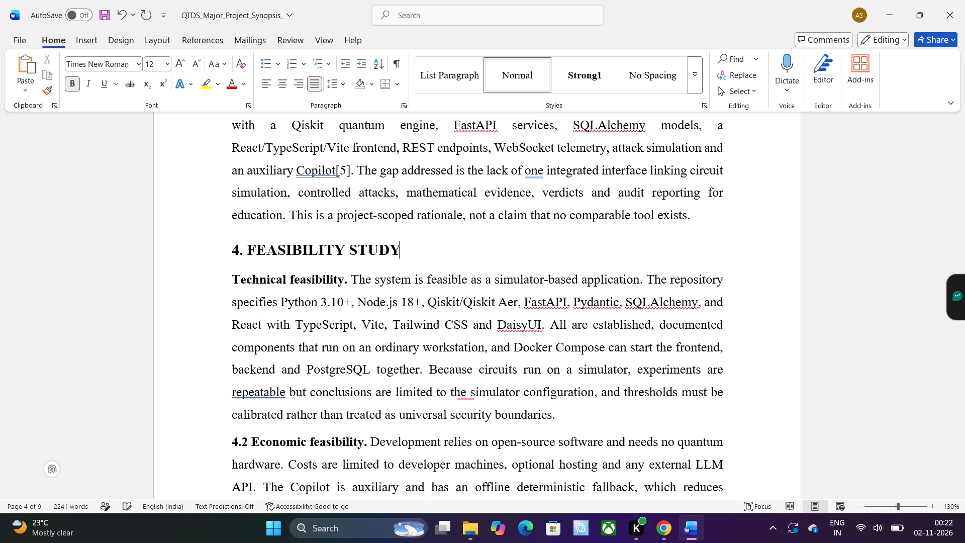
key(Left)
key(Down)
key(Down)
key(Down)
key(Down)
key(Down)
key(Down)
key(Down)
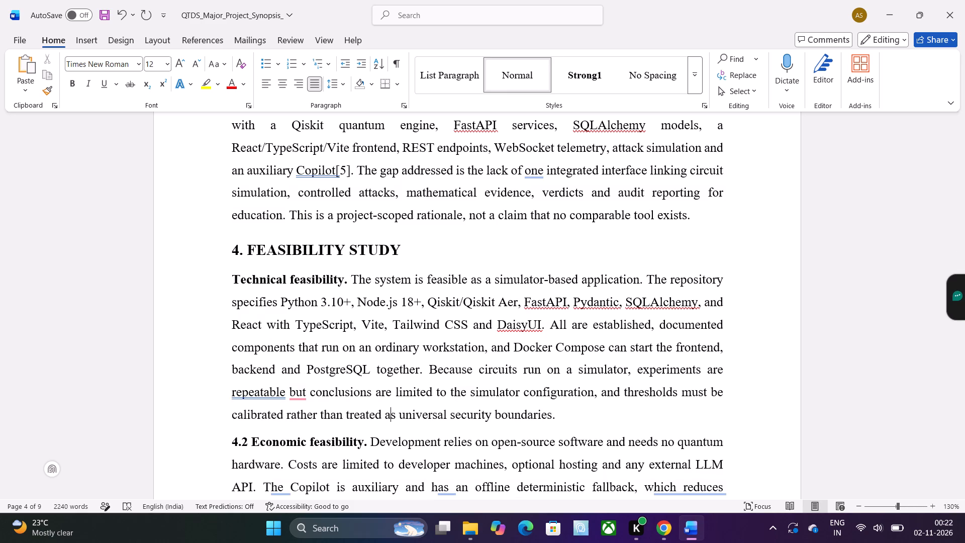
key(Down)
key(Left)
key(Left)
key(Left)
key(Left)
key(Left)
key(Left)
key(Left)
key(Left)
key(Left)
key(Left)
key(Left)
key(Left)
key(Left)
key(Left)
key(Left)
key(Left)
key(Left)
key(Left)
key(Left)
key(Left)
key(Left)
key(Left)
key(Left)
key(Left)
key(Left)
key(BackSpace)
key(BackSpace)
key(BackSpace)
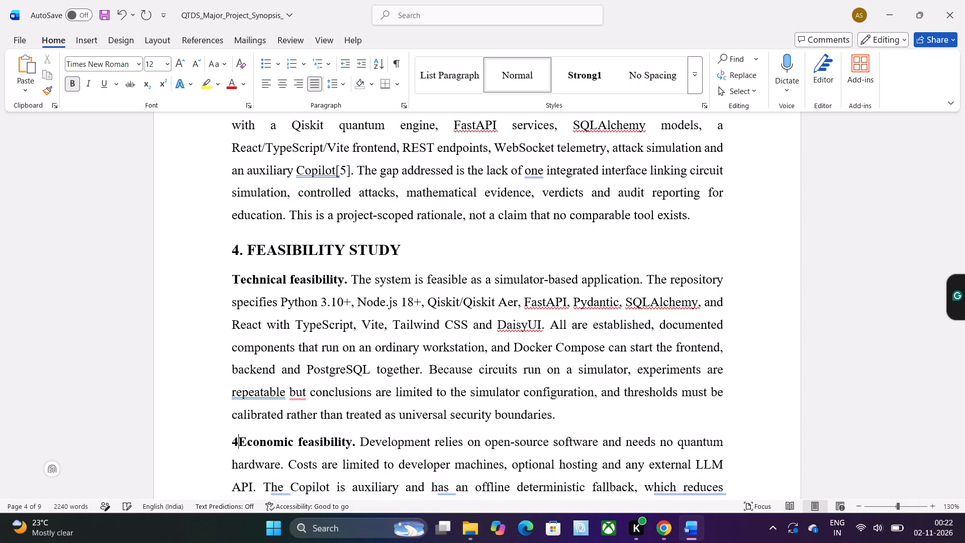
key(BackSpace)
Delete the number 4.3 from the start of the Operational feasibility paragraph.
key(Down)
key(Down)
key(Down)
key(Down)
key(Down)
key(Down)
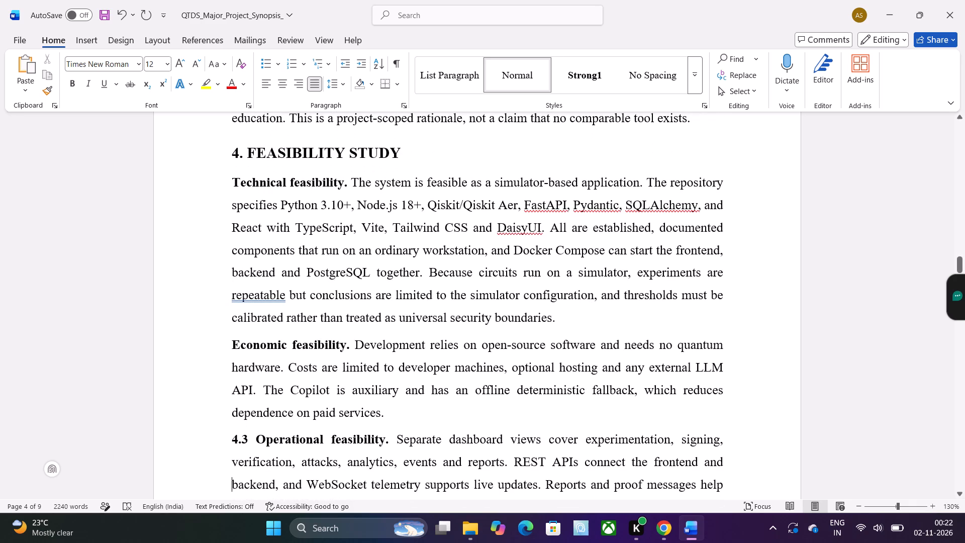
key(Up)
key(Up)
key(Right)
key(Right)
key(Right)
key(Right)
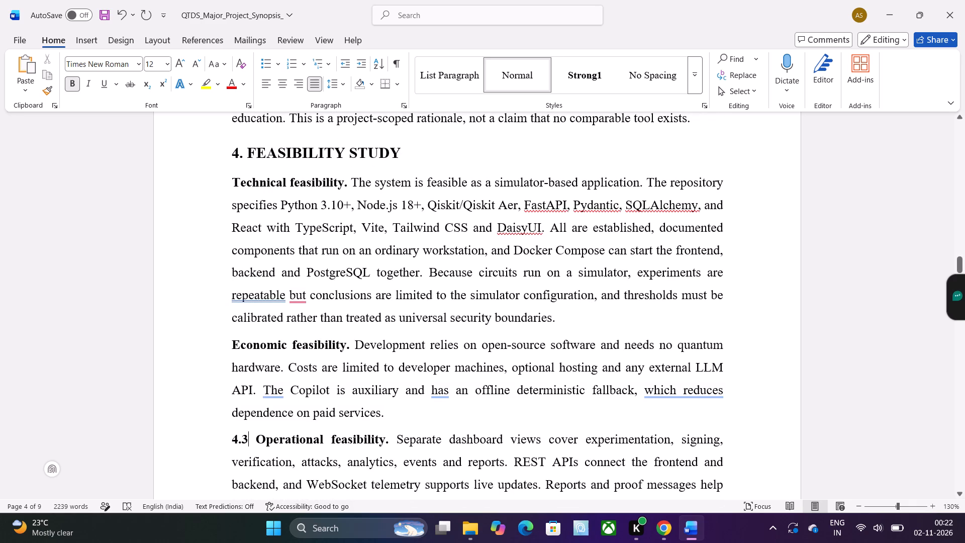
key(BackSpace)
key(BackSpace)
key(BackSpace)
key(BackSpace)
Delete the number 4.4 and its trailing space from the Schedule feasibility heading.
key(Down)
key(Down)
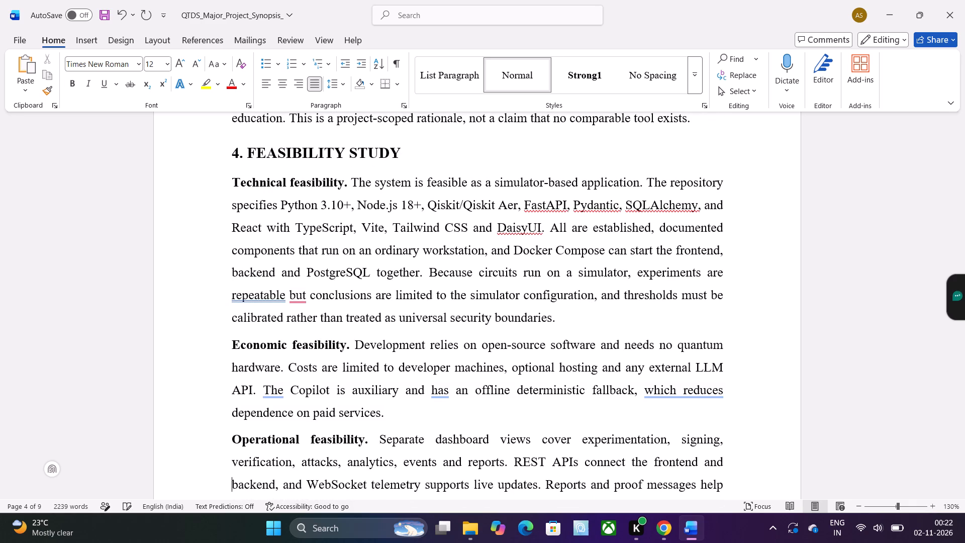
key(Down)
key(Down)
key(Right)
key(Right)
key(Right)
key(Right)
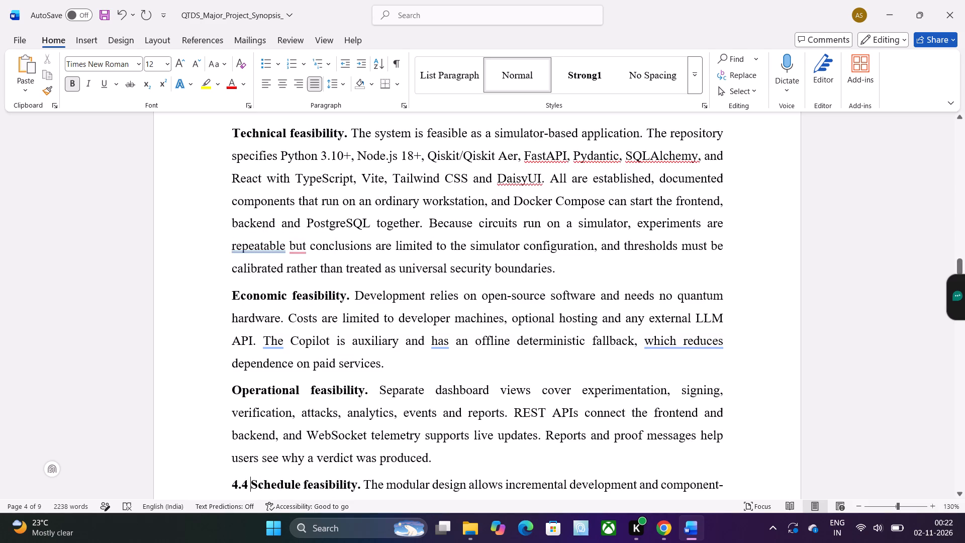
key(BackSpace)
key(BackSpace)
key(BackSpace)
key(BackSpace)
Delete the number 4.5 from the Legal, ethical and security considerations heading below the phase table.
key(Down)
key(Down)
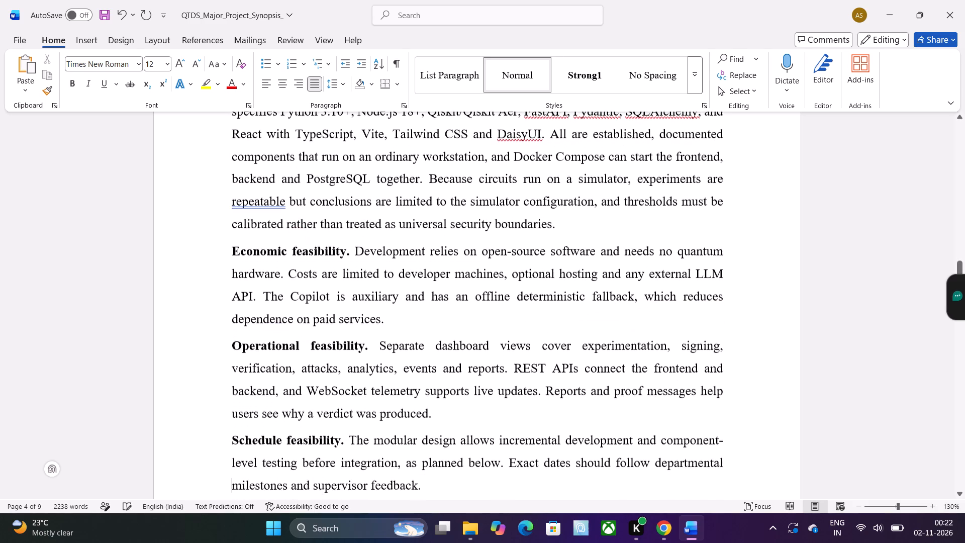
key(Down)
key(Down)
key(Down)
key(Down)
key(Down)
key(Down)
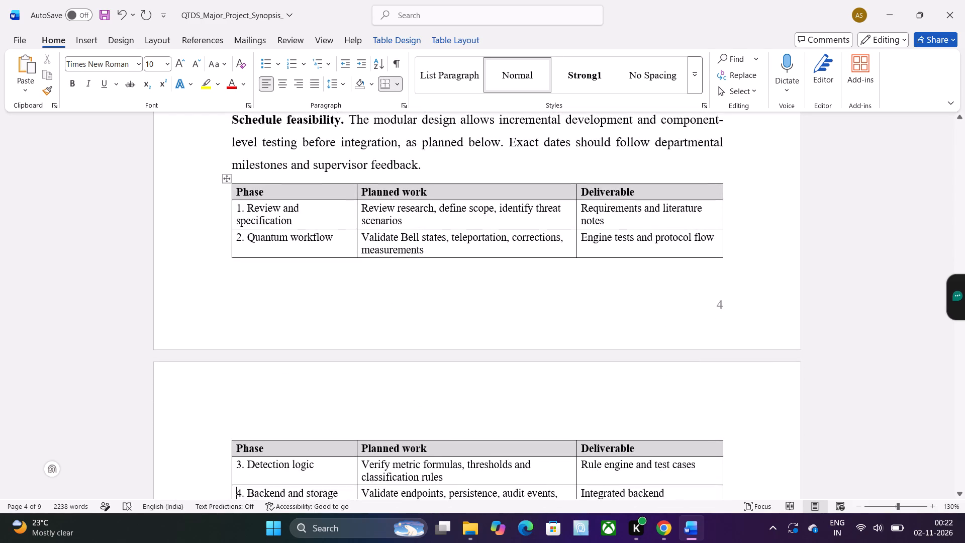
key(Down)
key(Down)
key(Down)
key(Down)
key(Down)
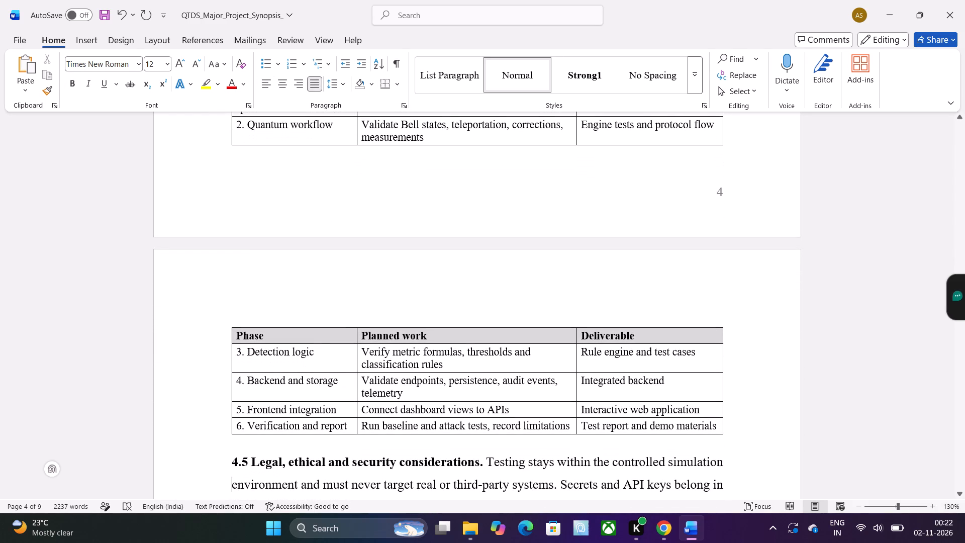
key(Up)
key(Right)
key(Right)
key(Right)
key(Right)
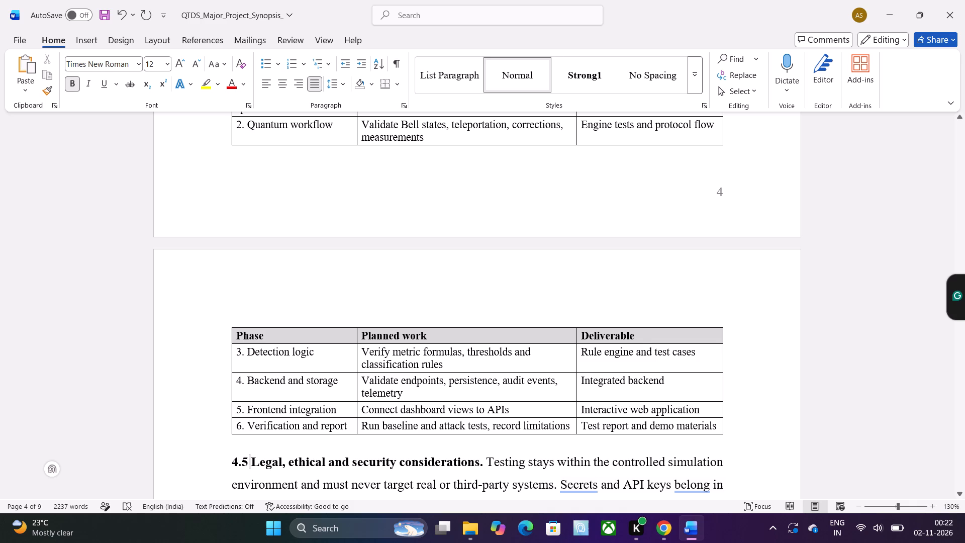
key(BackSpace)
key(BackSpace)
key(BackSpace)
key(BackSpace)
Delete the number 4.6 and its trailing space from the Need and significance heading.
key(Down)
key(Down)
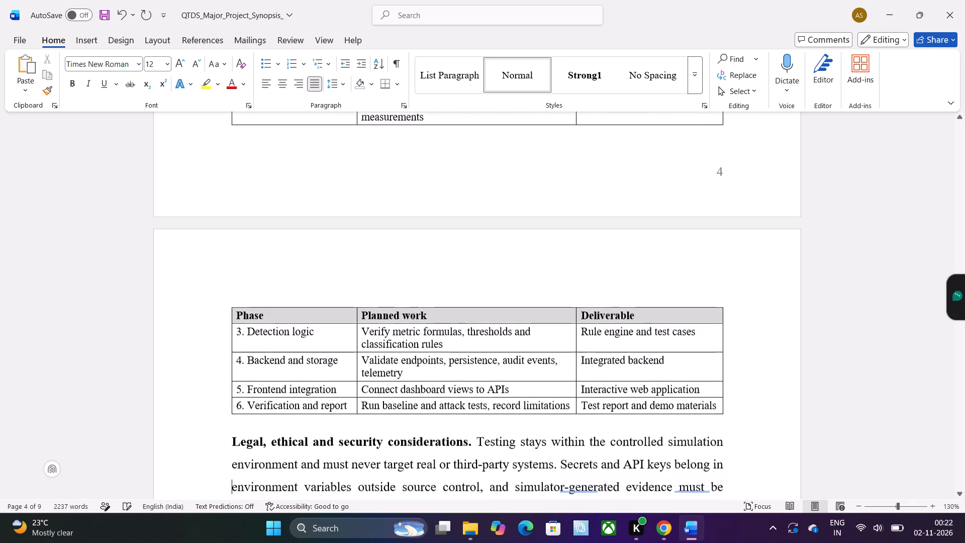
key(Down)
key(Down)
key(Down)
key(Up)
key(Right)
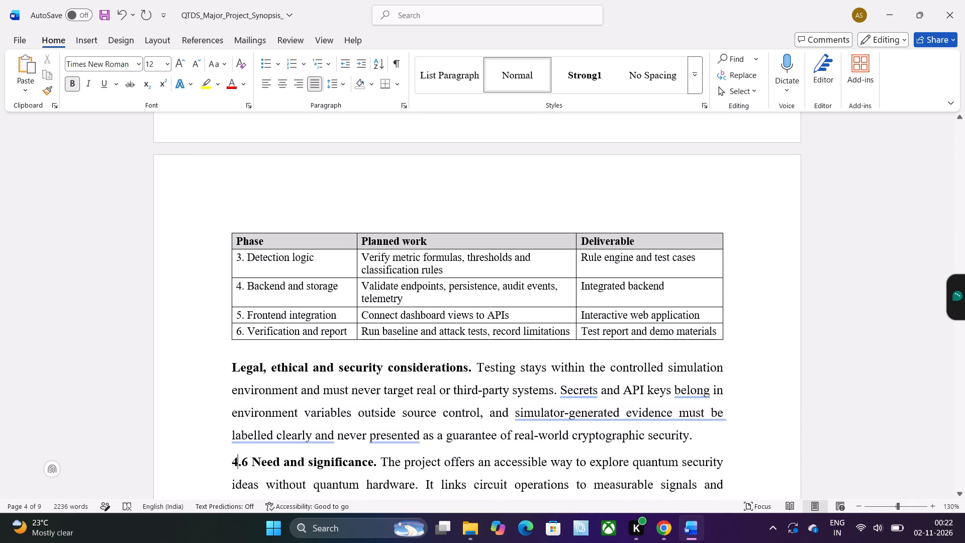
key(Right)
key(Right)
key(Right)
key(BackSpace)
key(BackSpace)
key(BackSpace)
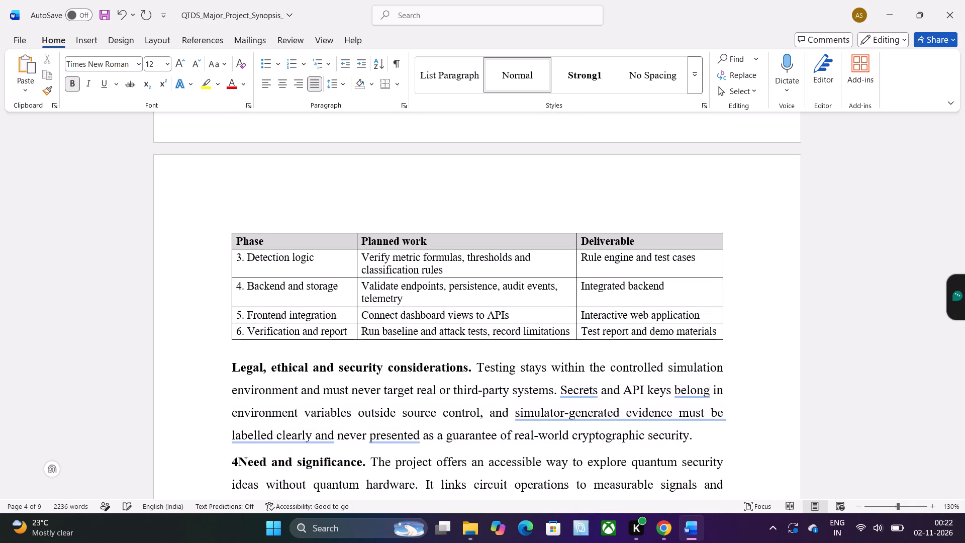
key(BackSpace)
Shorten the section 5 heading to "5. METHODOLOGY" by deleting "/ PLANNING OF WORK".
key(Left)
key(Down)
key(Down)
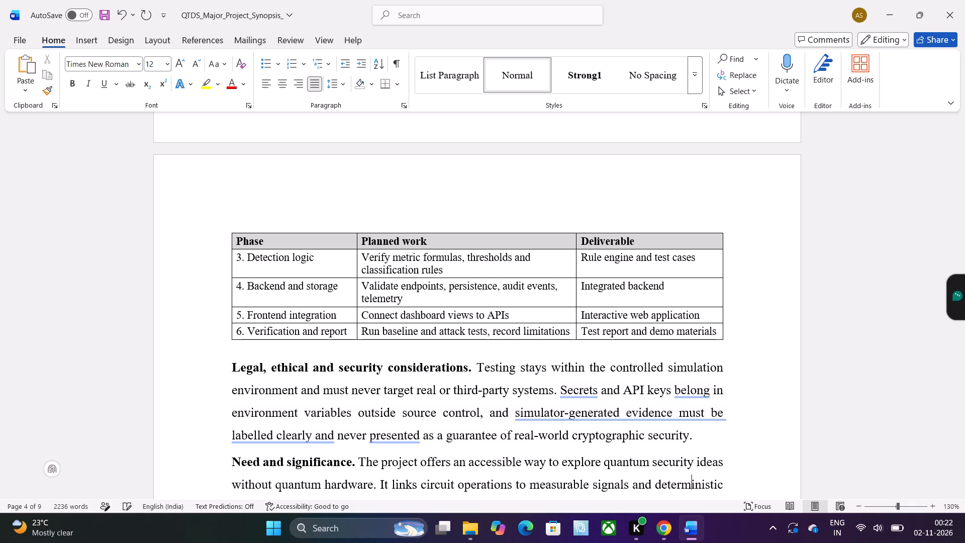
key(Down)
key(Down)
key(Down)
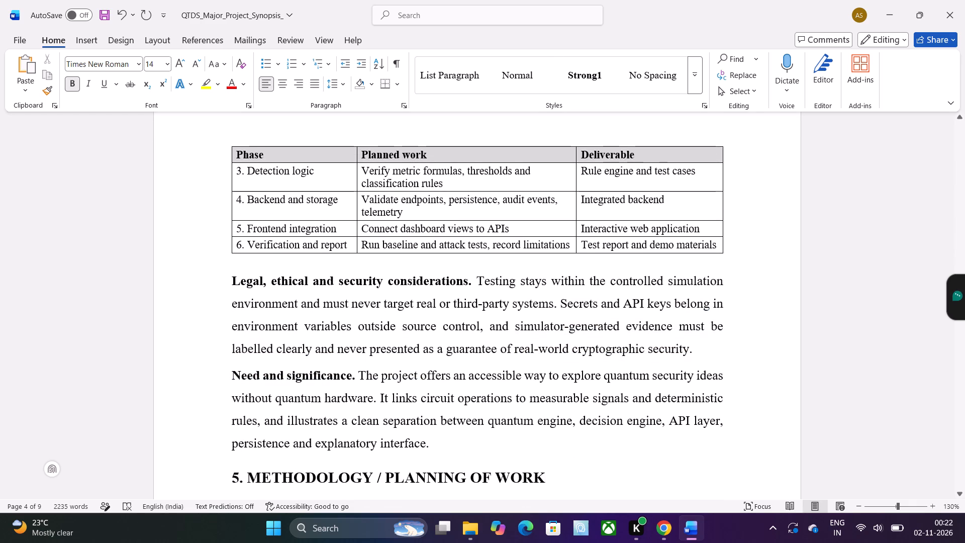
key(Down)
key(Up)
key(BackSpace)
key(BackSpace)
key(BackSpace)
key(BackSpace)
key(BackSpace)
key(BackSpace)
key(BackSpace)
key(BackSpace)
key(BackSpace)
key(BackSpace)
key(BackSpace)
key(BackSpace)
key(BackSpace)
key(BackSpace)
key(BackSpace)
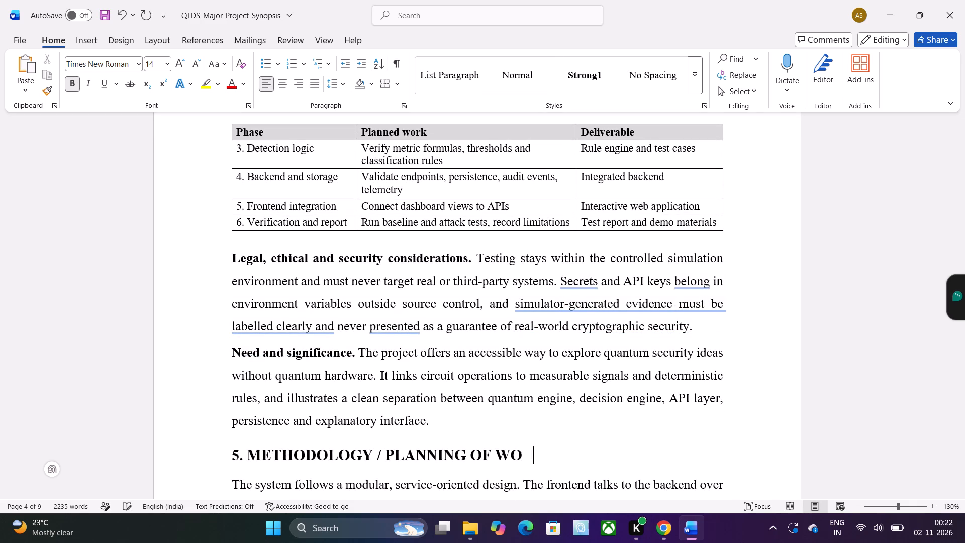
key(BackSpace)
key(BackSpace)
key(BackSpace)
key(BackSpace)
key(BackSpace)
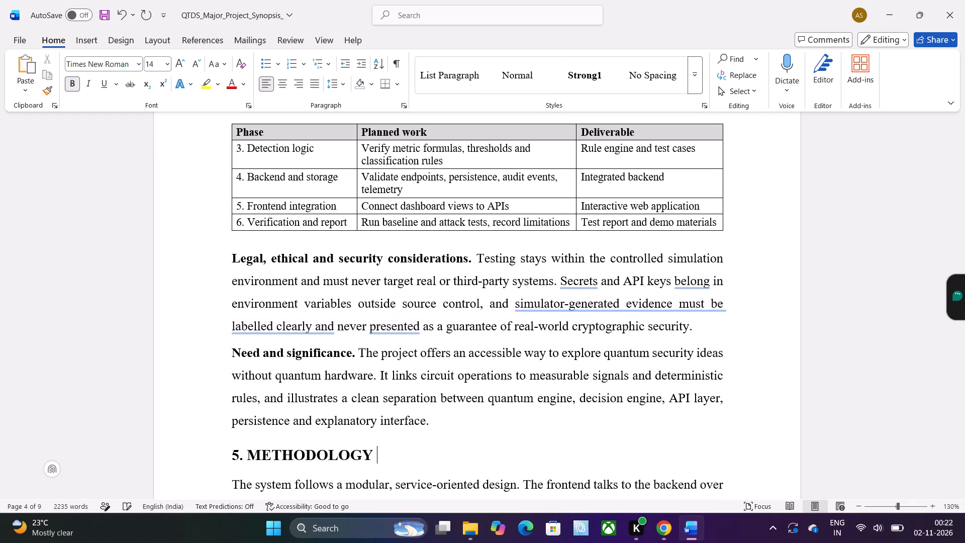
key(BackSpace)
Delete the number 5.1 and its trailing space from the System architecture heading.
key(Down)
key(Down)
key(Down)
key(Down)
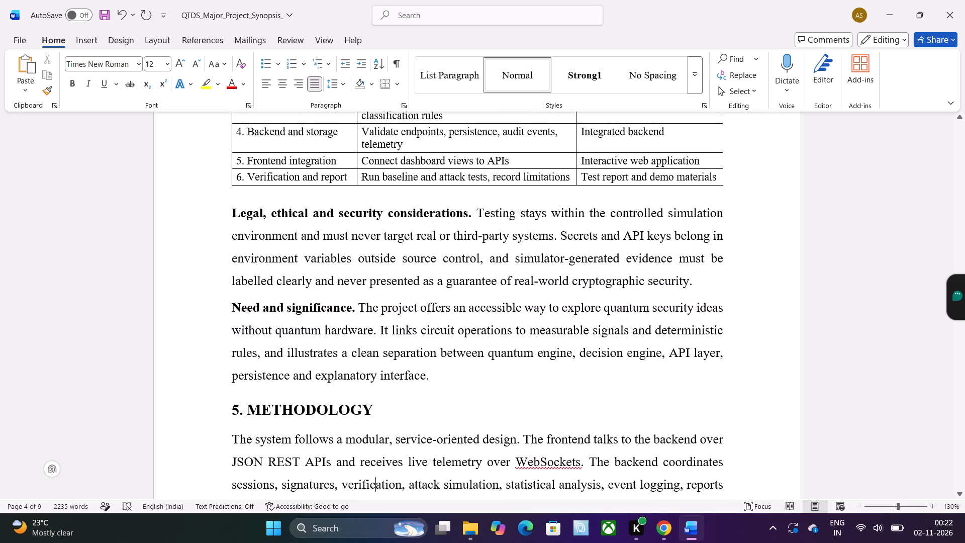
key(Down)
key(Down)
key(Down)
key(Down)
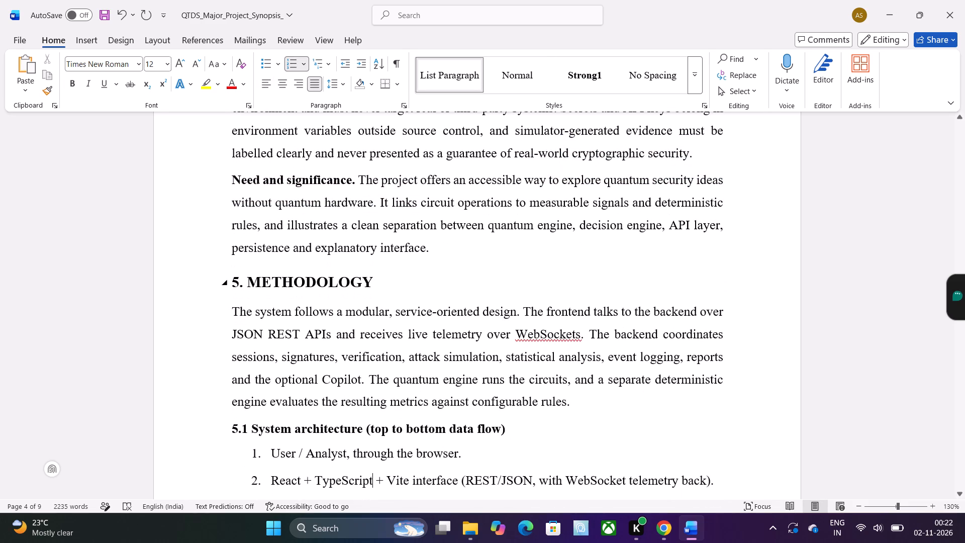
key(Up)
key(Up)
key(Left)
key(Left)
key(Left)
key(Left)
key(Left)
key(Left)
key(Left)
key(Left)
key(Left)
key(Left)
key(Left)
key(Left)
key(Left)
key(Left)
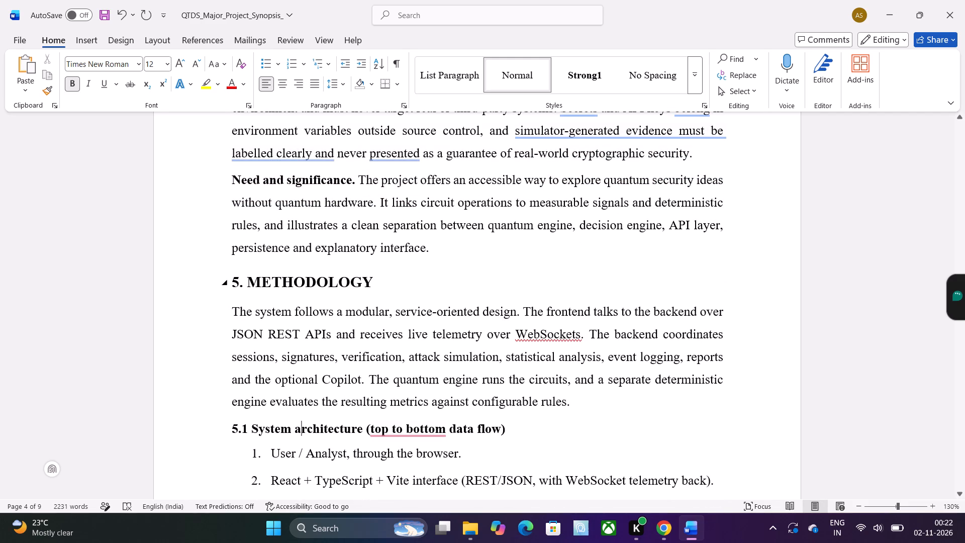
key(Left)
key(Left)
key(Left)
key(Left)
key(Left)
key(Left)
key(Left)
key(Left)
key(BackSpace)
key(BackSpace)
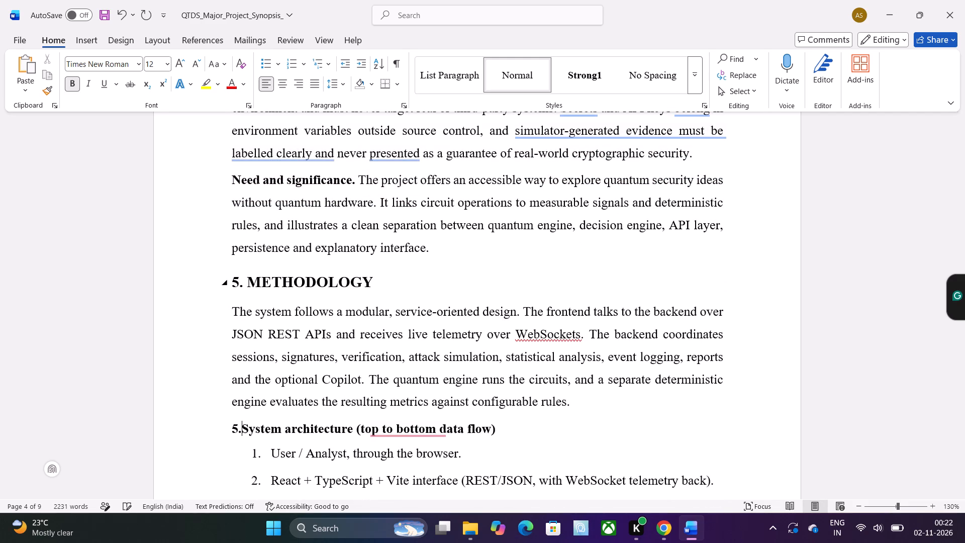
key(BackSpace)
key(BackSpace)
Delete the number 5.2 and its trailing space from the End-to-end workflow heading.
key(Down)
key(Down)
key(Down)
key(Down)
key(Down)
key(Down)
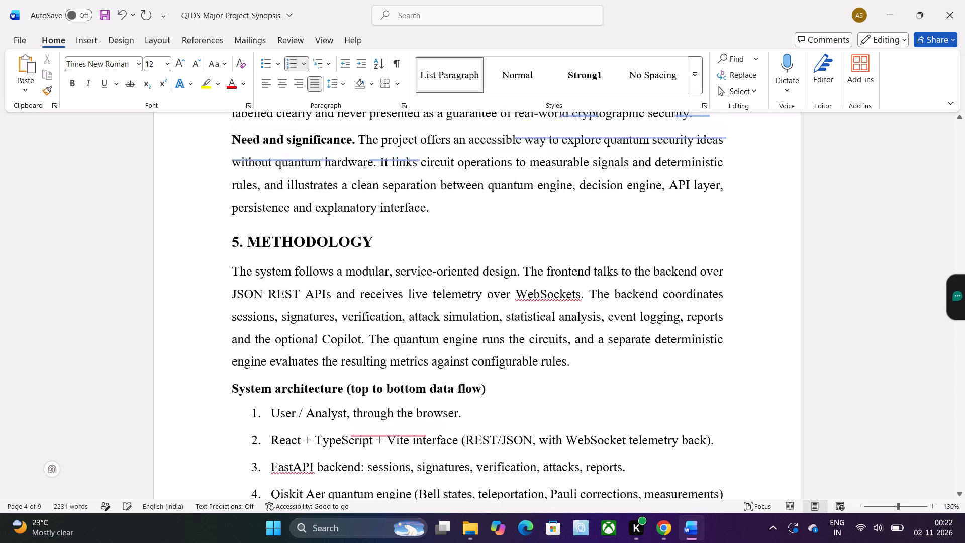
key(Down)
key(Down)
key(Down)
key(Down)
key(Down)
key(Down)
key(Down)
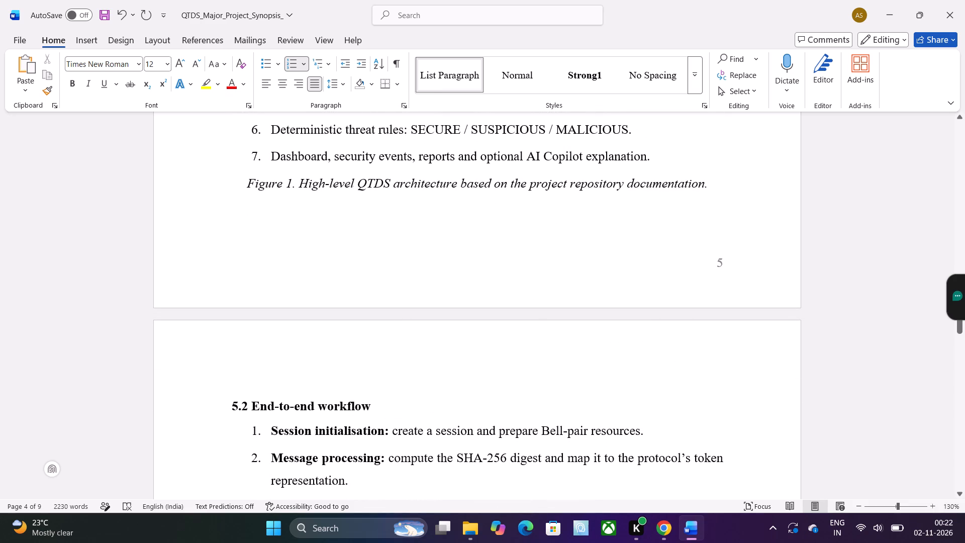
key(Up)
key(Up)
key(Up)
key(Right)
key(Right)
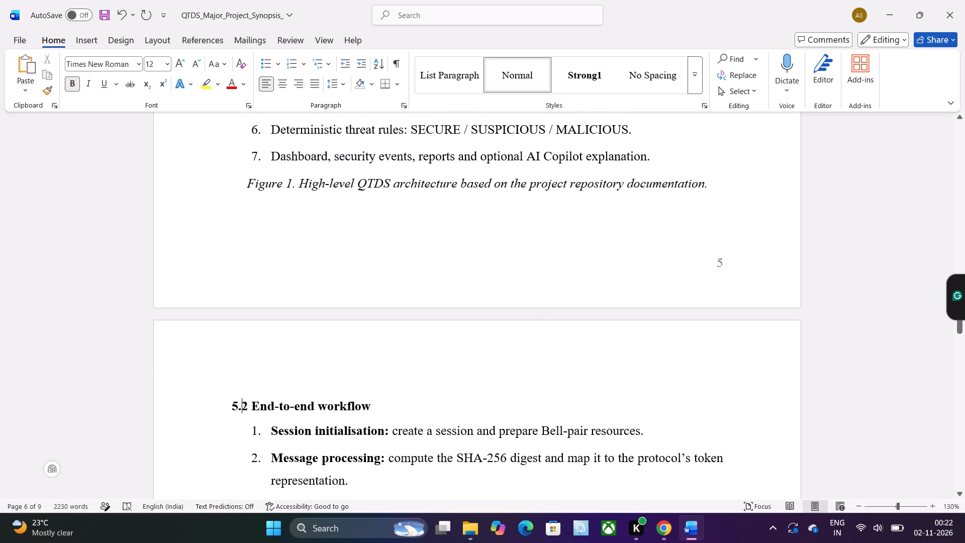
key(Right)
key(Right)
key(BackSpace)
key(BackSpace)
key(BackSpace)
key(BackSpace)
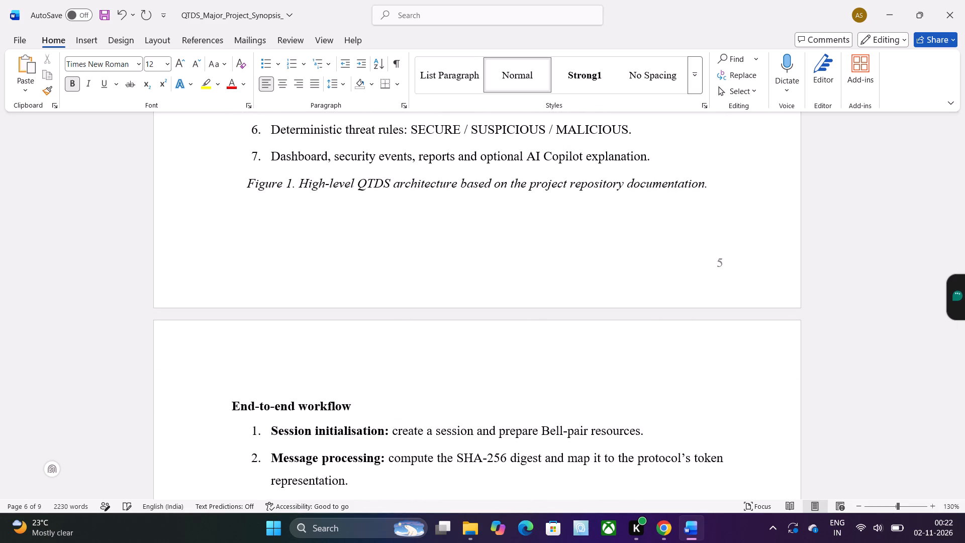
Delete the italic Figure 1 caption about the high-level QTDS architecture below the system architecture list.
click(245, 180)
drag(248, 180, 624, 181)
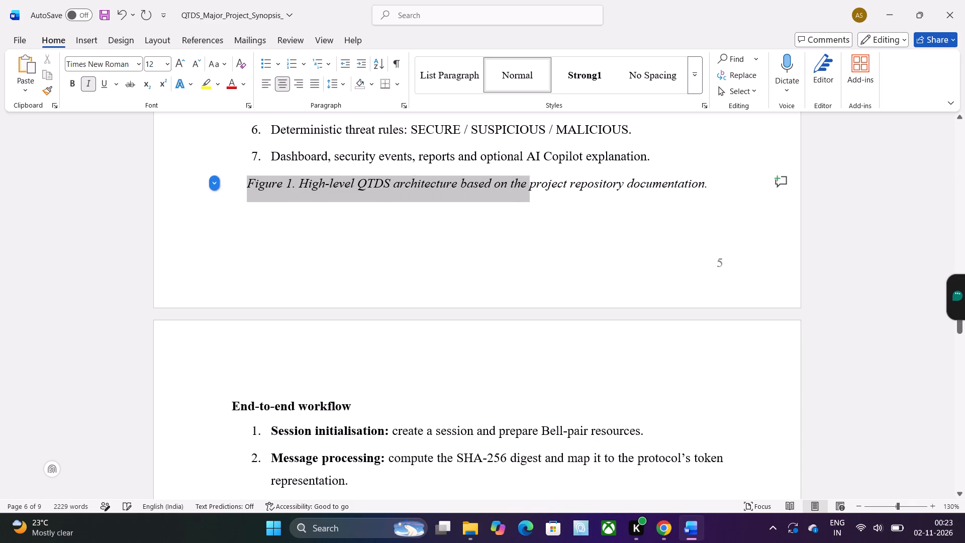
drag(624, 181, 714, 177)
key(BackSpace)
Insert an empty paragraph after the End-to-end workflow heading.
click(714, 177)
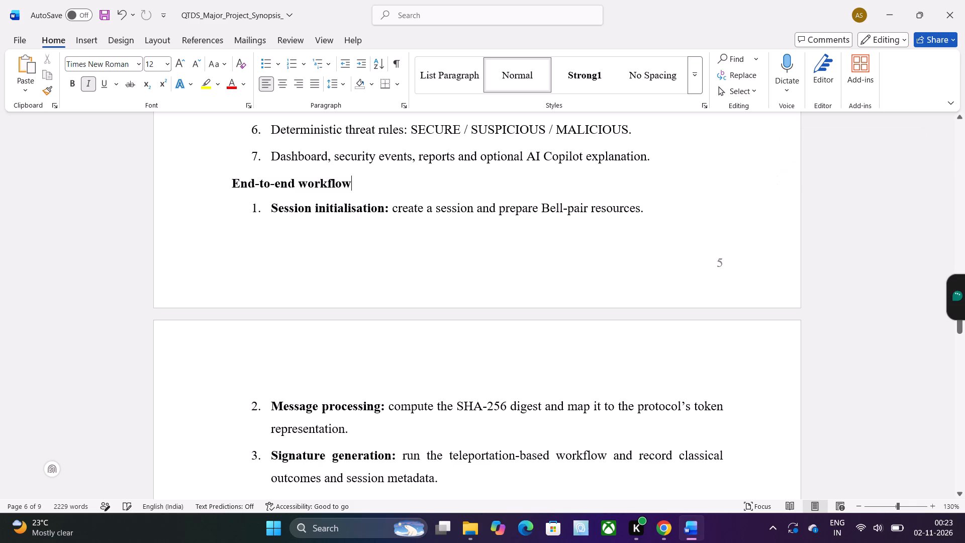
key(Return)
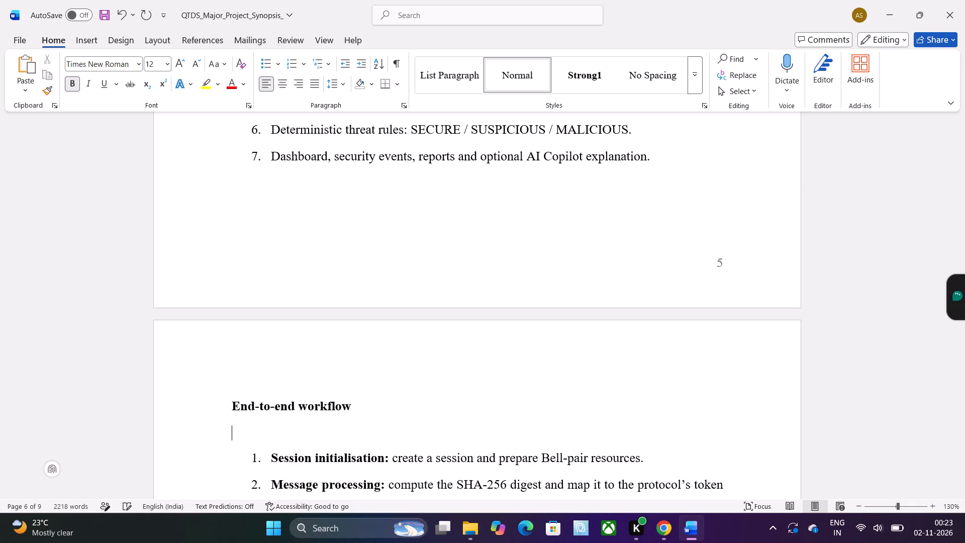
Dismiss the Grammarly rewrite suggestion on "which motivates" in the first paragraph of the Introduction.
scroll(700, 201, up, 2)
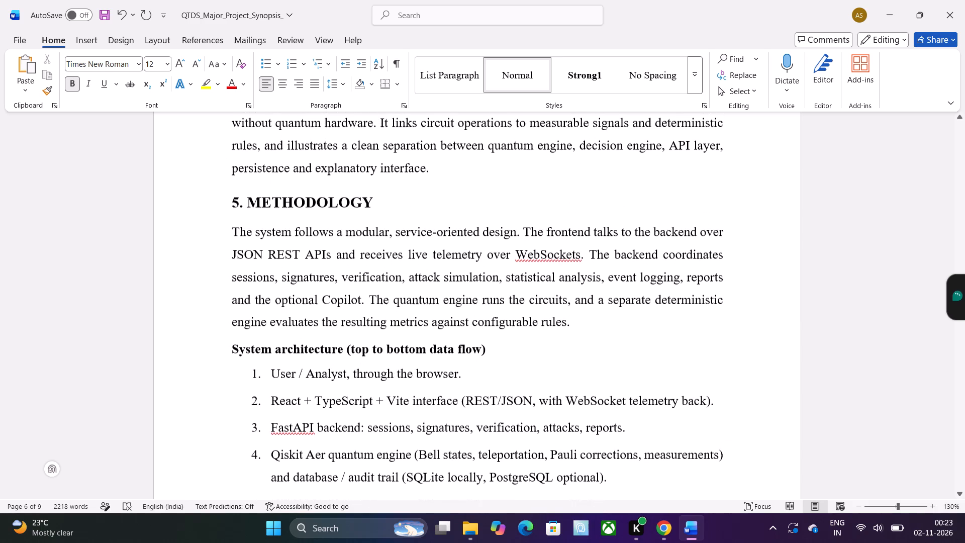
ctrl+scroll(369, 288, down, 1)
scroll(369, 288, up, 3)
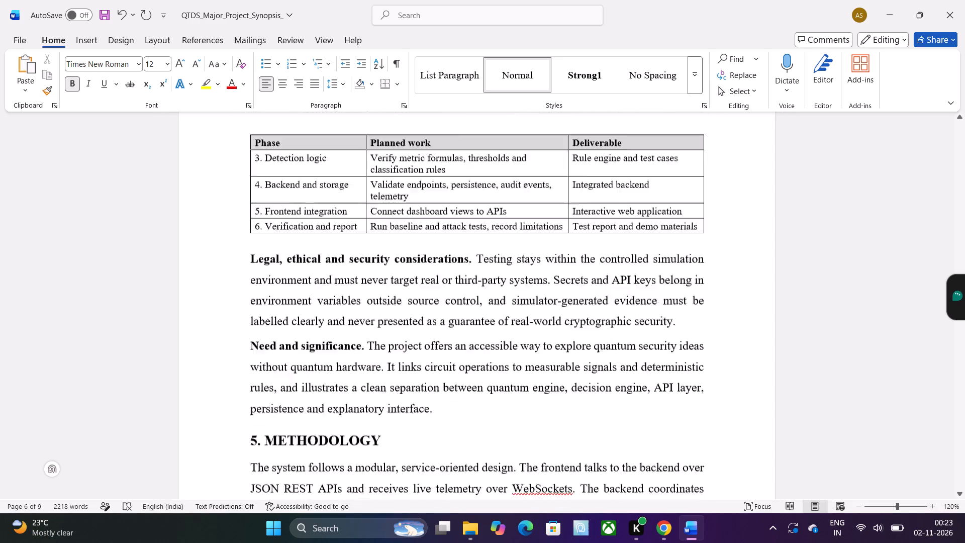
scroll(369, 288, up, 5)
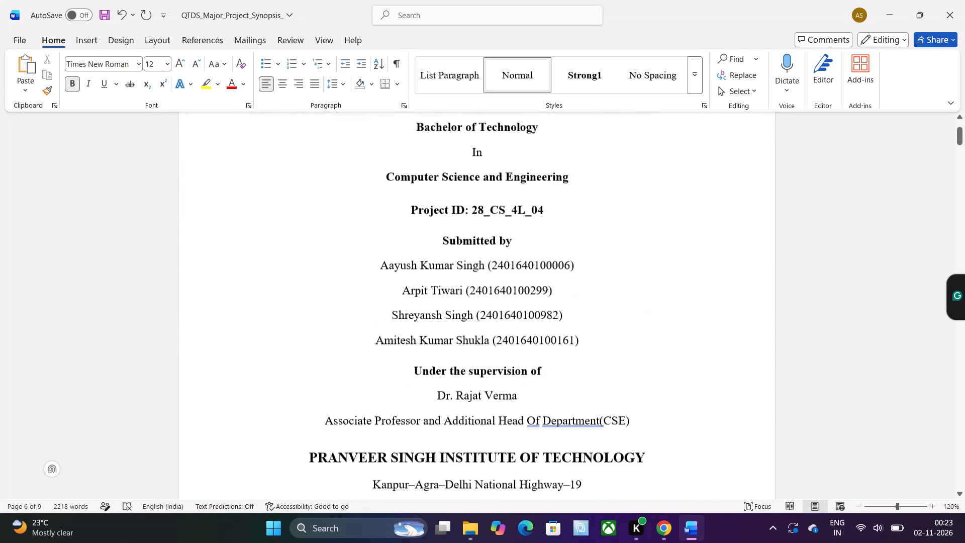
scroll(369, 288, up, 2)
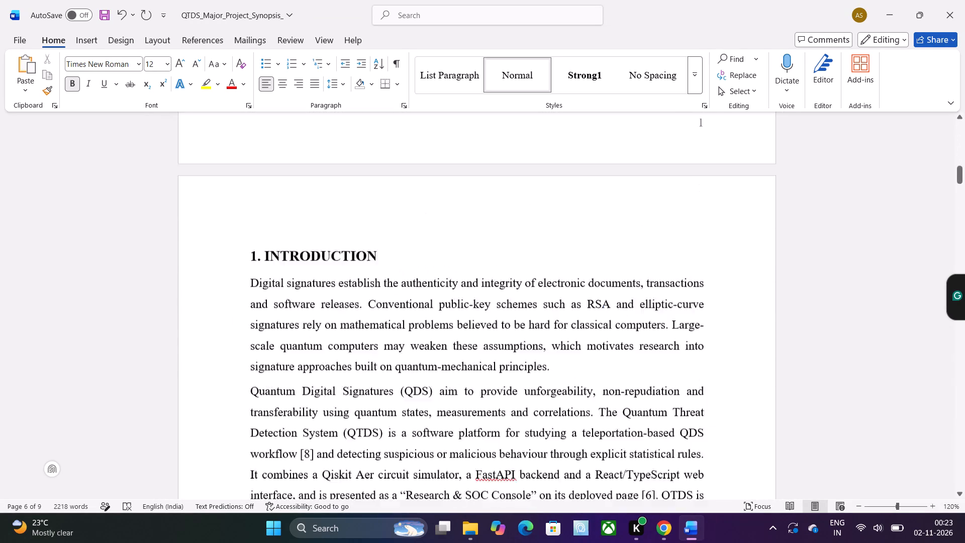
scroll(369, 288, up, 2)
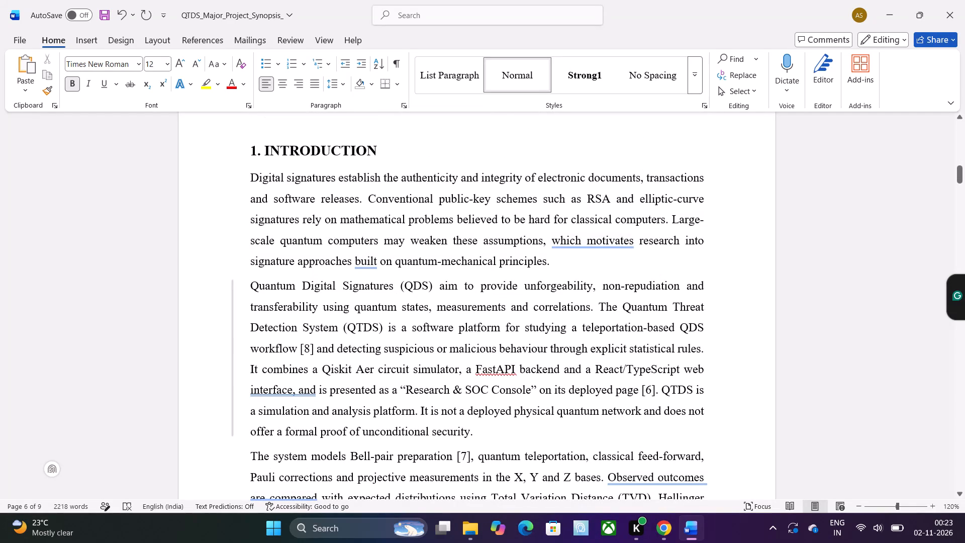
click(497, 362)
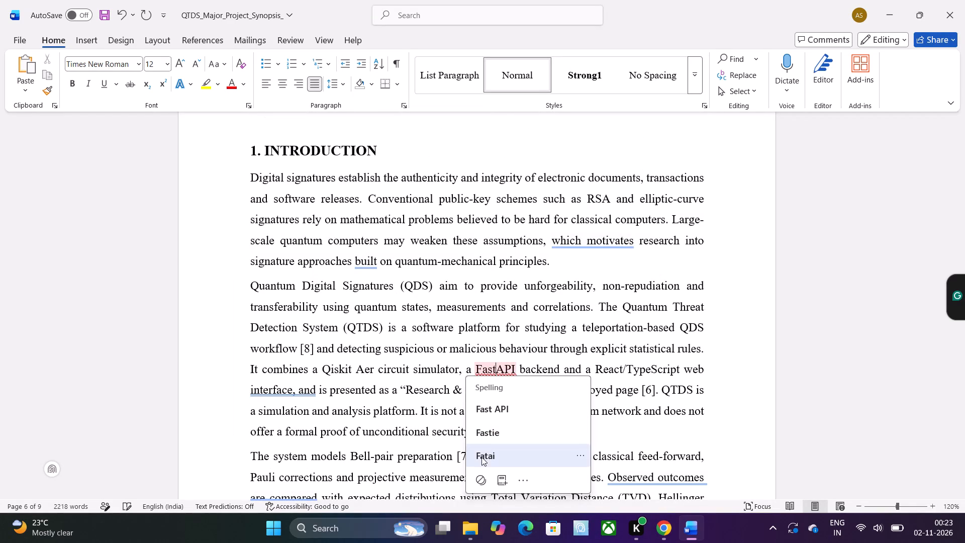
drag(481, 474, 590, 238)
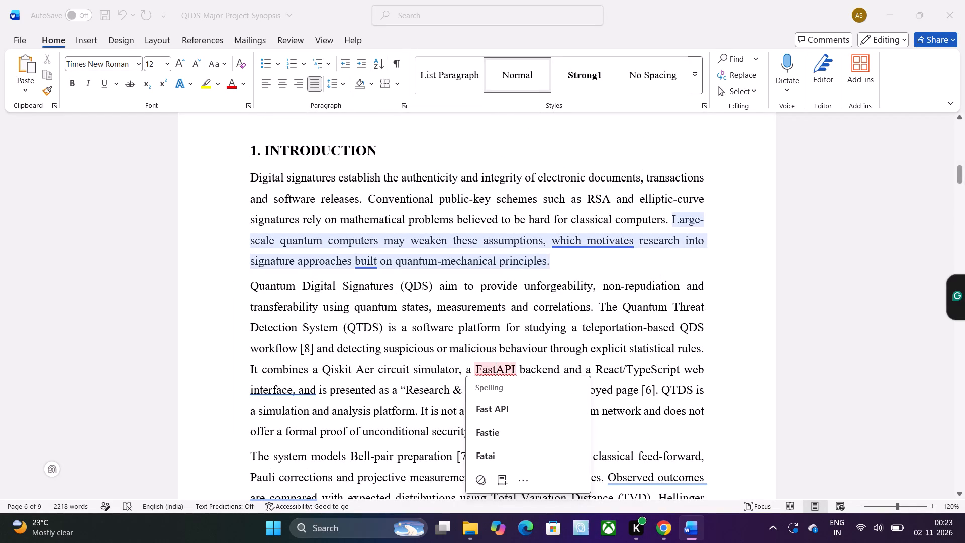
click(590, 238)
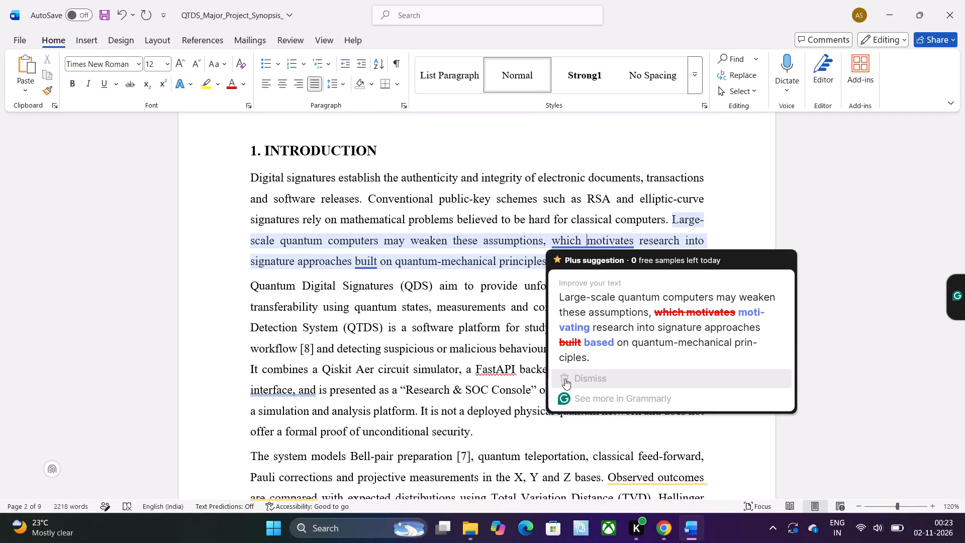
click(565, 379)
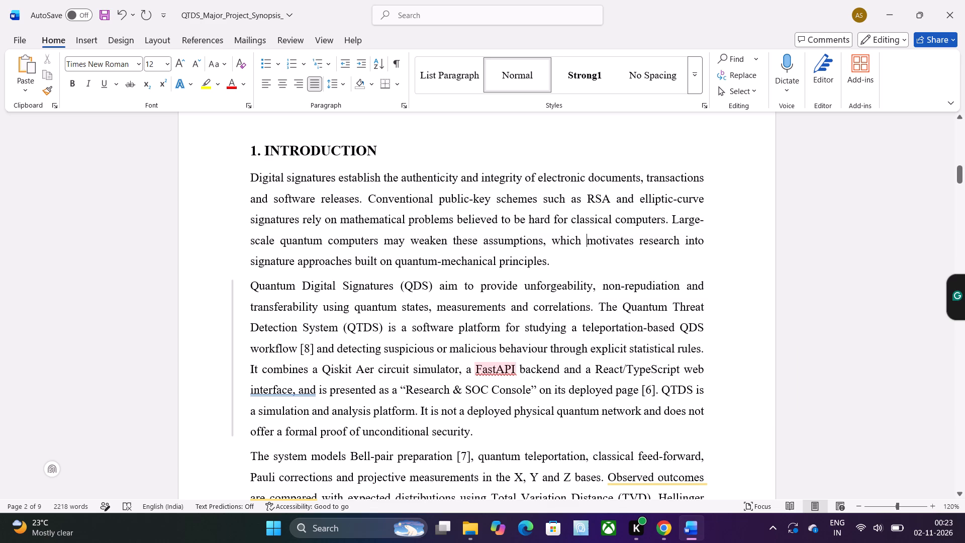
Ignore the spelling flag on "FastAPI" in the second paragraph of the Introduction.
click(498, 370)
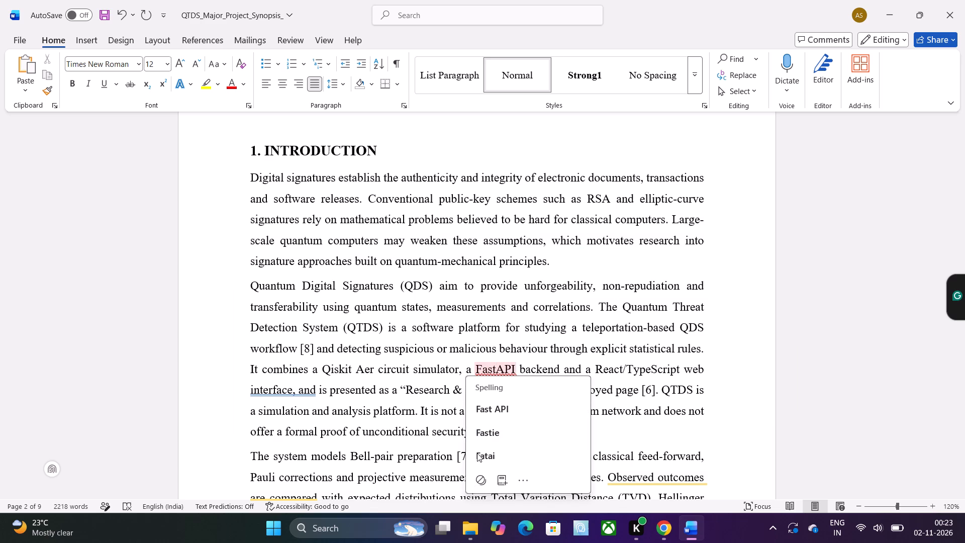
click(477, 478)
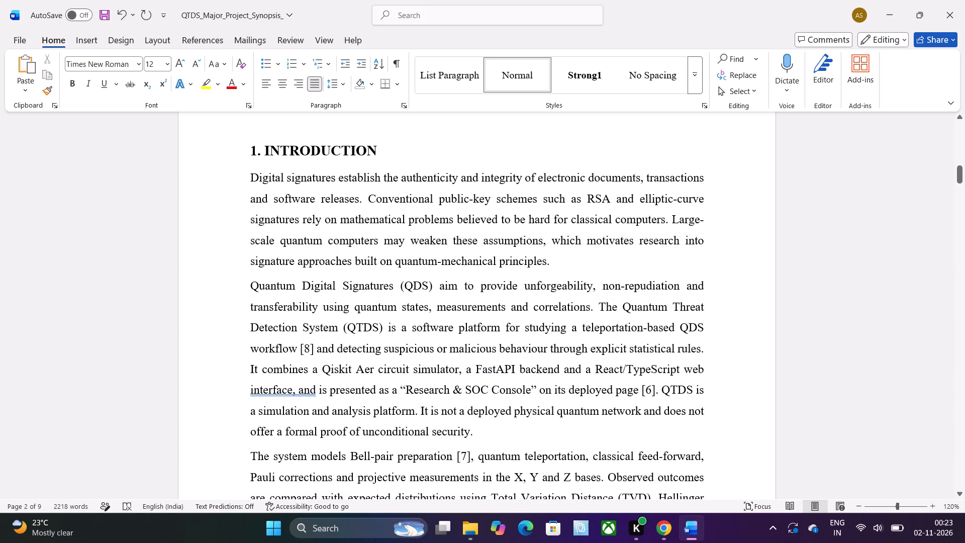
Remove the comma after "interface" in the Introduction sentence describing the React/TypeScript web interface.
click(296, 397)
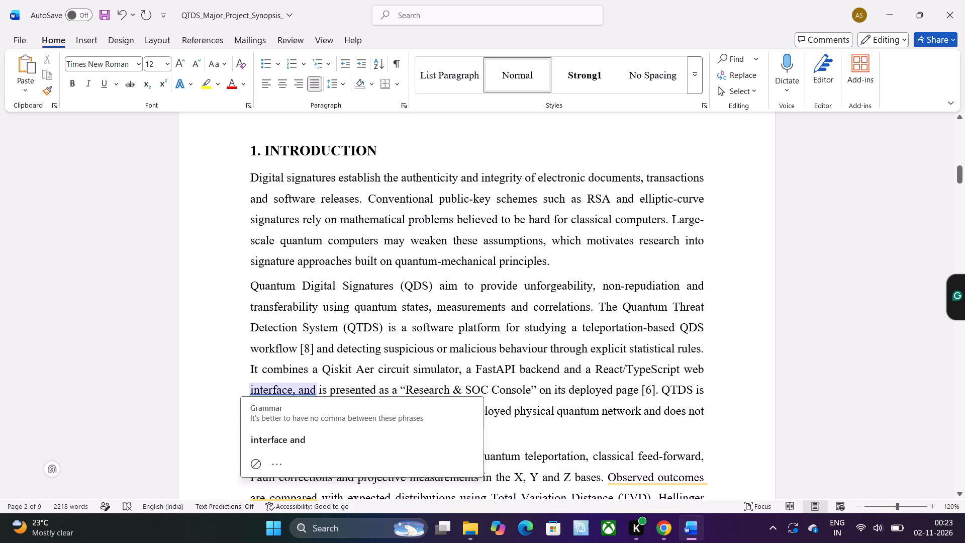
key(BackSpace)
Remove the space before citations [7], [6] and [8] in the second and third paragraphs of the Introduction.
scroll(317, 424, down, 1)
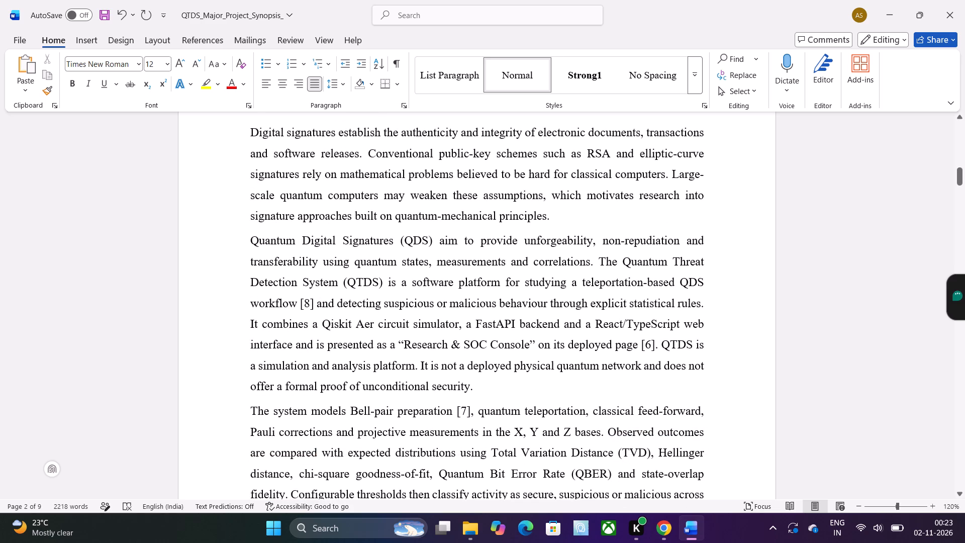
click(455, 399)
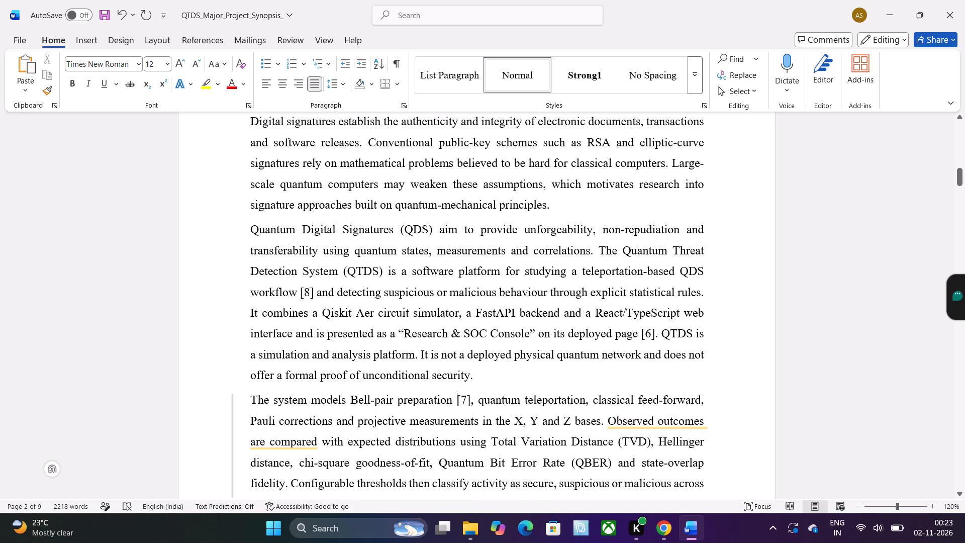
key(BackSpace)
scroll(457, 404, down, 1)
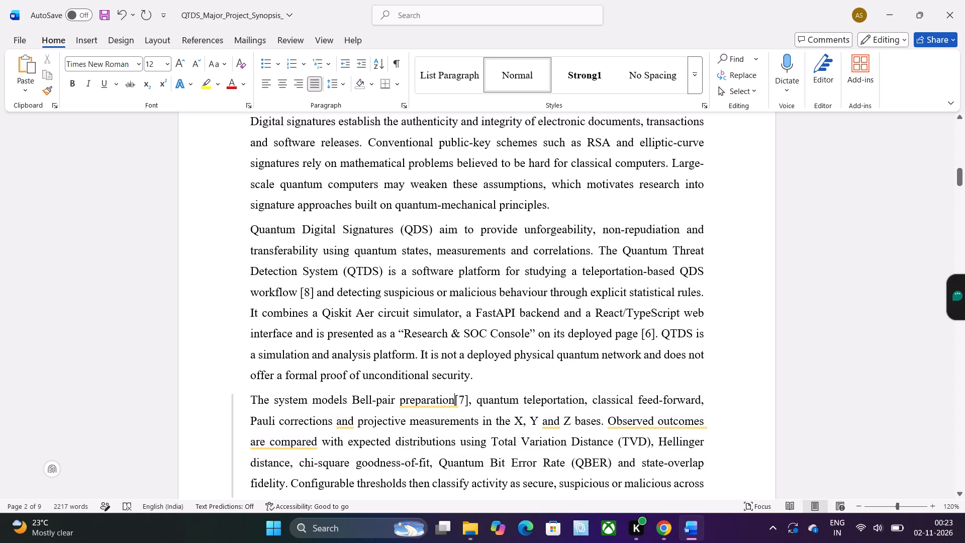
click(642, 333)
key(BackSpace)
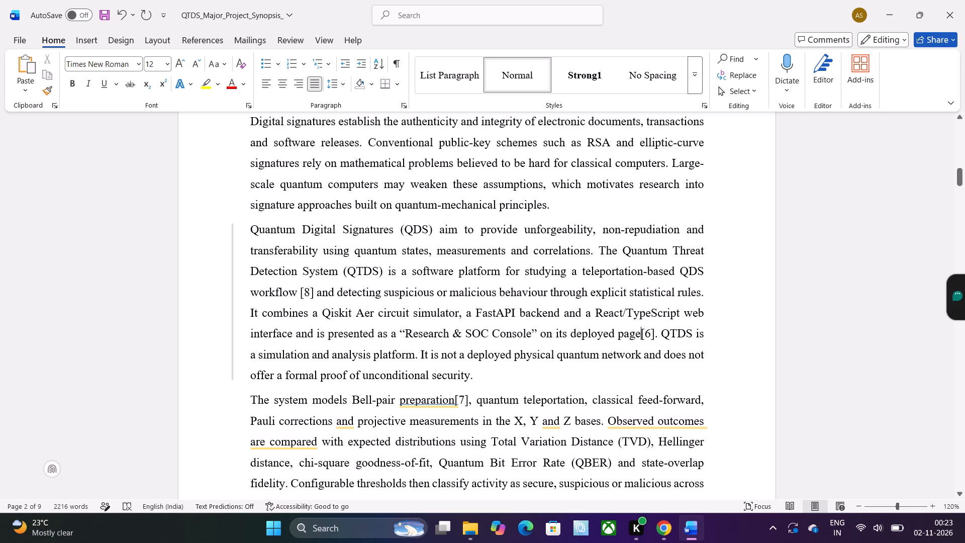
click(298, 293)
key(Right)
key(BackSpace)
Dismiss the Grammarly rewrite suggestion on the sentence beginning "The system models Bell-pair preparation" in the Introduction.
scroll(492, 262, up, 1)
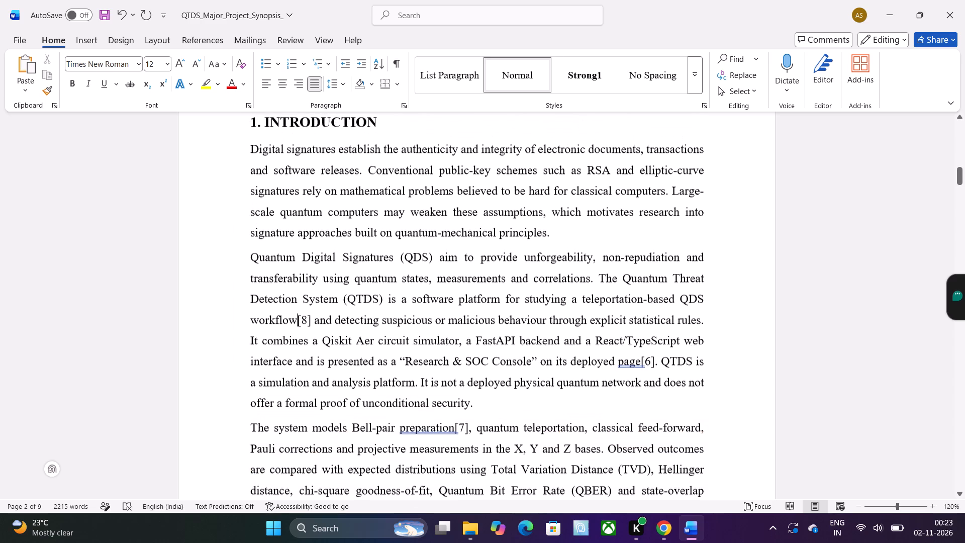
scroll(492, 262, up, 1)
scroll(492, 262, down, 2)
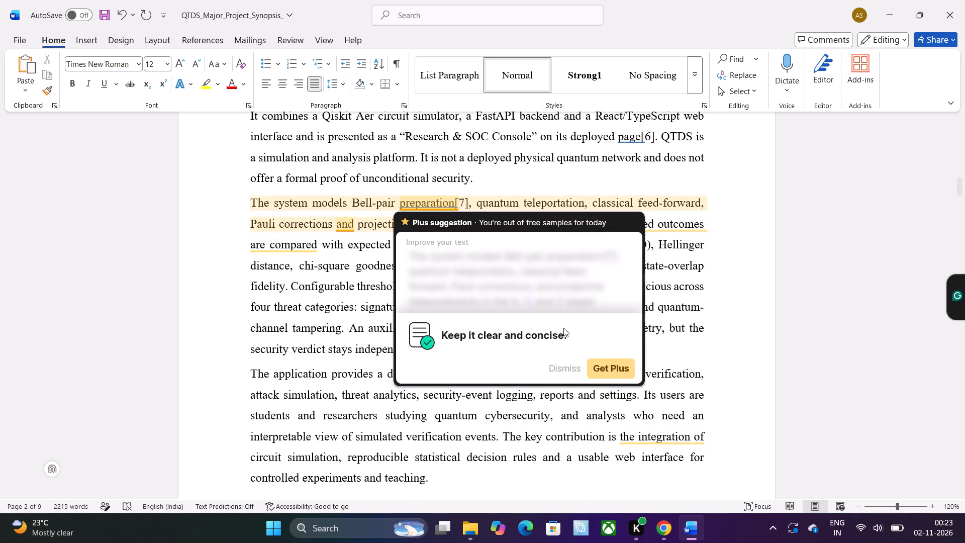
click(572, 371)
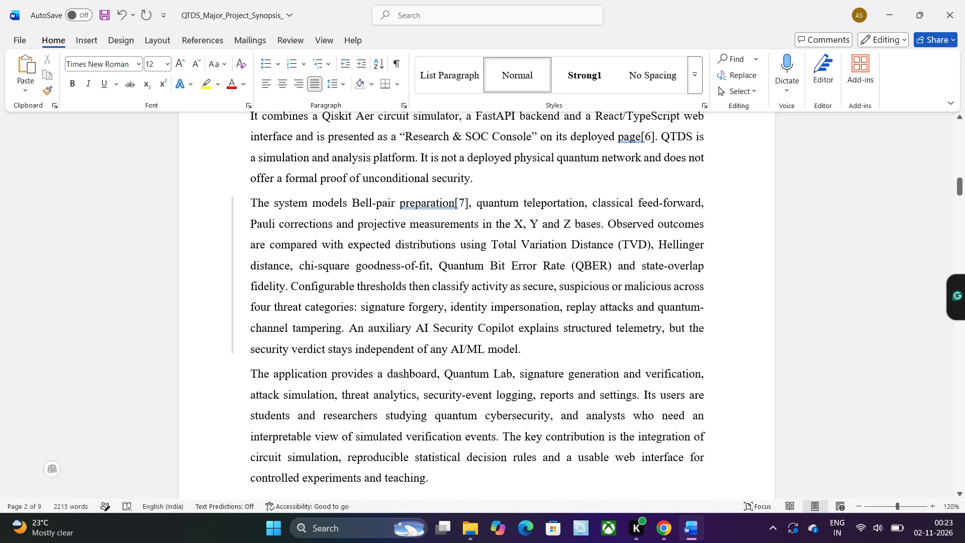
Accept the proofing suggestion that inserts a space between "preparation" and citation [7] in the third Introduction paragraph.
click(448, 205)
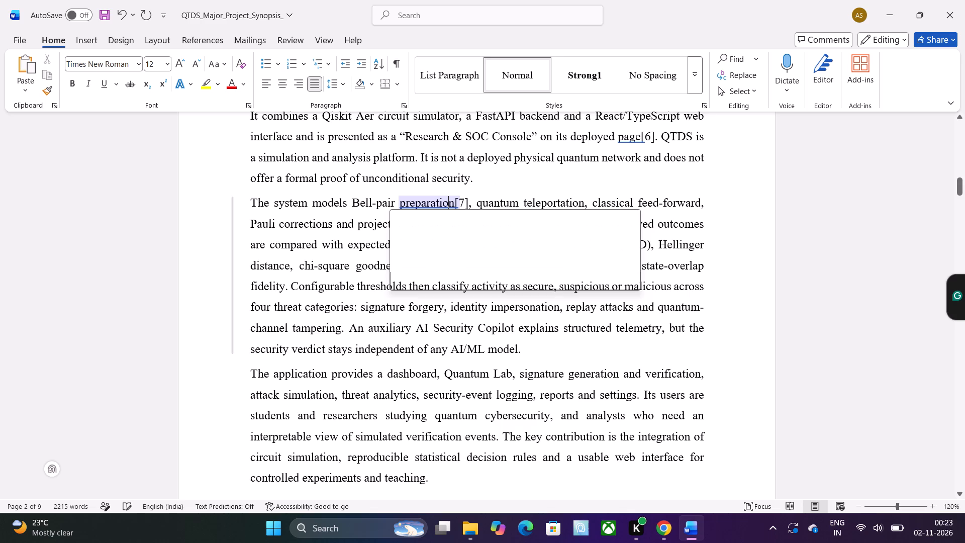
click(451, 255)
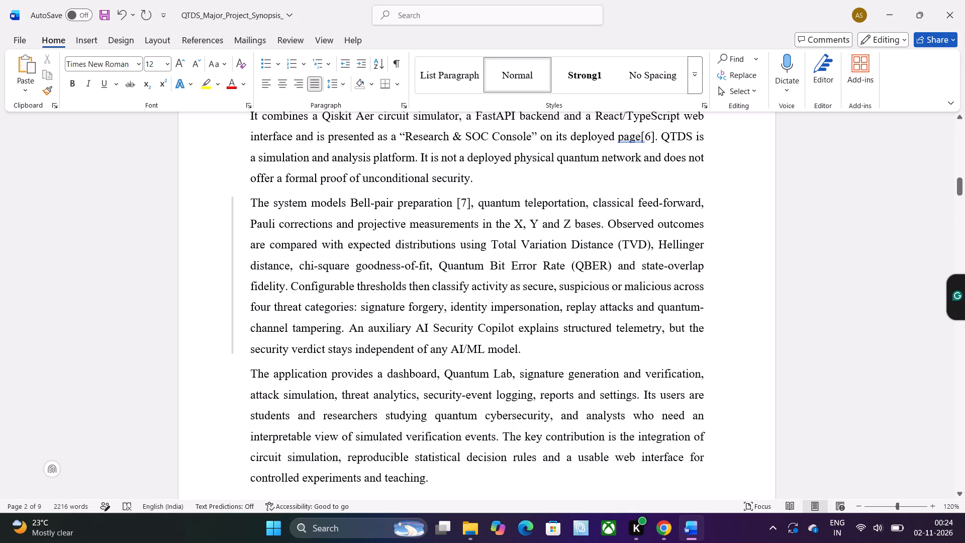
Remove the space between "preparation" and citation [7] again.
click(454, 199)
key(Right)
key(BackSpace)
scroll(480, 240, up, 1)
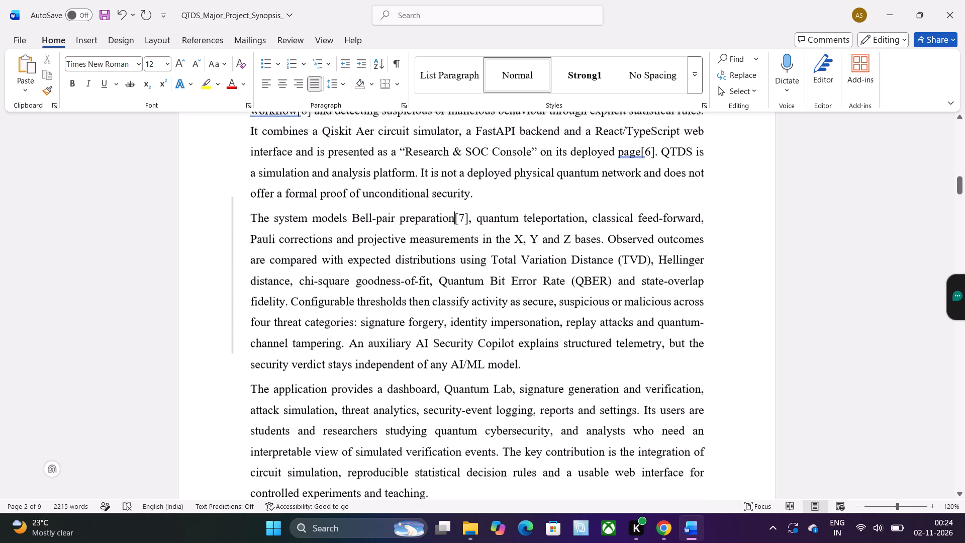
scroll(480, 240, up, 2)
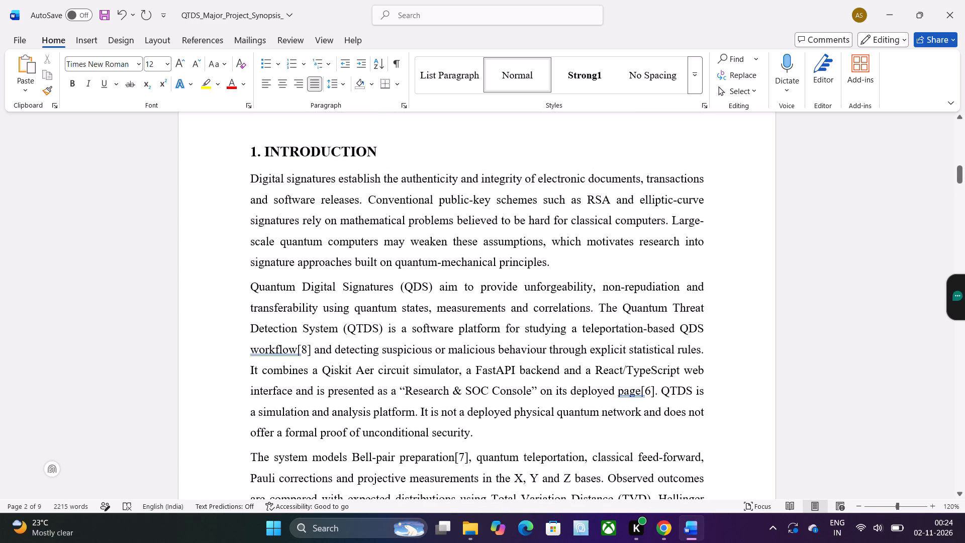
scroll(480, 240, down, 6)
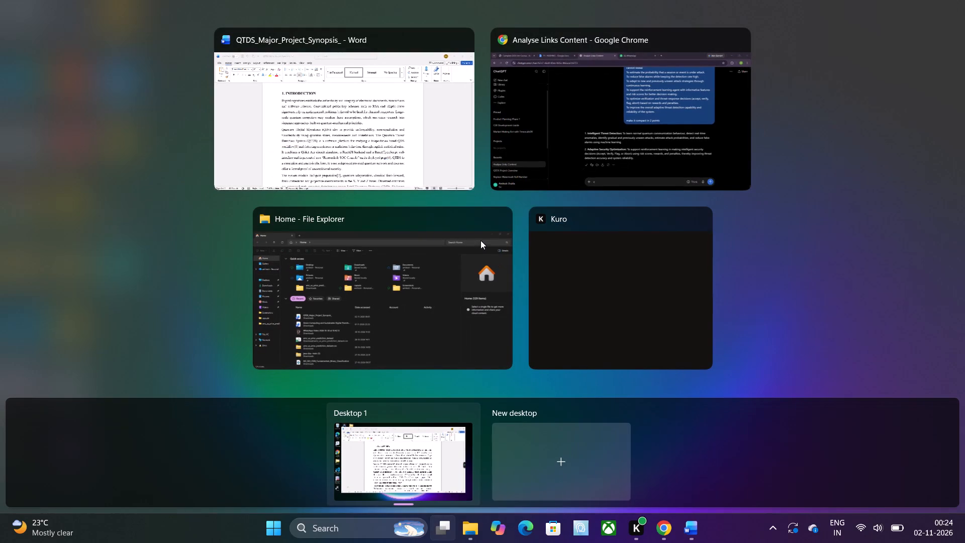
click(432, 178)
Change the number of the "Teleporting an unknown quantum state" entry in the reference list to [1].
scroll(439, 271, down, 4)
ctrl+scroll(491, 38, up, 1)
ctrl+scroll(491, 38, down, 3)
scroll(491, 38, down, 15)
scroll(491, 38, up, 3)
scroll(474, 223, down, 18)
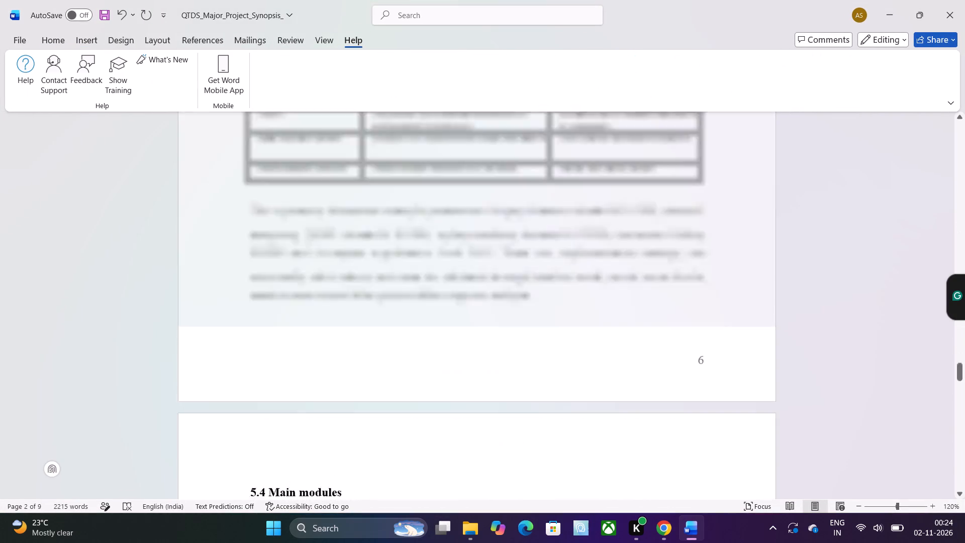
scroll(474, 223, down, 6)
scroll(474, 223, up, 2)
scroll(474, 223, right, 1)
scroll(463, 243, up, 2)
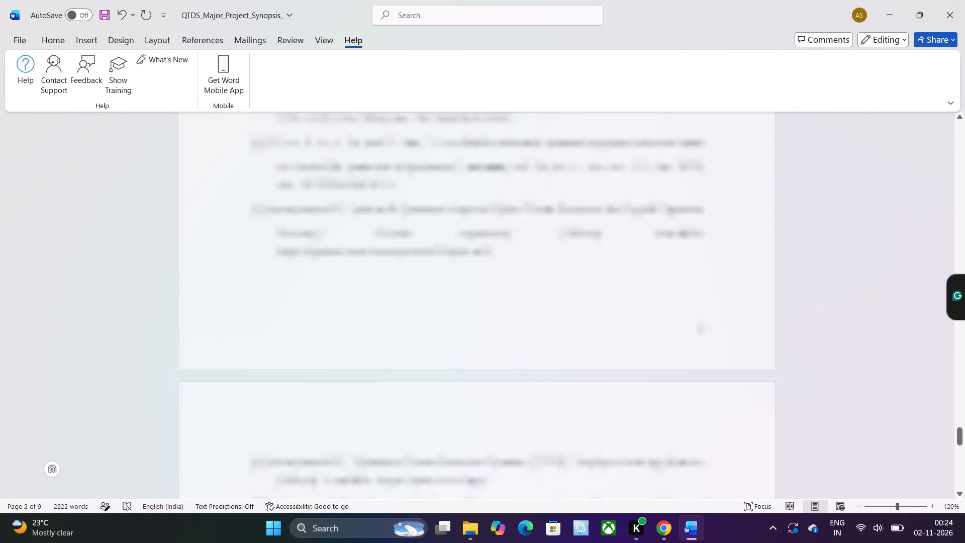
scroll(463, 243, down, 5)
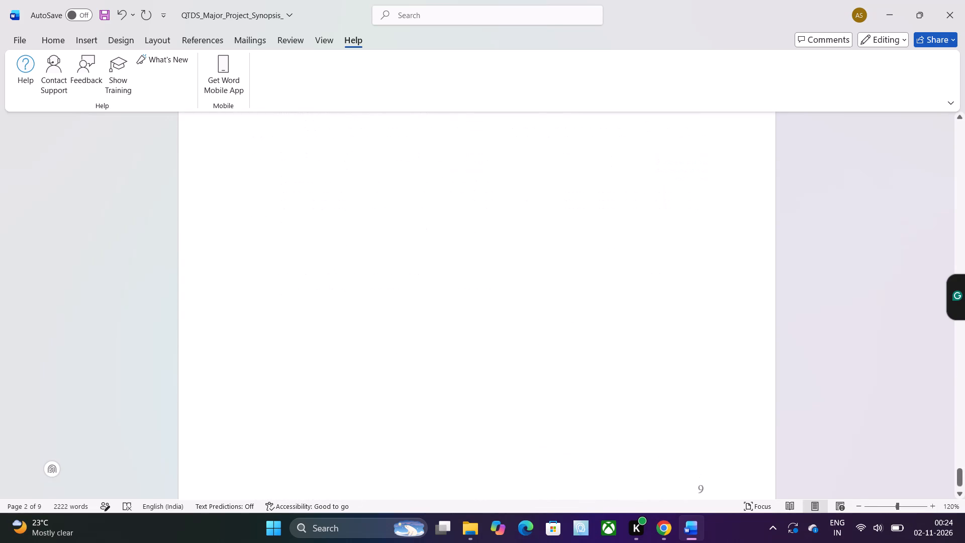
scroll(463, 243, down, 1)
scroll(463, 243, up, 1)
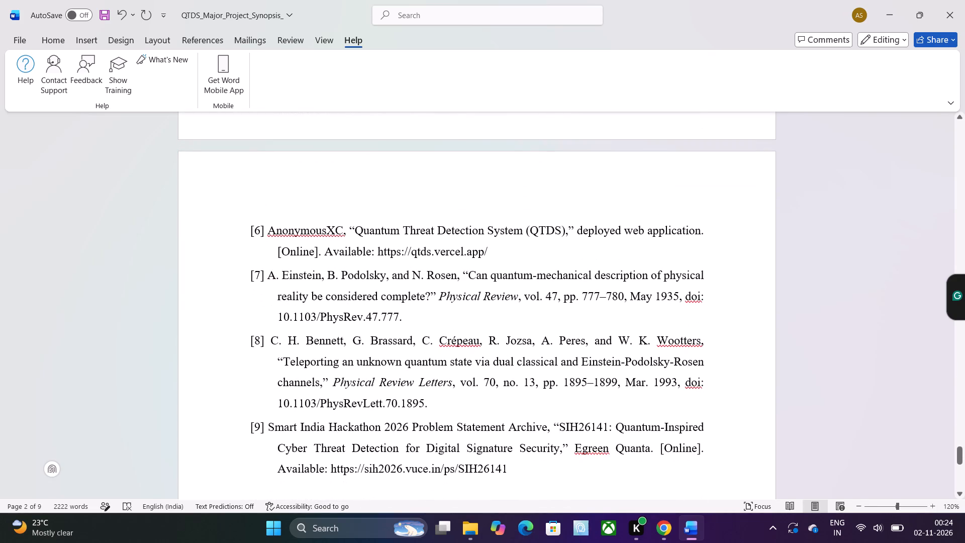
click(260, 341)
key(BackSpace)
key(1)
Return to the Introduction and locate the in-text citation after "workflow" in its second paragraph.
scroll(257, 373, up, 2)
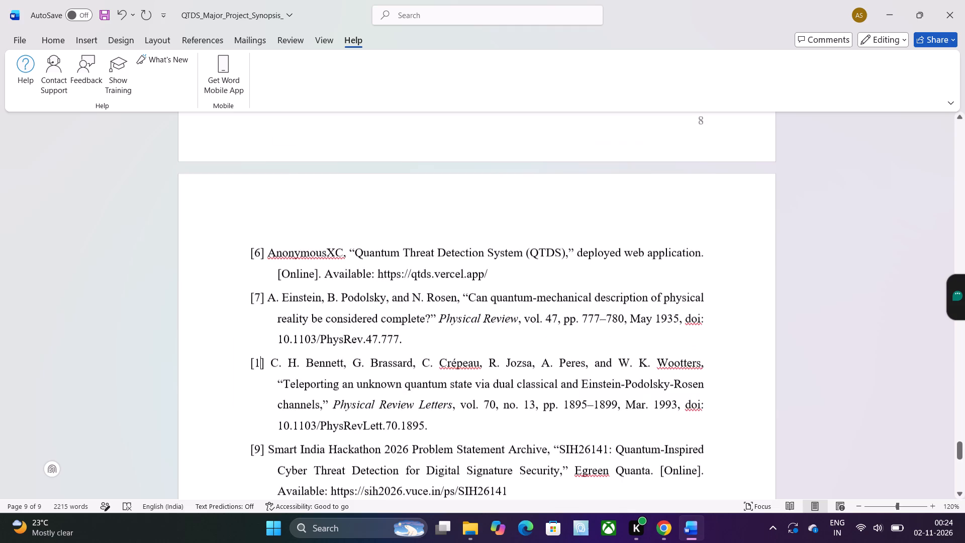
scroll(257, 373, up, 11)
scroll(257, 373, down, 1)
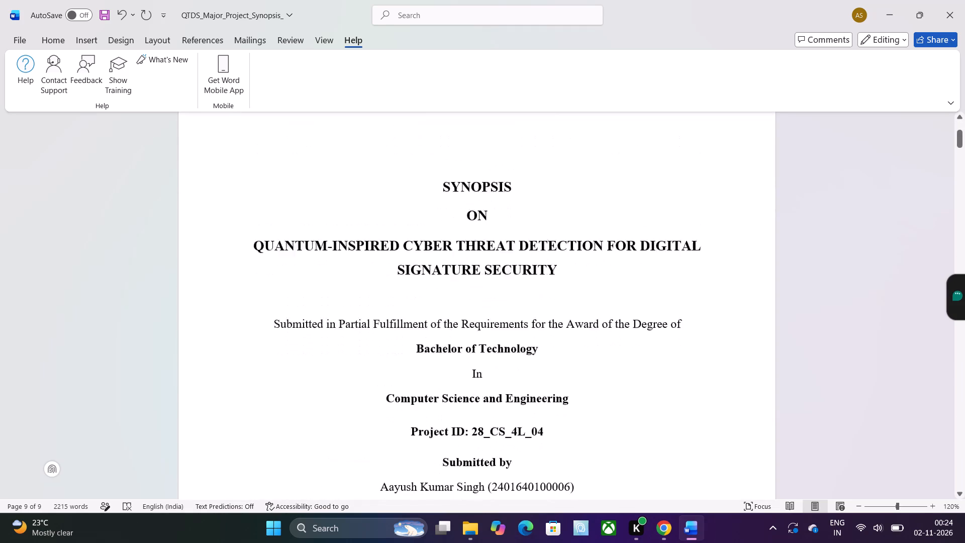
scroll(257, 373, down, 3)
scroll(257, 373, up, 1)
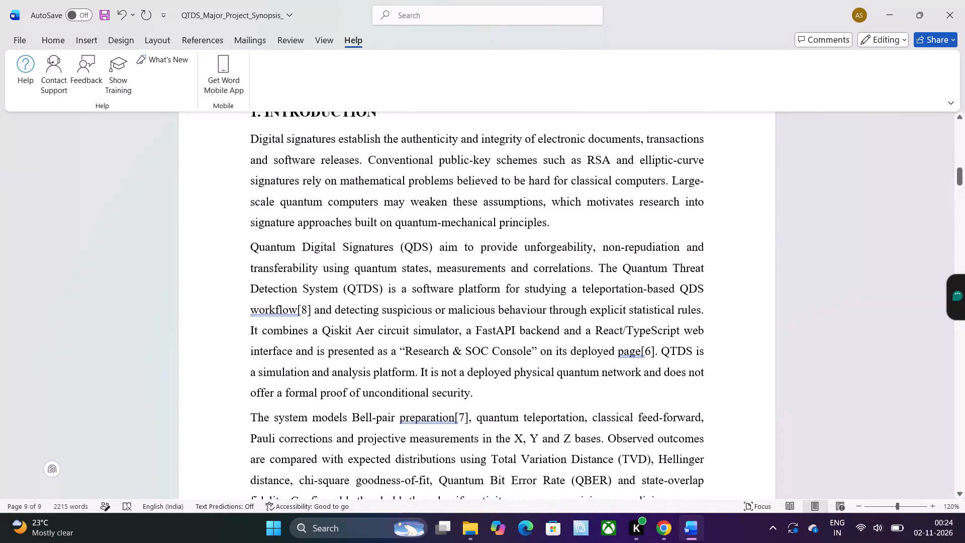
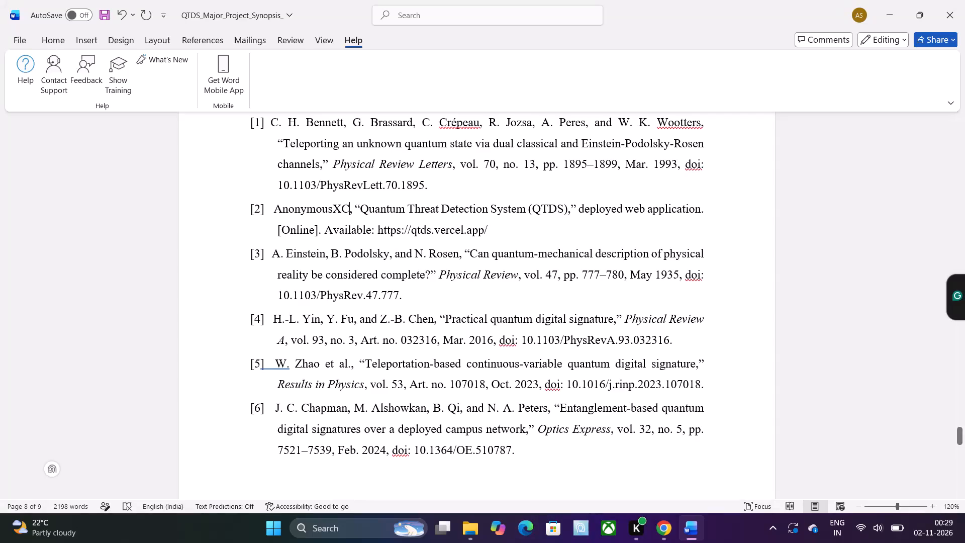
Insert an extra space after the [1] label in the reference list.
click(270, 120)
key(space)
Insert three extra spaces between the [7] label and its first author in the reference list.
scroll(275, 217, down, 2)
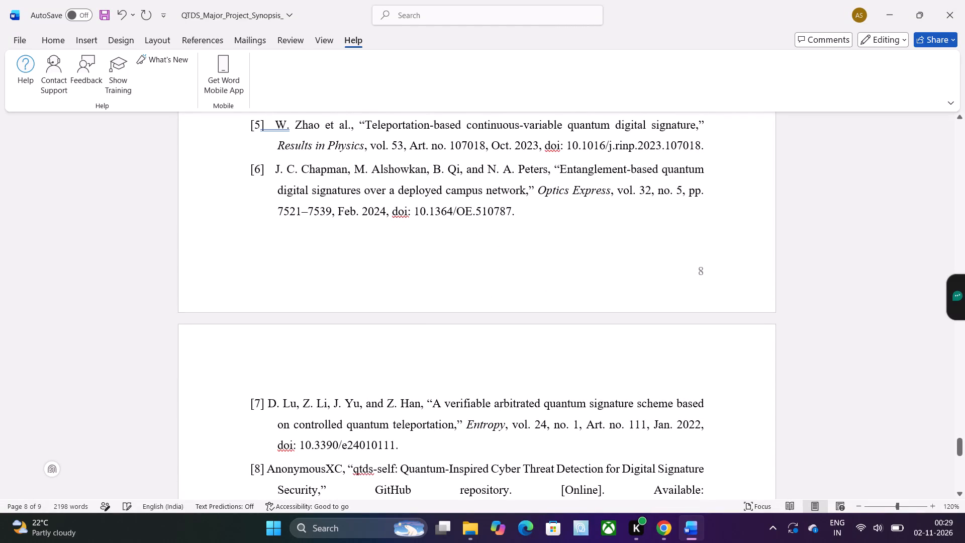
click(265, 411)
key(space)
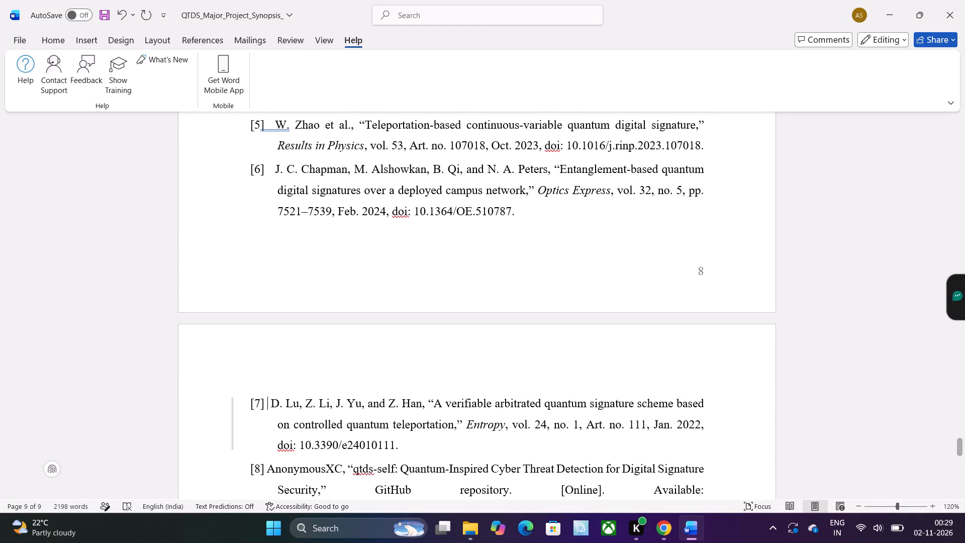
key(space)
key(space)
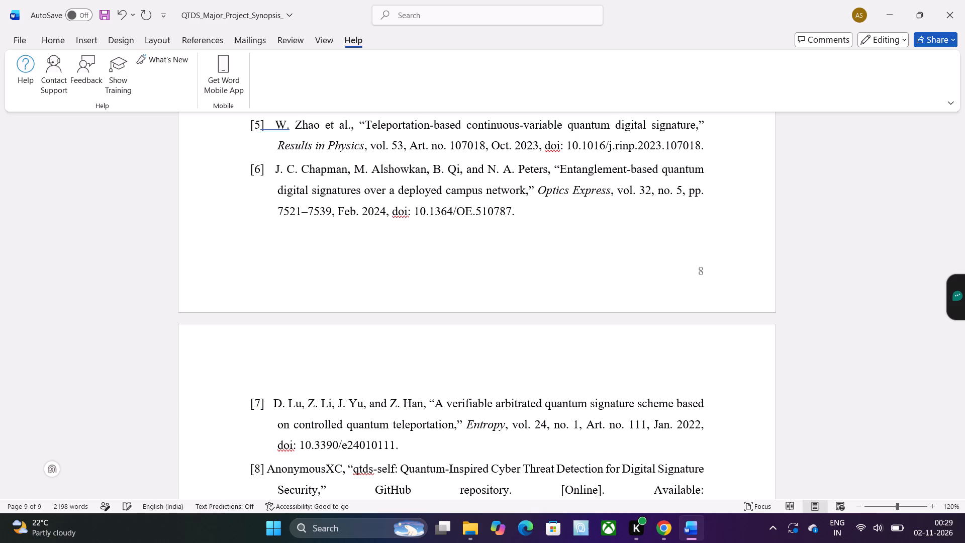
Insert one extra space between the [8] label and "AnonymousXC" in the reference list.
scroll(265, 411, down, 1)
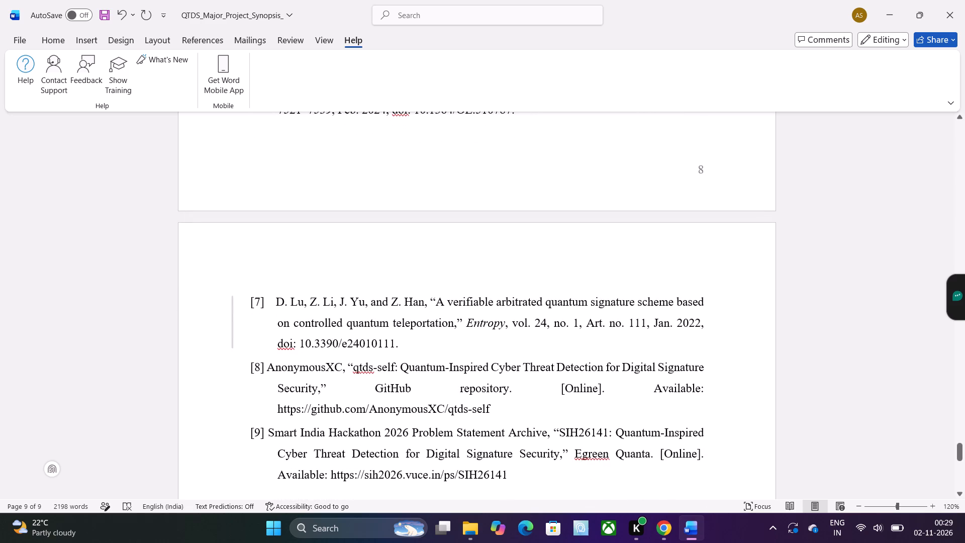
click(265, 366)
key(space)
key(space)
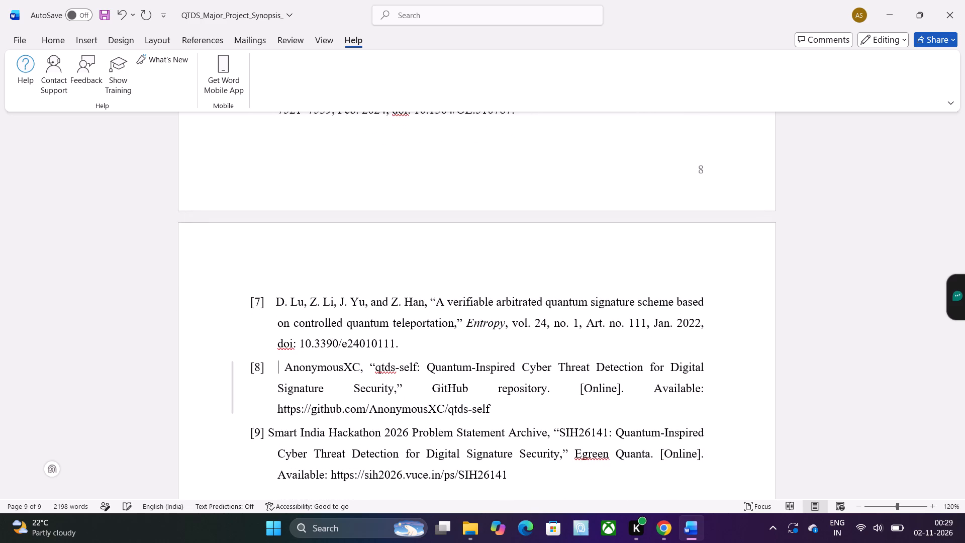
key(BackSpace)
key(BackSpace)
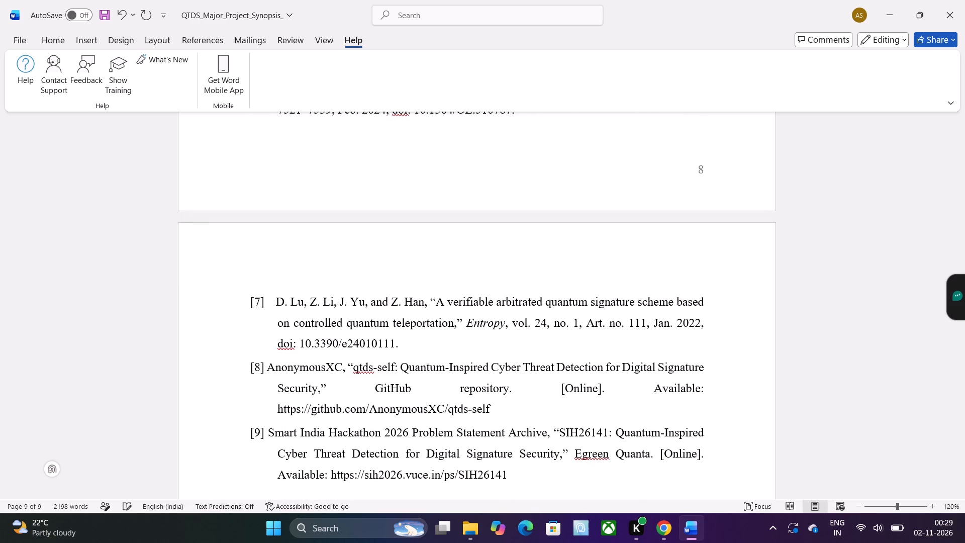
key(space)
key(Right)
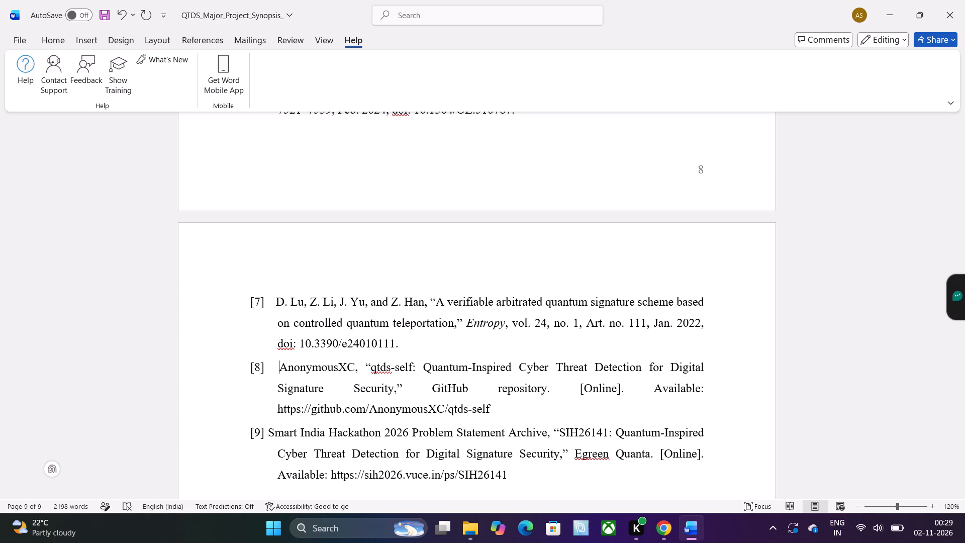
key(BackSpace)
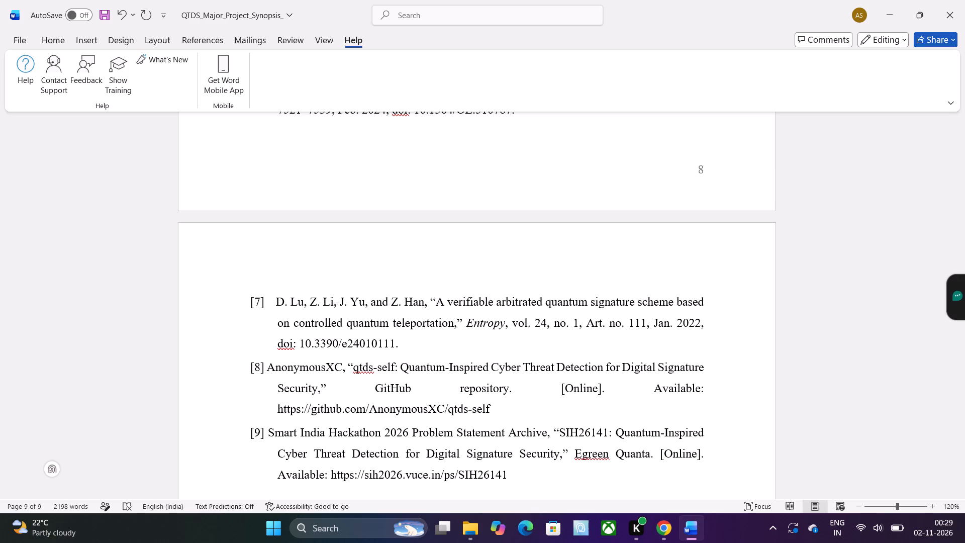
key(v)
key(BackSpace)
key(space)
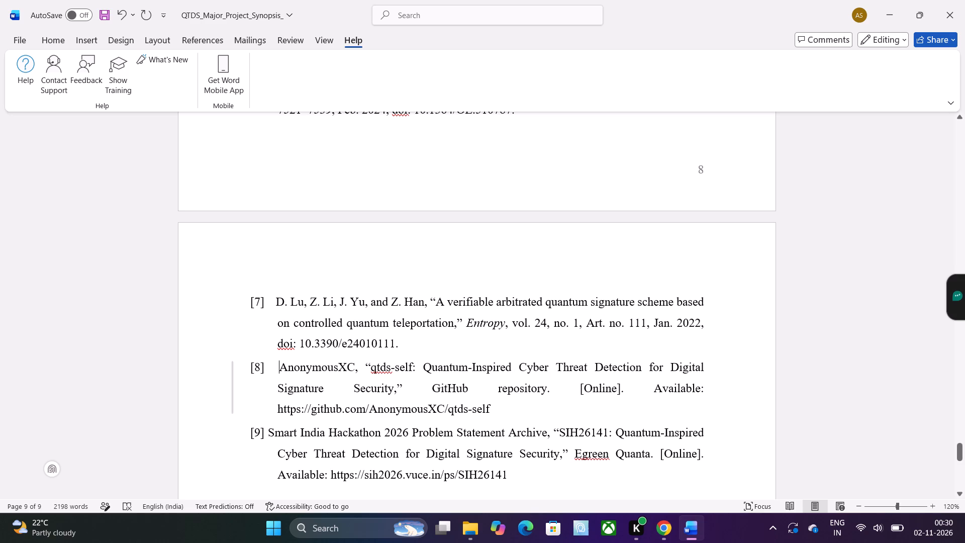
Insert two extra spaces between the [9] label and "Smart India Hackathon" in the reference list.
click(268, 434)
key(space)
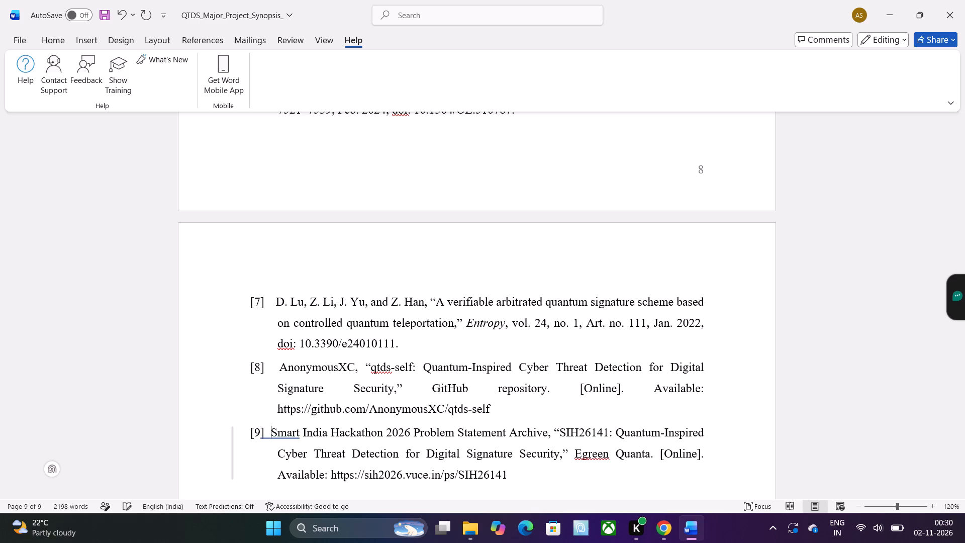
key(space)
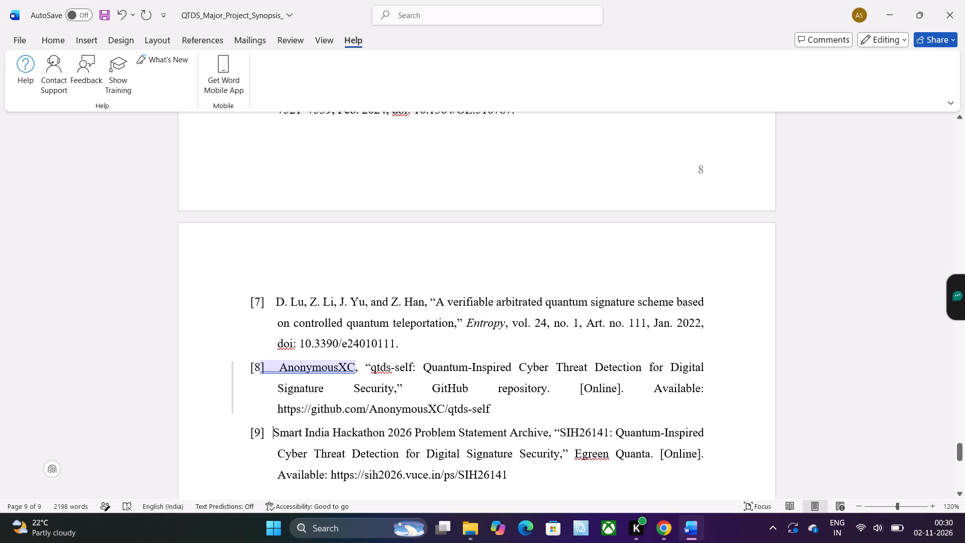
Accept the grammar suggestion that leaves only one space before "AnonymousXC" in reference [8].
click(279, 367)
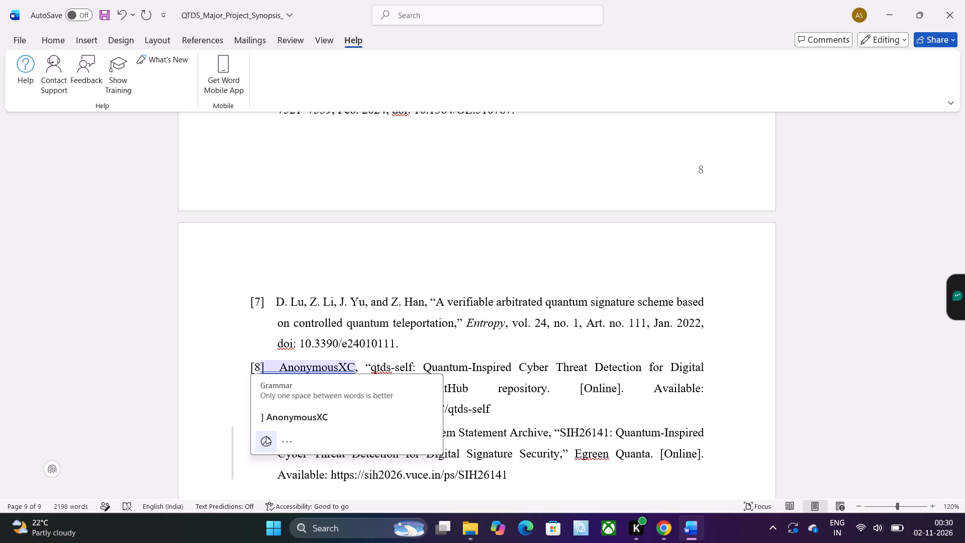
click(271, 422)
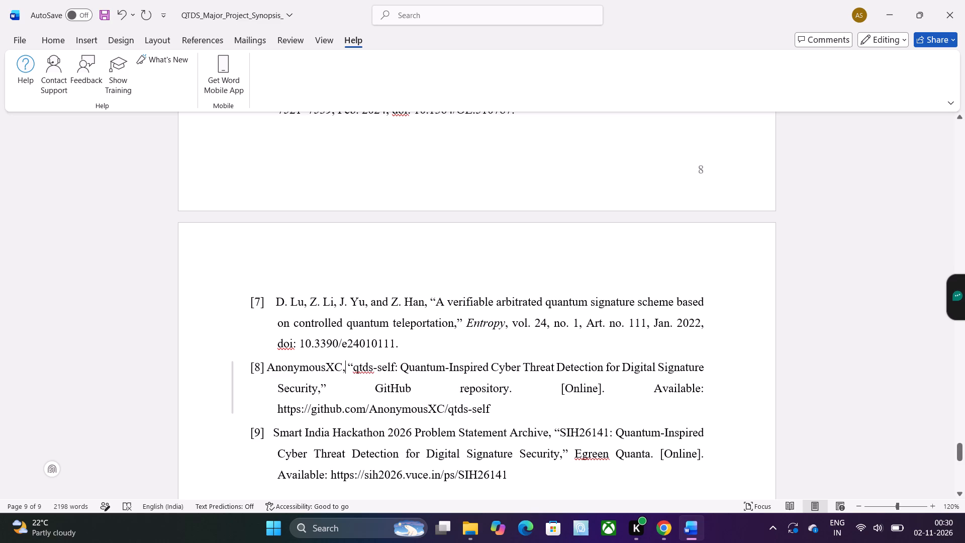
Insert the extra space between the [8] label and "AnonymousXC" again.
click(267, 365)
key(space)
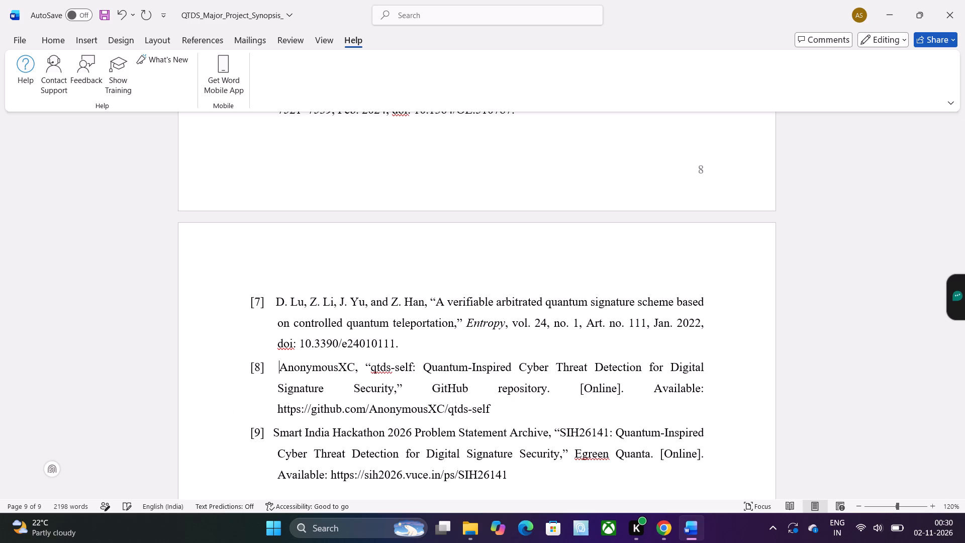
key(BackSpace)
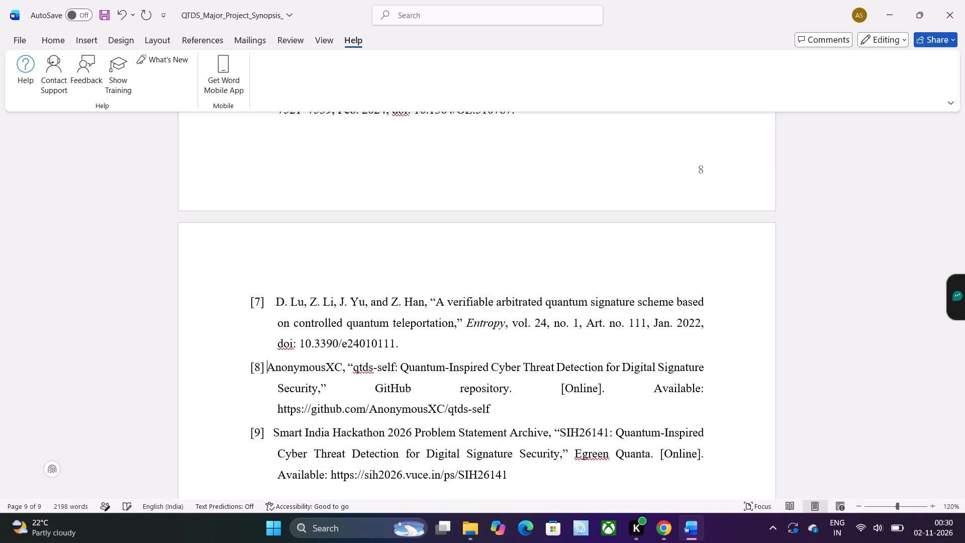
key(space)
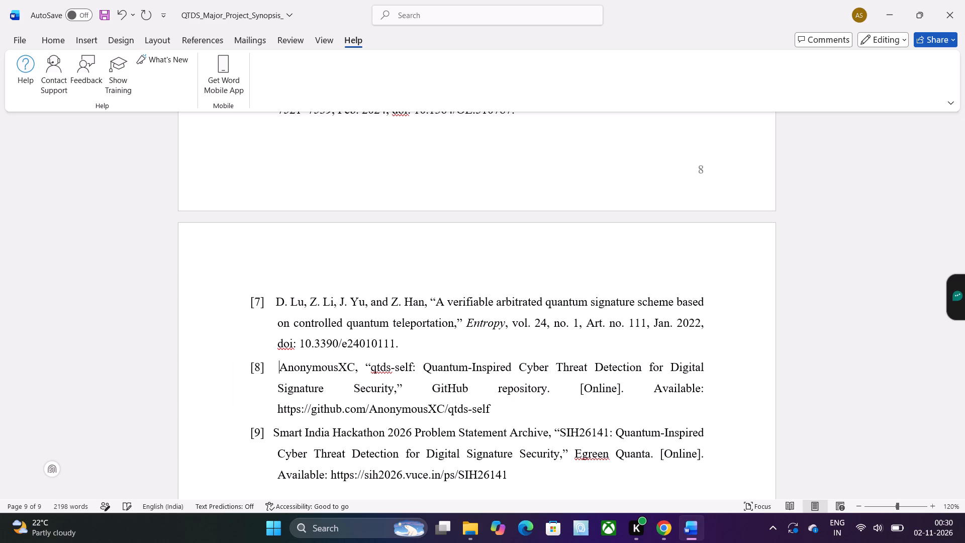
Ignore the spelling suggestions for "qtds" in reference [8], "doi" in reference [7] and "Egreen" in reference [9].
click(387, 370)
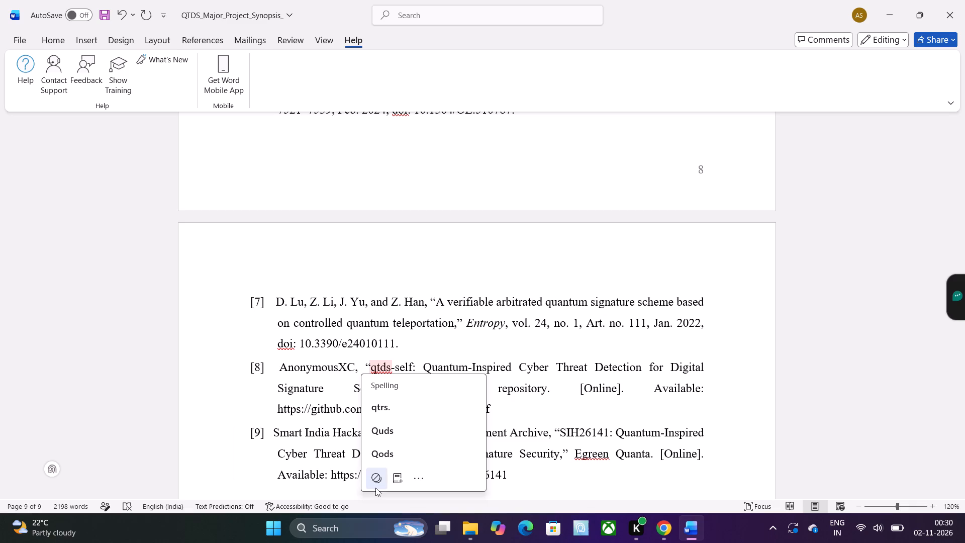
click(375, 488)
click(284, 350)
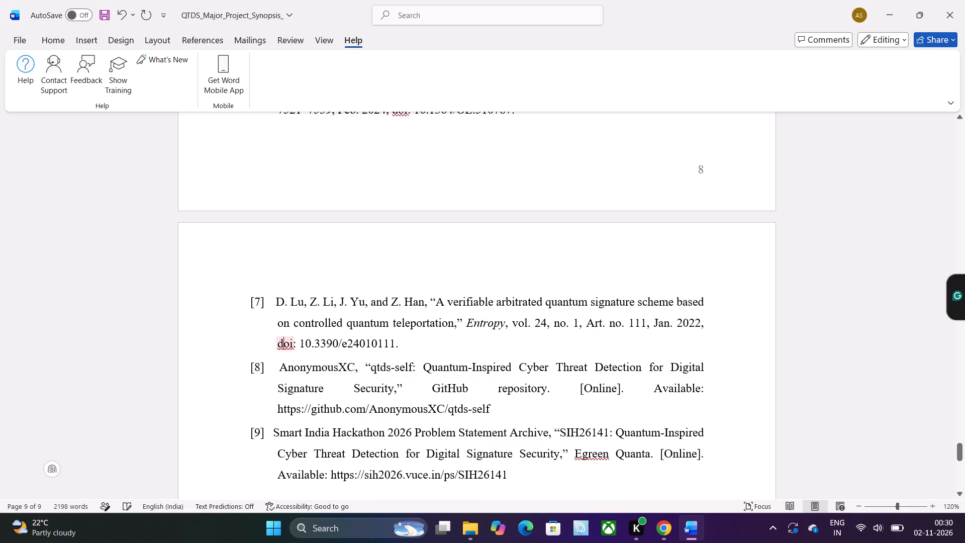
click(289, 344)
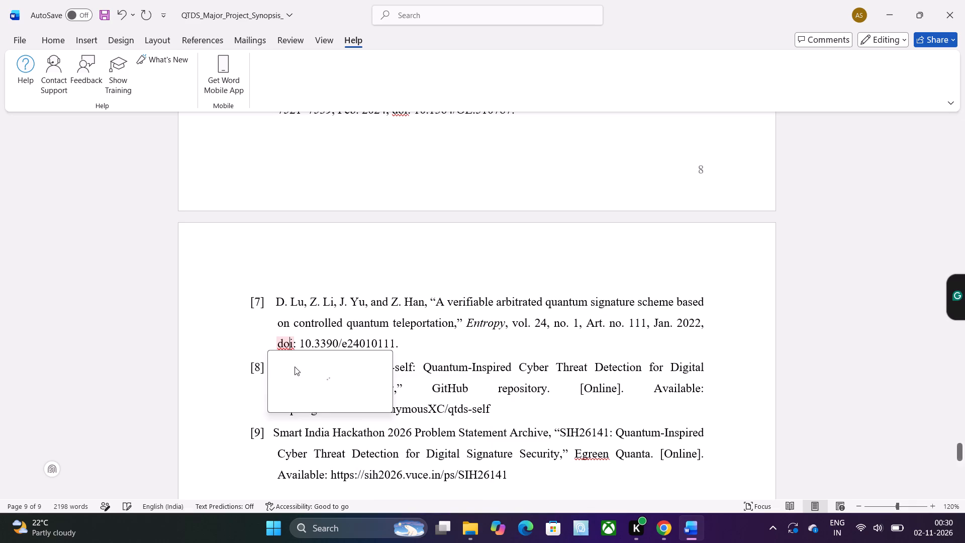
click(282, 457)
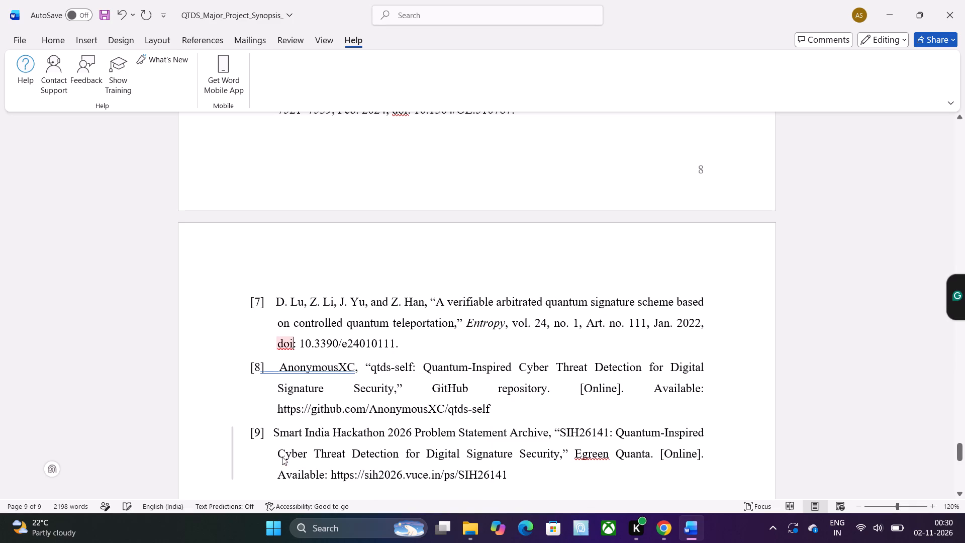
scroll(282, 457, down, 2)
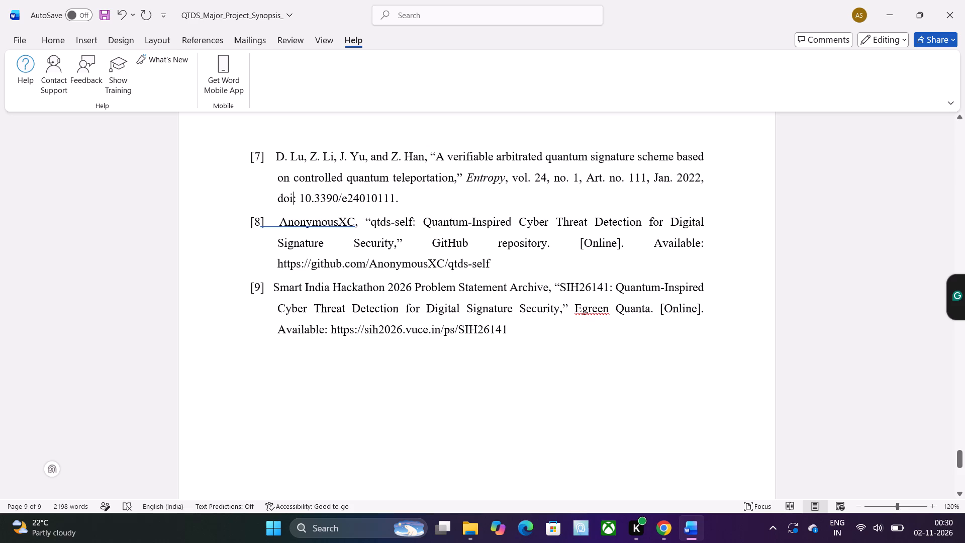
click(584, 318)
click(579, 413)
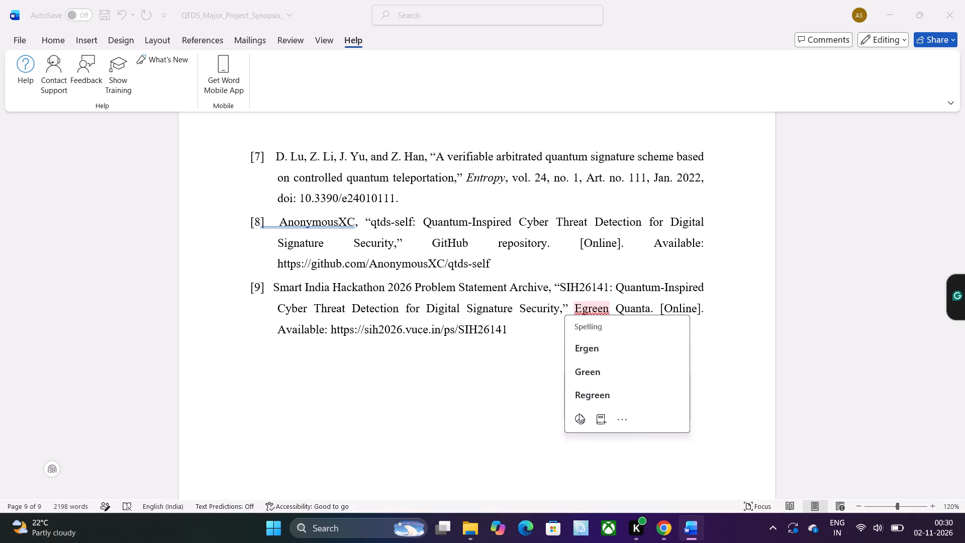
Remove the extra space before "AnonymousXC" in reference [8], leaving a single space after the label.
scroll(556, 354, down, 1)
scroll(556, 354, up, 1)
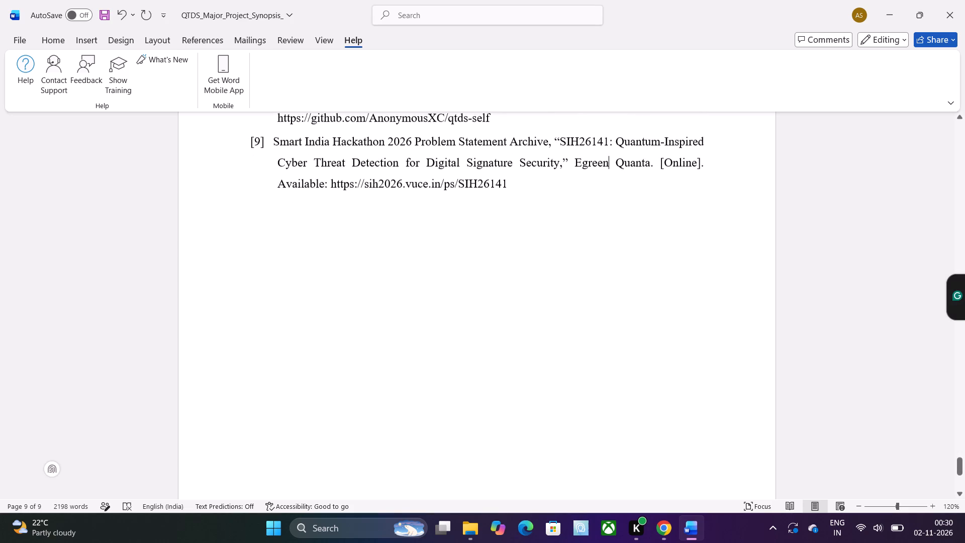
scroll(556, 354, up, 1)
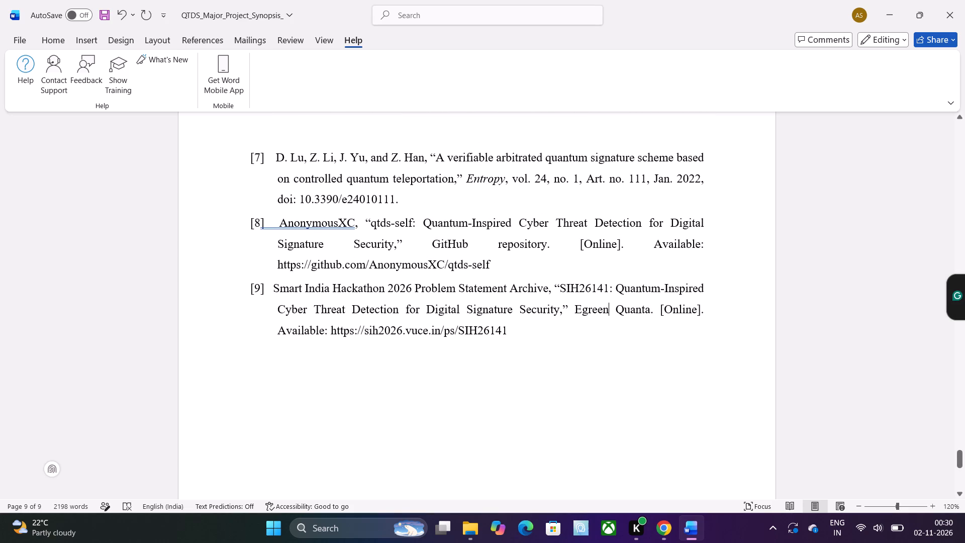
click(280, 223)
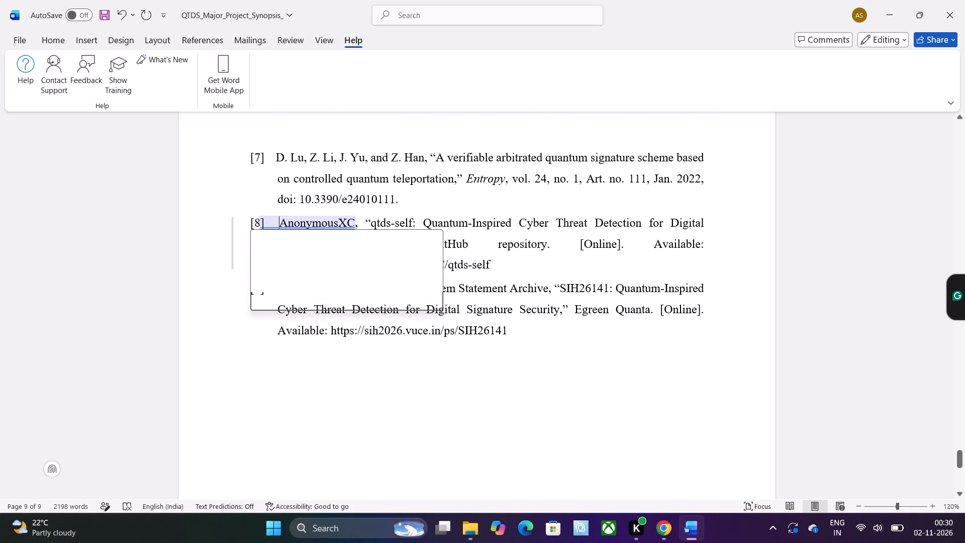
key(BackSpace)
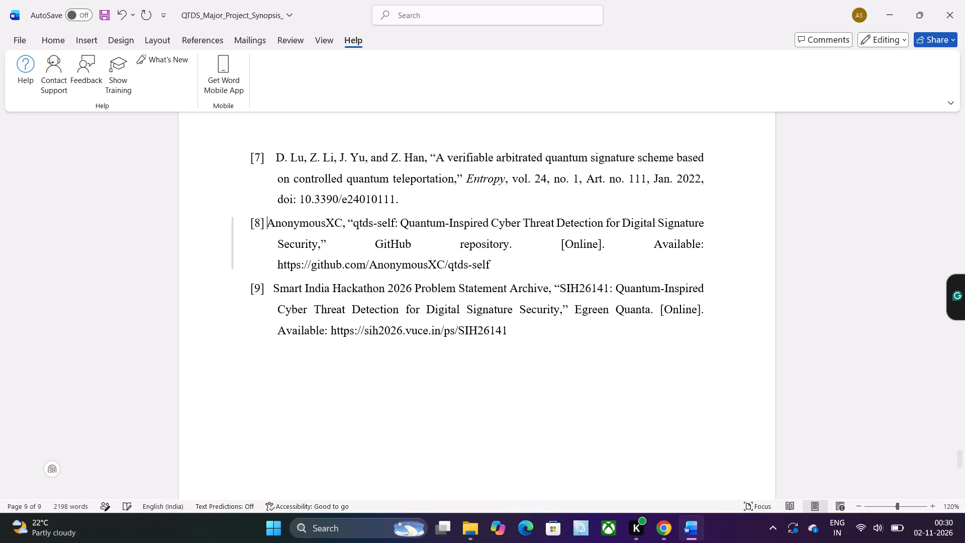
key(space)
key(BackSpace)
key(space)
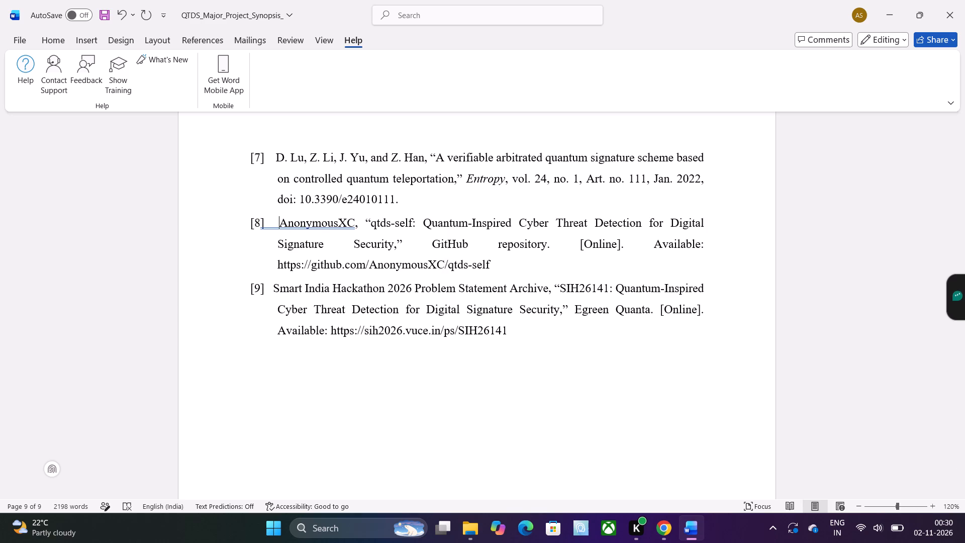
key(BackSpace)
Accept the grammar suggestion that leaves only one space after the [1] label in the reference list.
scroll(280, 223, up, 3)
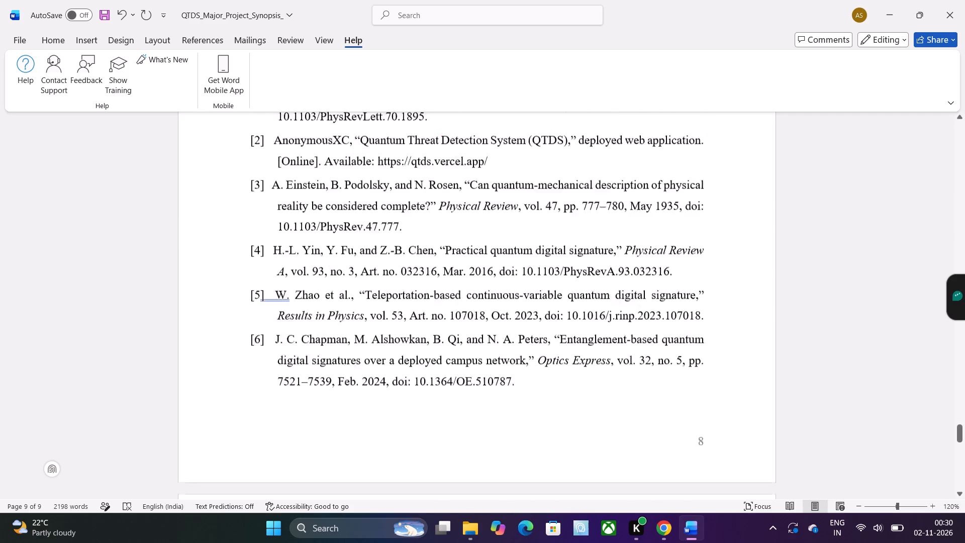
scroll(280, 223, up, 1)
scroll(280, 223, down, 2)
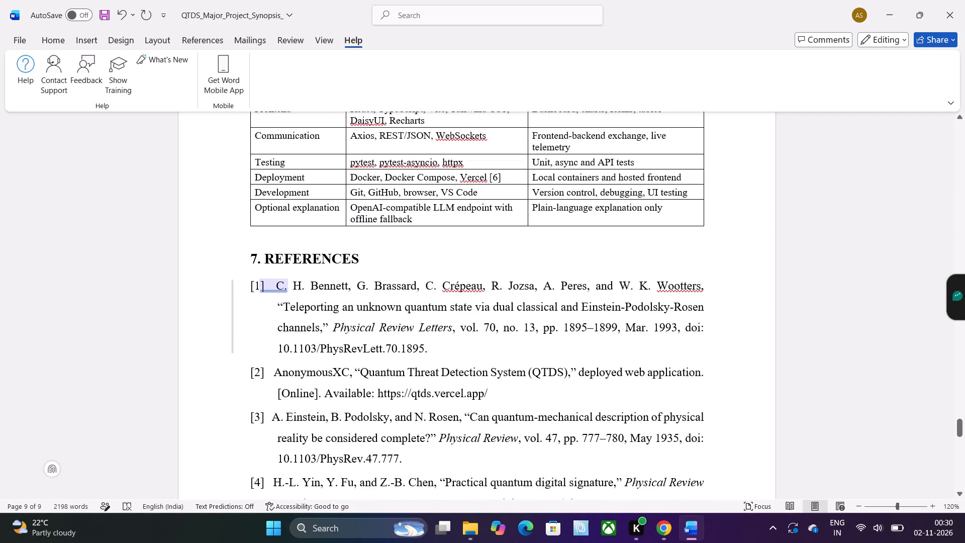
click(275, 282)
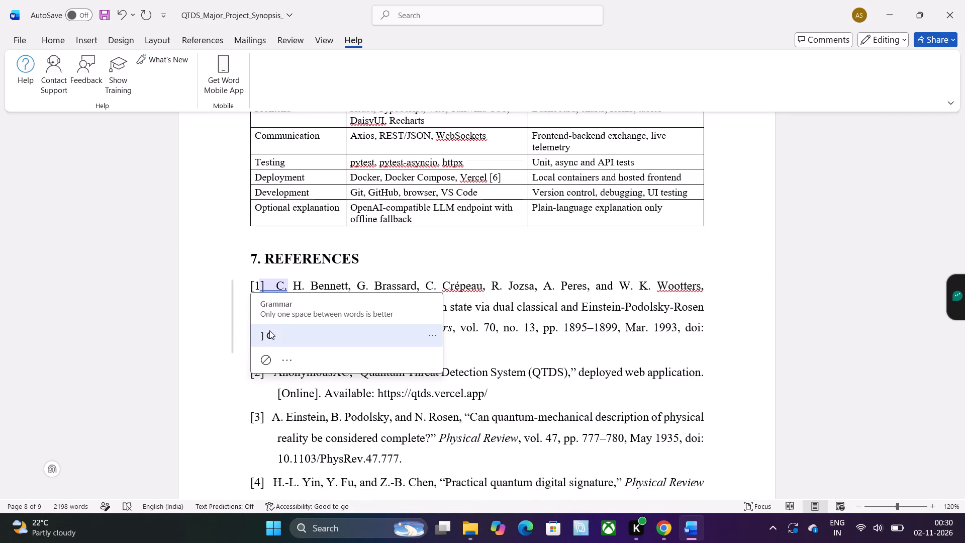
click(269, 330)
Accept the grammar suggestion that leaves only one space after the [5] label in the reference list.
scroll(269, 330, down, 2)
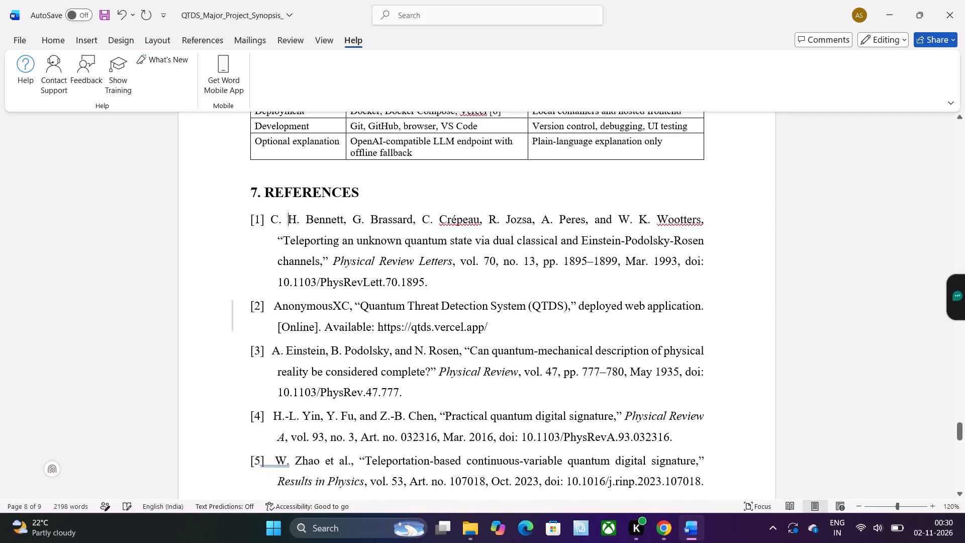
scroll(276, 311, down, 1)
click(280, 461)
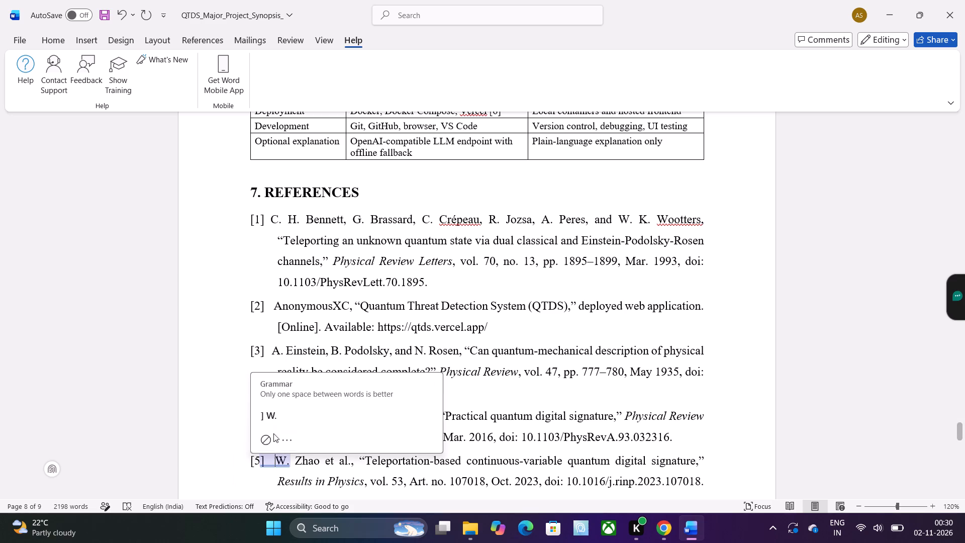
click(267, 415)
scroll(254, 424, down, 1)
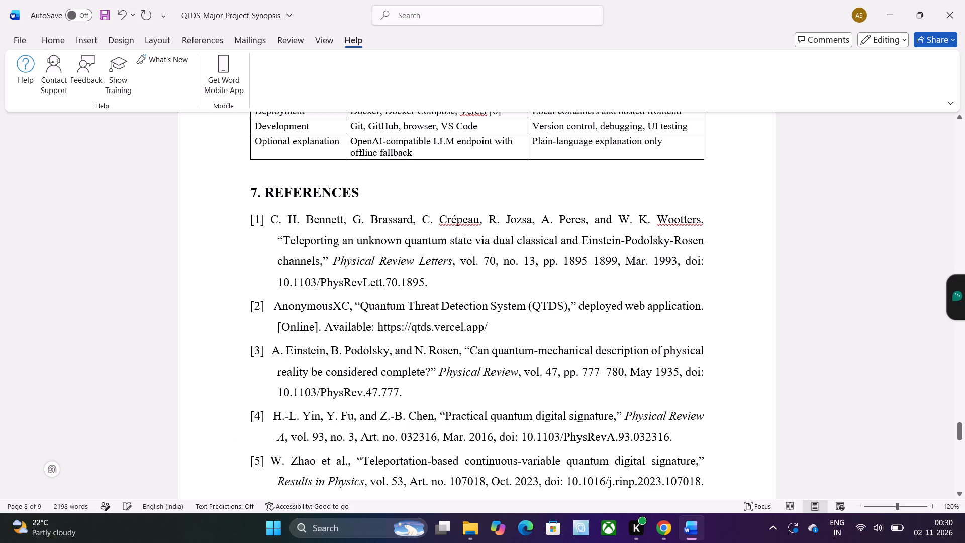
scroll(260, 394, down, 1)
key(BackSpace)
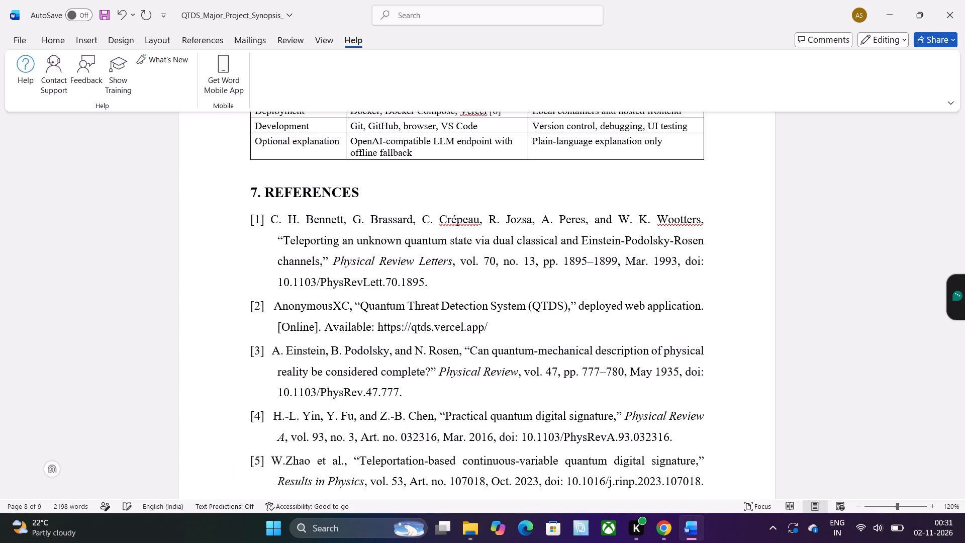
key(space)
Shorten the section 6 heading to "6. TECHNOLOGY USED" by removing "TOOLS /".
scroll(270, 423, down, 2)
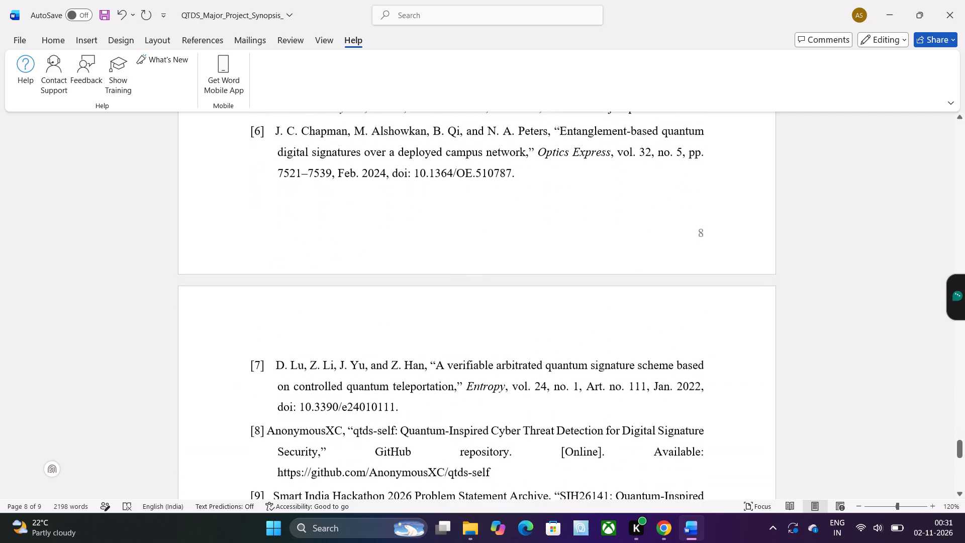
scroll(270, 423, down, 2)
scroll(270, 423, up, 3)
scroll(270, 423, right, 1)
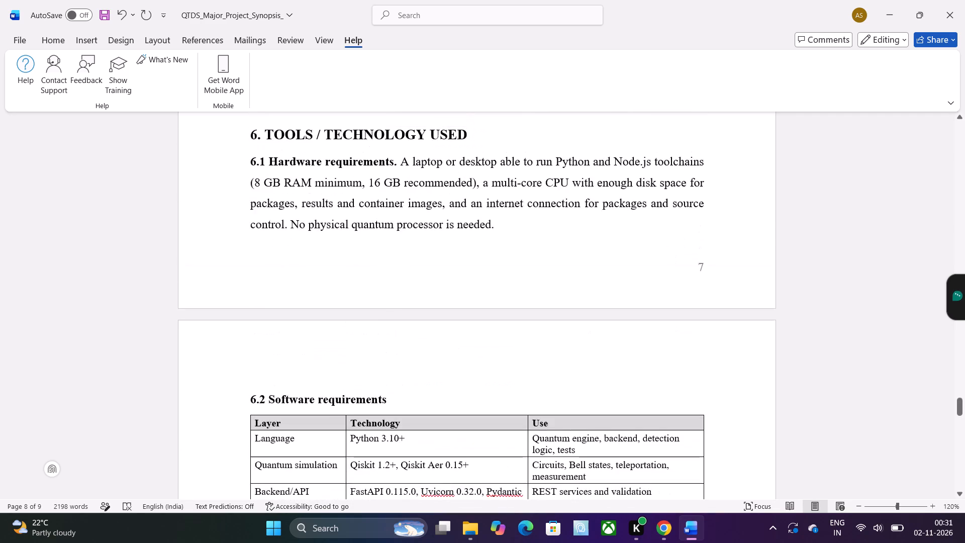
scroll(270, 423, left, 1)
scroll(270, 423, down, 2)
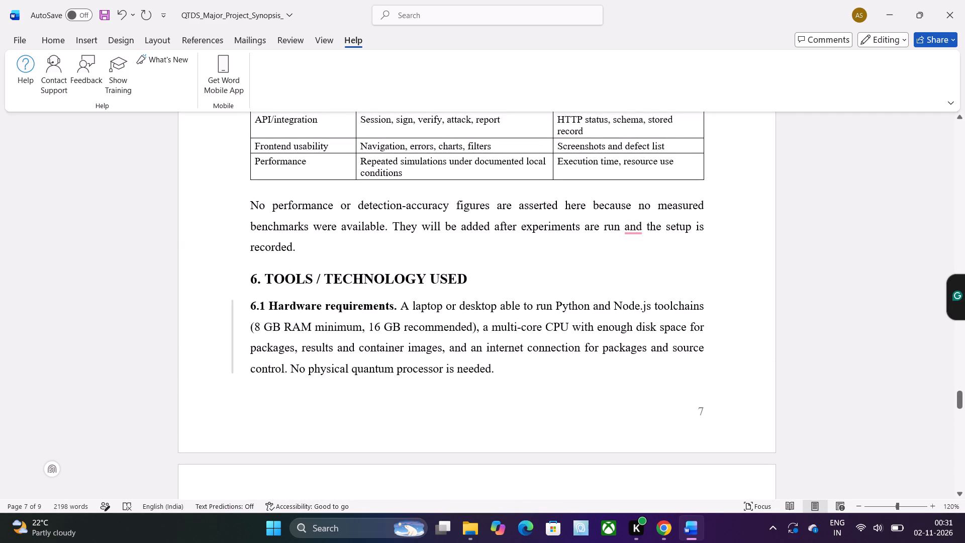
click(322, 274)
key(Right)
key(BackSpace)
key(BackSpace)
key(BackSpace)
key(BackSpace)
key(BackSpace)
key(BackSpace)
key(BackSpace)
key(BackSpace)
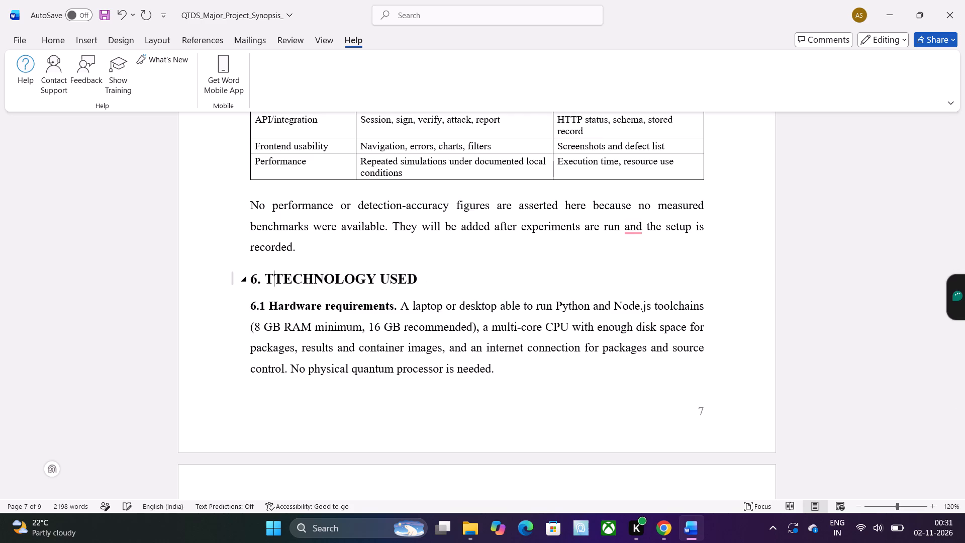
key(Left)
Remove the "6.1" number from the "Hardware requirements" heading in section 6.
key(Down)
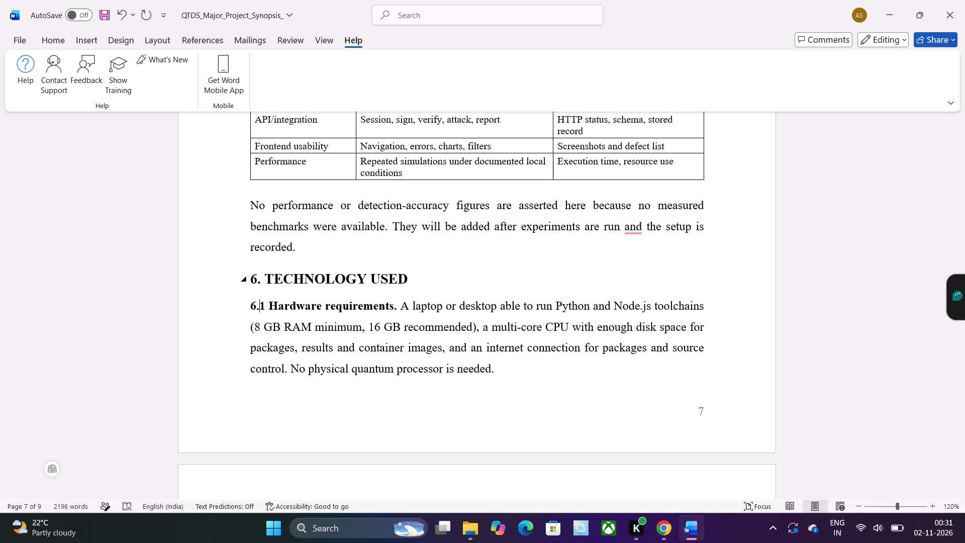
key(Right)
key(Right)
key(BackSpace)
key(BackSpace)
key(BackSpace)
key(BackSpace)
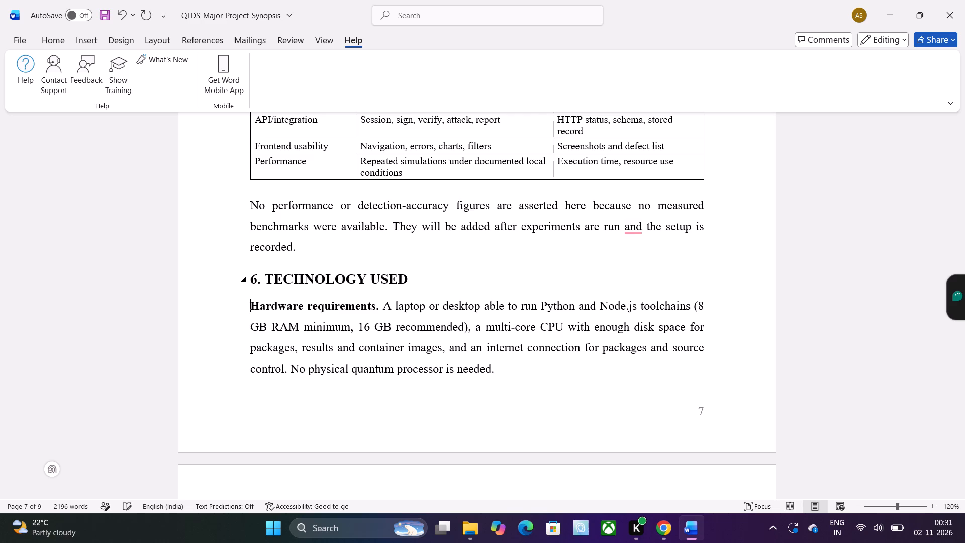
Remove the "6.2" number from the "Software requirements" heading above the technology table.
key(Down)
key(Down)
key(Down)
key(Down)
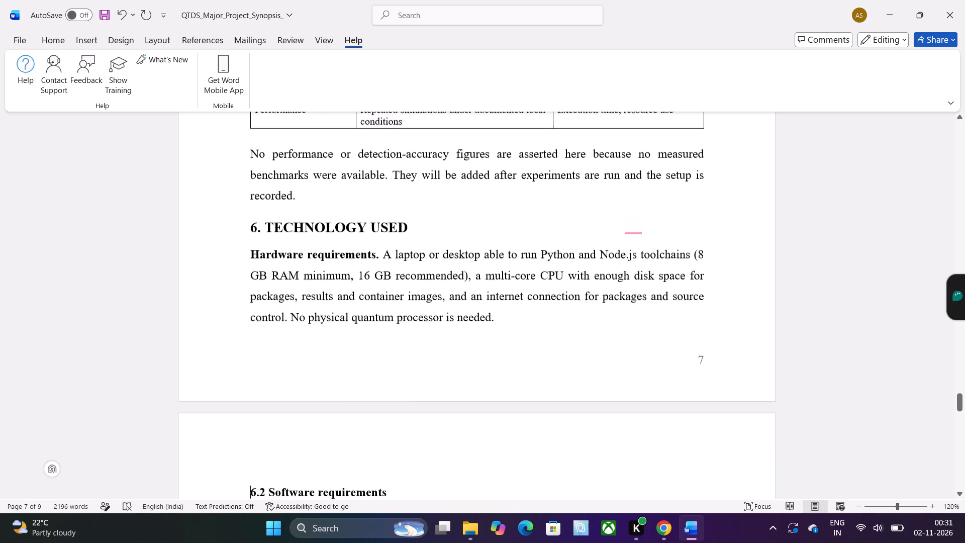
key(Down)
key(Up)
key(Right)
key(Right)
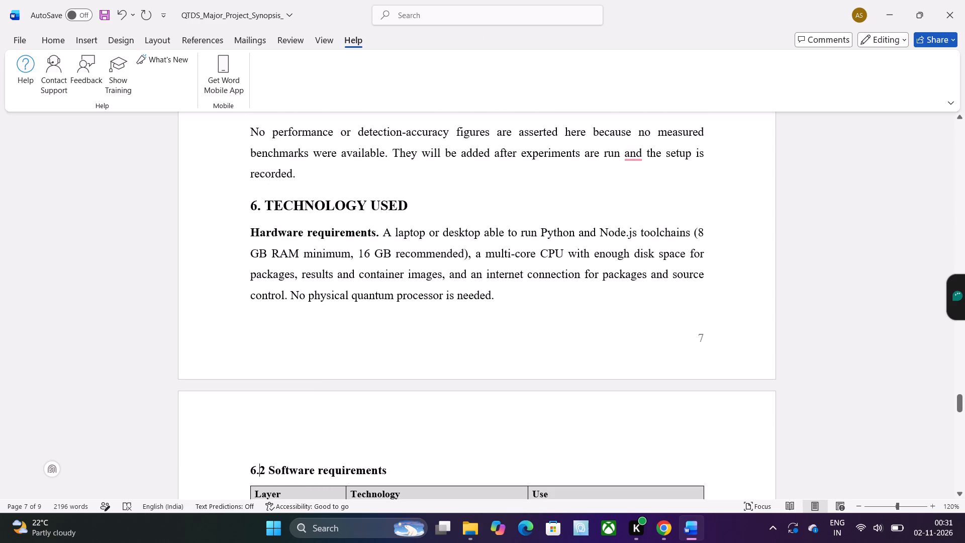
key(Right)
key(Right)
key(BackSpace)
key(BackSpace)
key(BackSpace)
key(BackSpace)
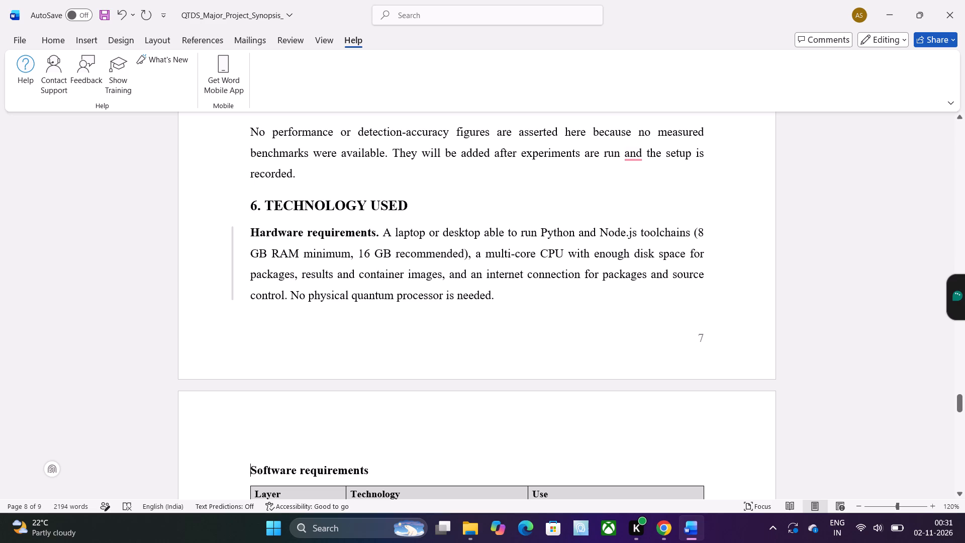
Ignore the spelling suggestions for "DaisyUI" and "pytest-asyncio" in the Software requirements table.
click(349, 253)
scroll(446, 289, down, 1)
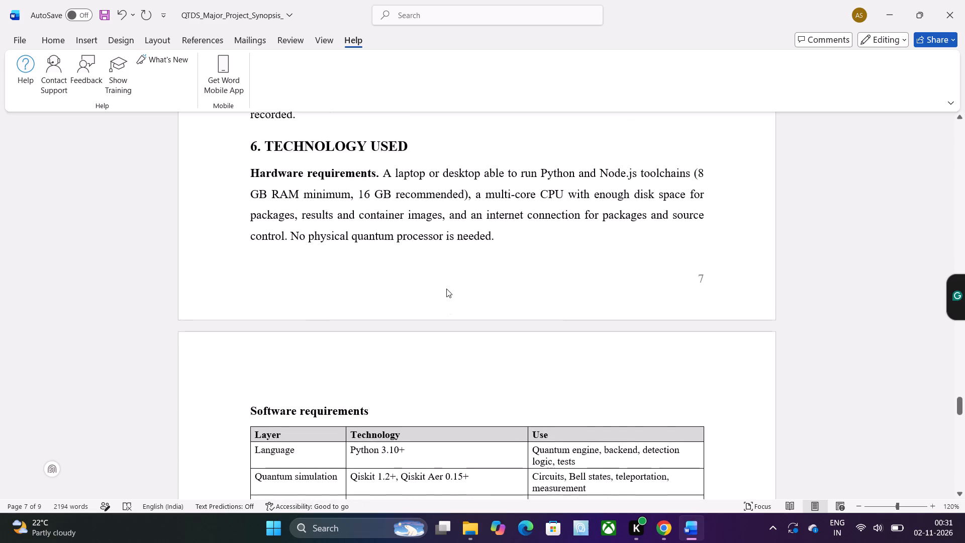
scroll(446, 289, down, 1)
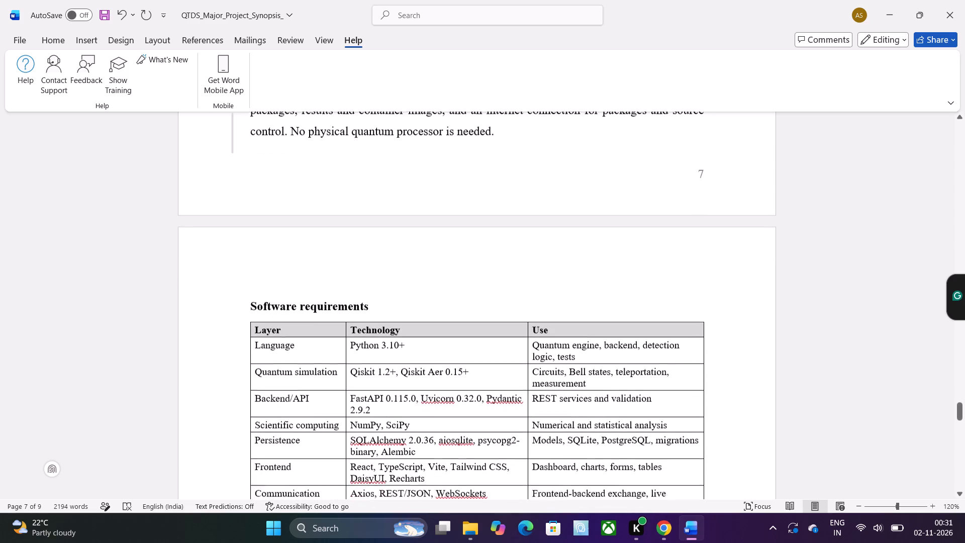
scroll(446, 289, down, 2)
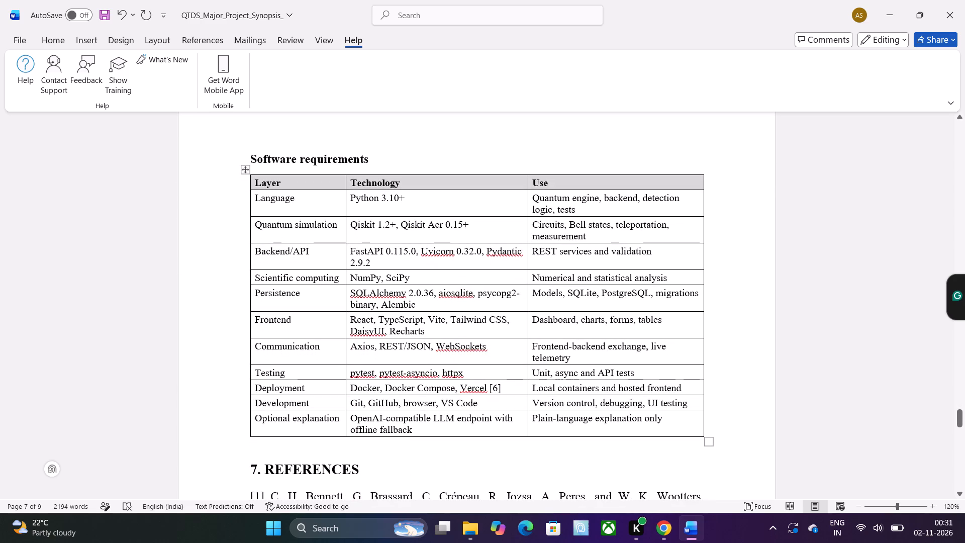
click(391, 373)
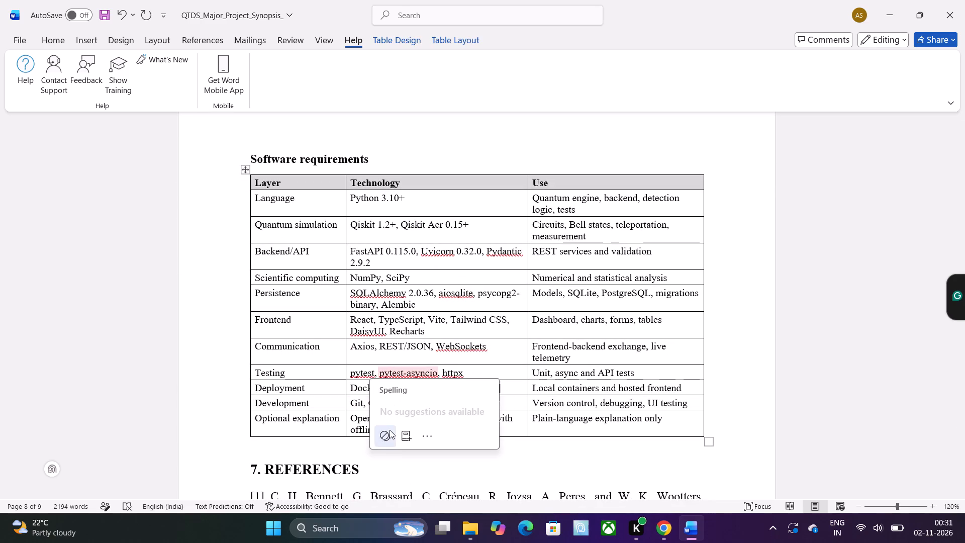
drag(390, 430, 375, 326)
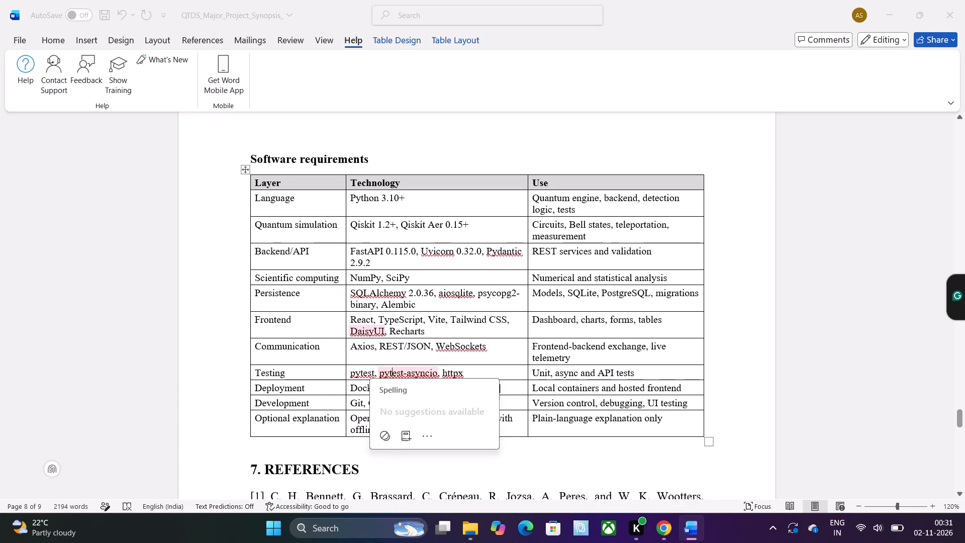
click(375, 326)
click(357, 440)
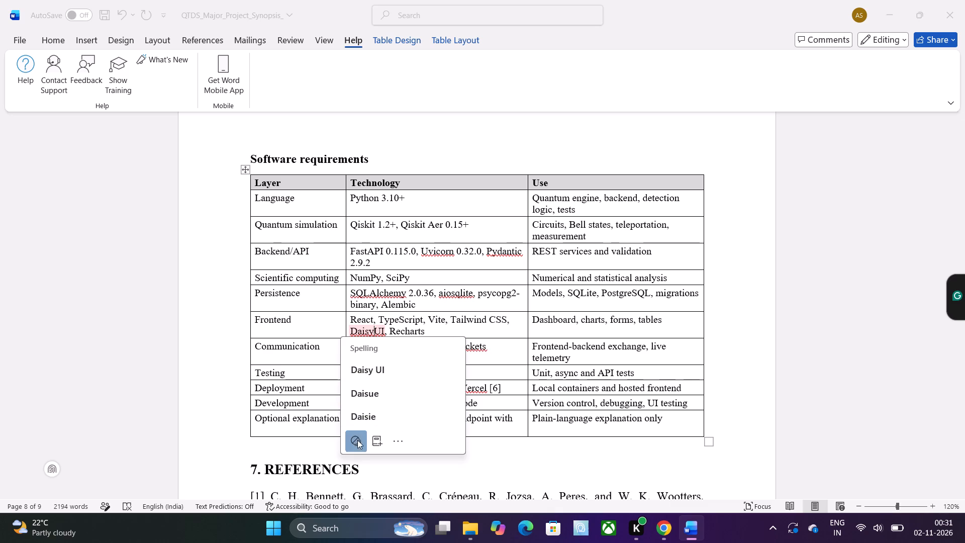
drag(357, 440, 391, 370)
click(391, 370)
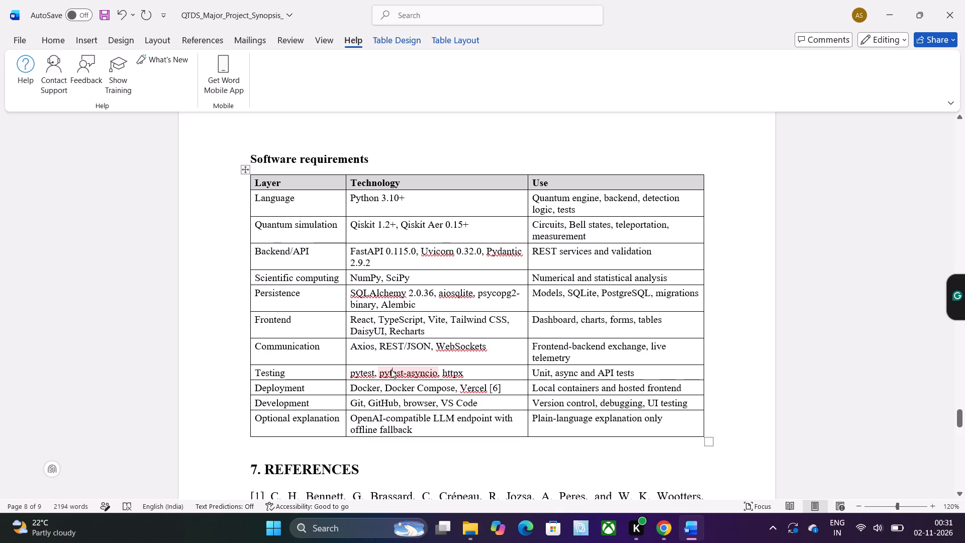
click(391, 370)
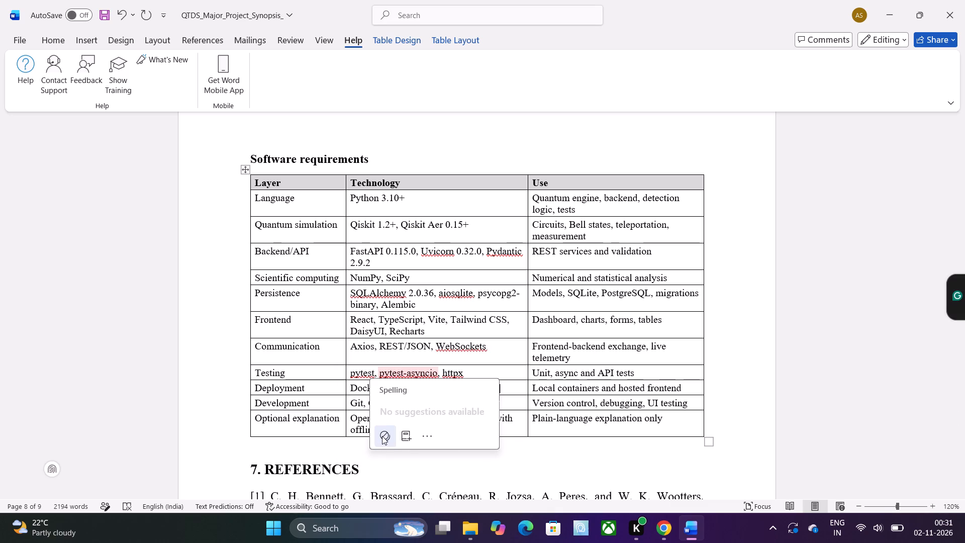
click(382, 436)
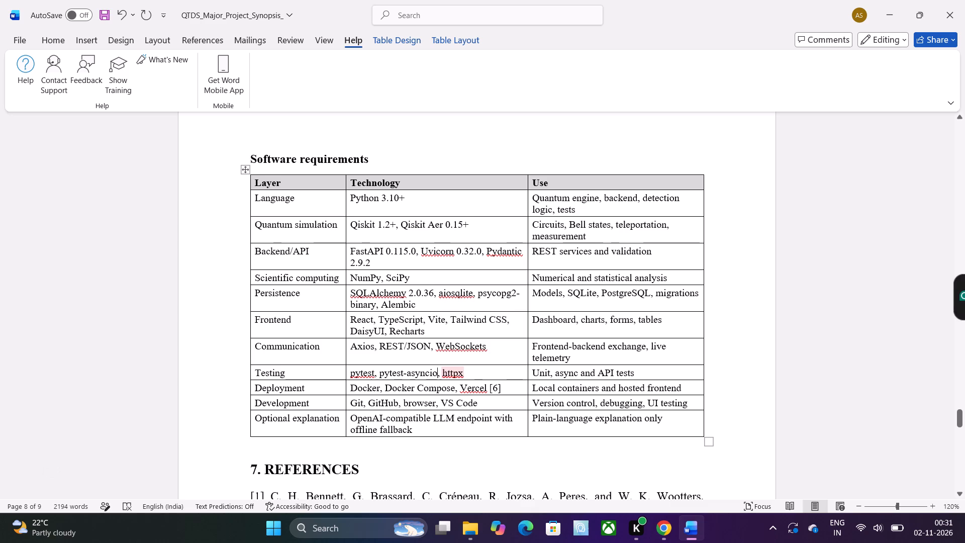
Review the feasibility study and methodology sections, checking subsection headings, numbering, tables and remaining proofing marks.
scroll(463, 376, up, 3)
scroll(463, 376, down, 1)
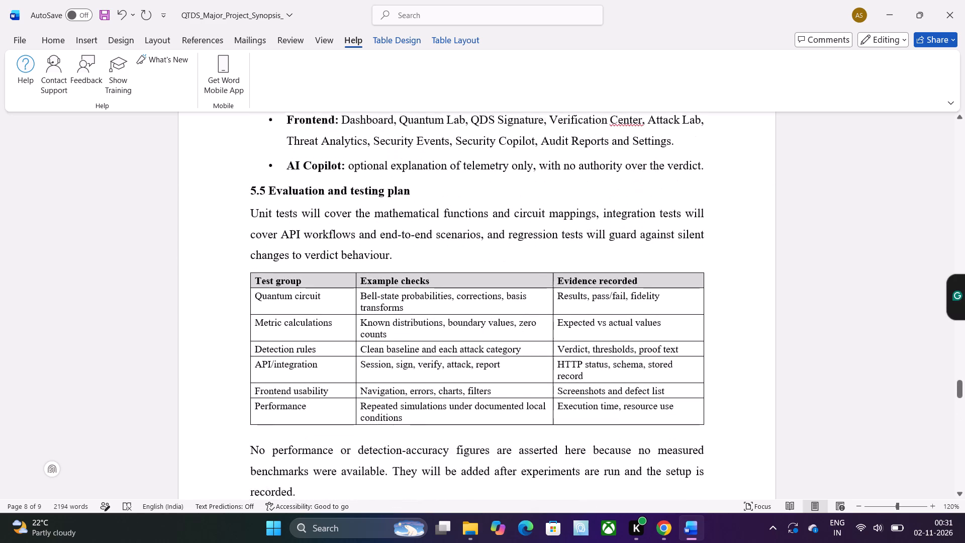
scroll(461, 378, right, 1)
scroll(461, 378, up, 1)
scroll(461, 378, right, 1)
scroll(461, 378, up, 2)
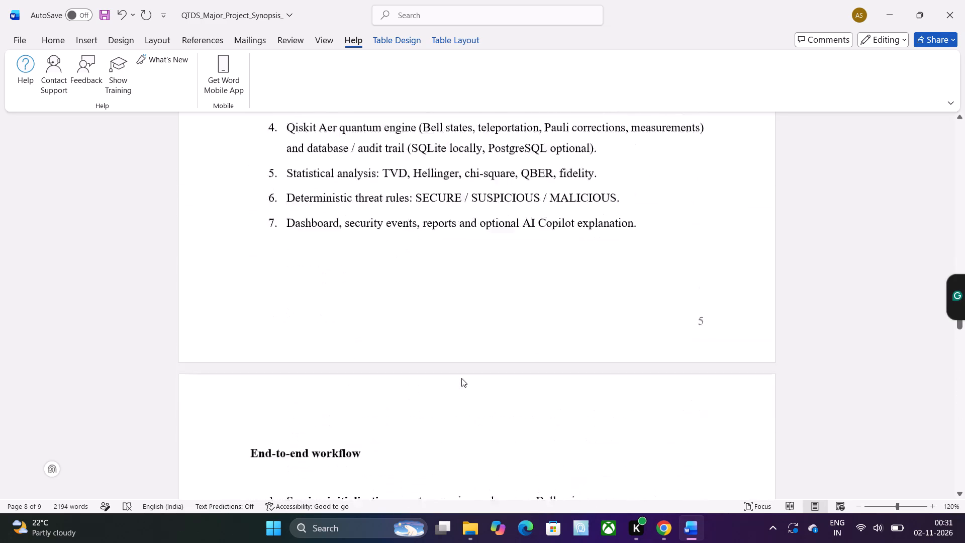
scroll(461, 378, up, 6)
scroll(461, 378, left, 1)
scroll(461, 378, down, 1)
scroll(461, 378, left, 1)
scroll(461, 378, down, 1)
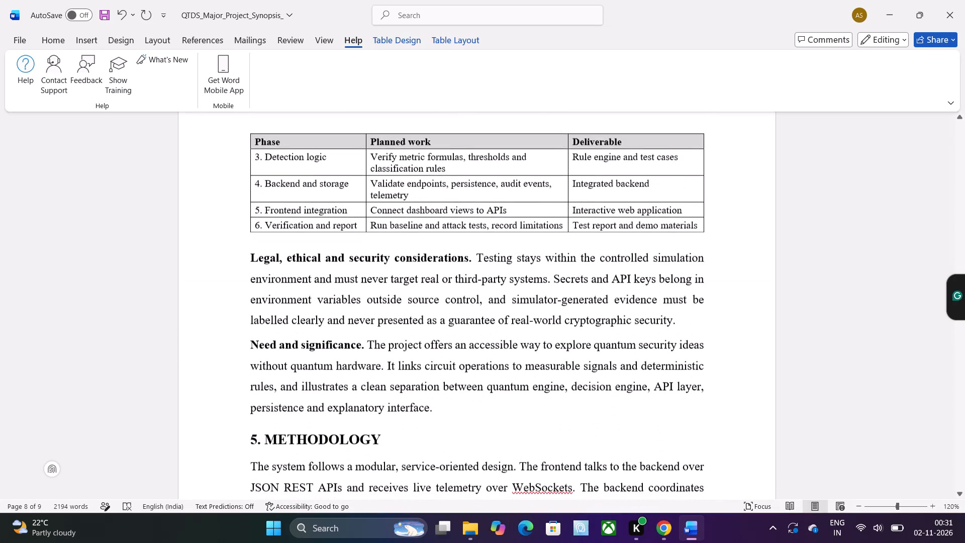
scroll(412, 429, down, 2)
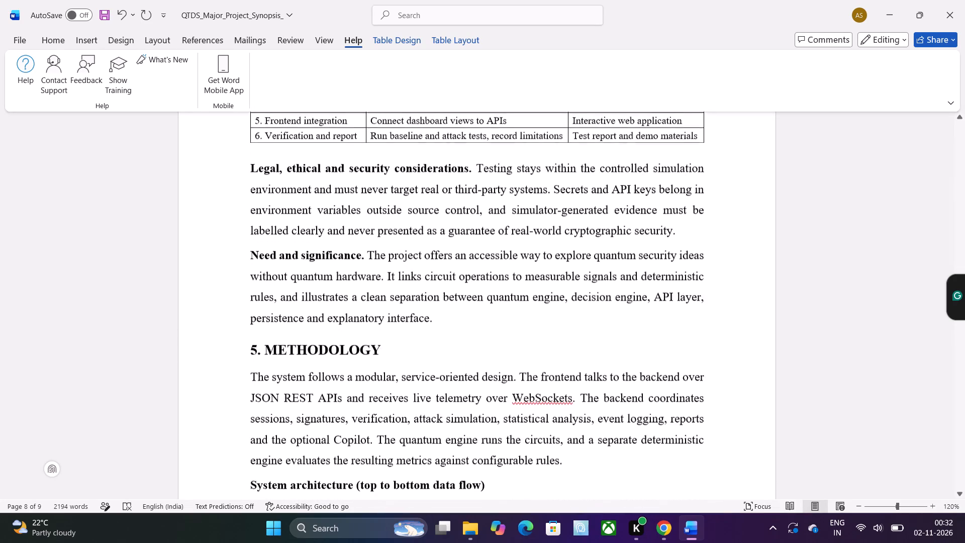
scroll(412, 429, down, 4)
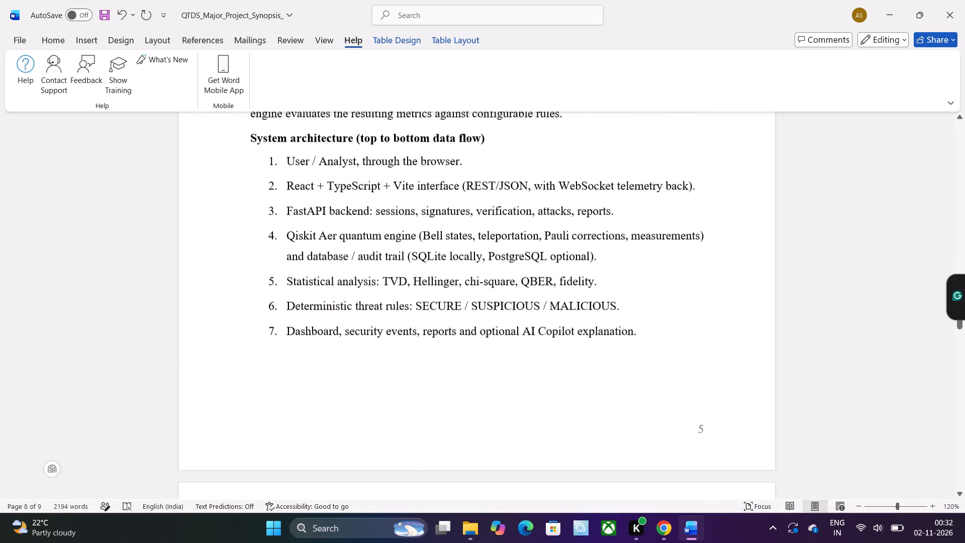
scroll(412, 429, down, 3)
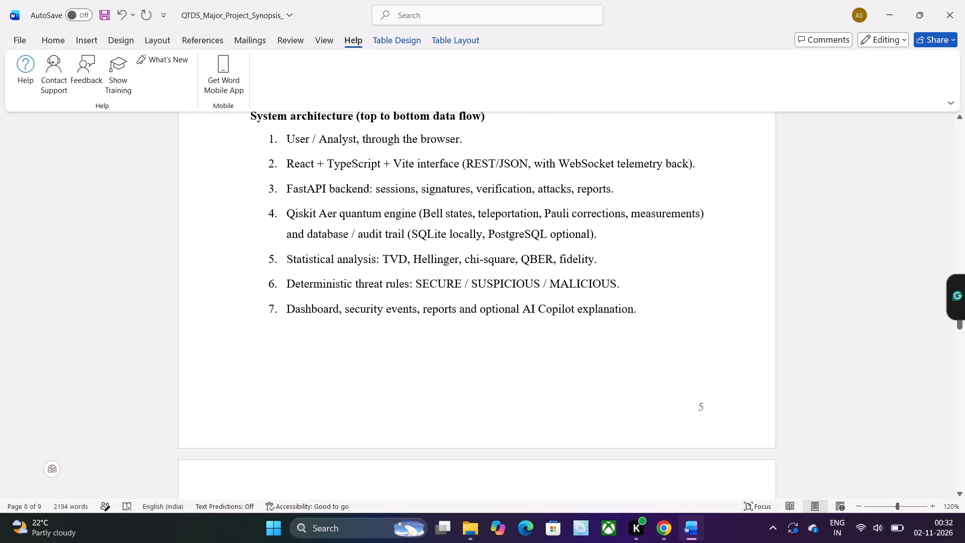
scroll(412, 429, down, 4)
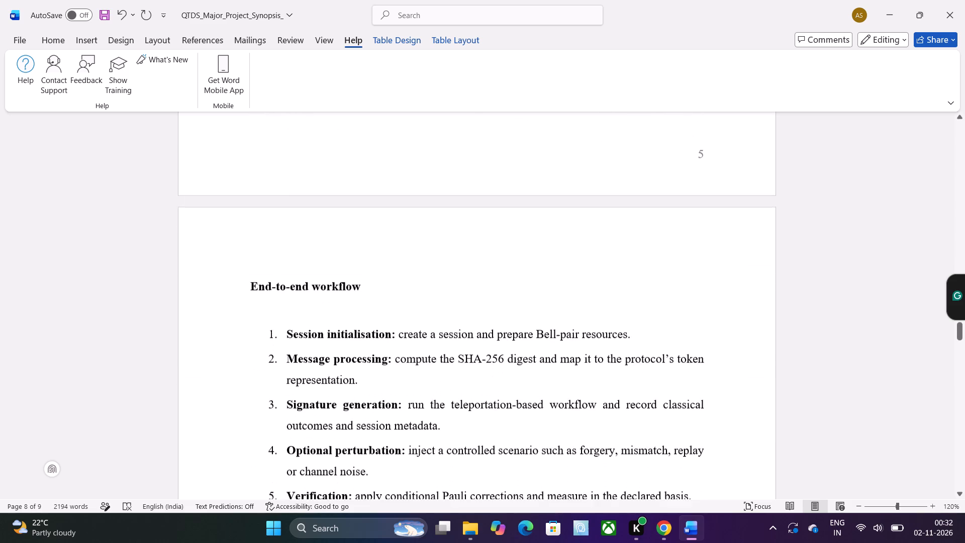
scroll(412, 429, down, 3)
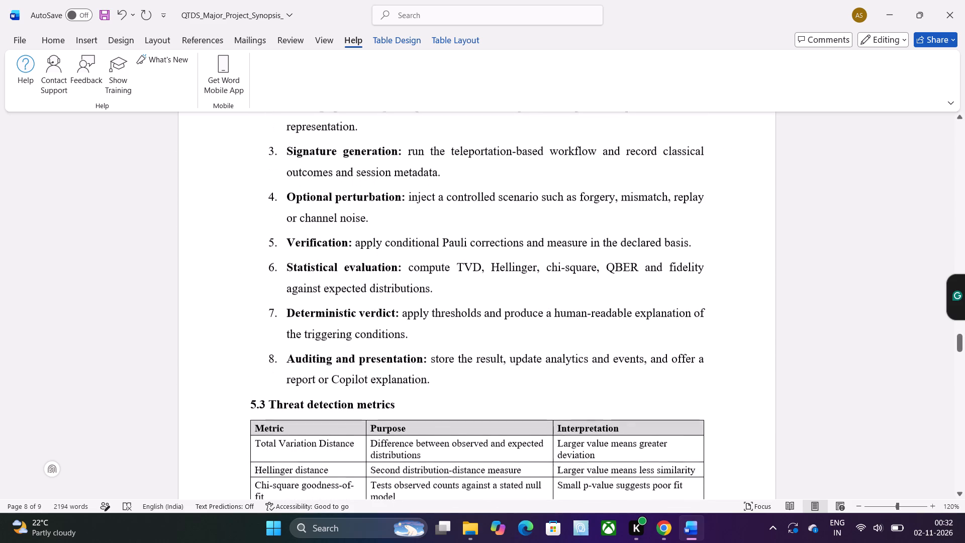
scroll(412, 429, down, 2)
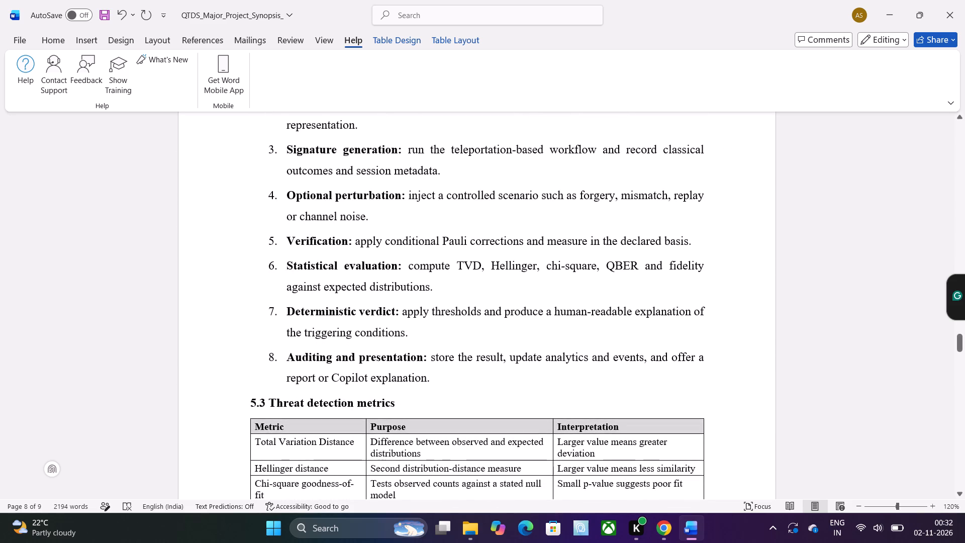
scroll(412, 429, down, 1)
scroll(412, 429, up, 6)
scroll(412, 429, right, 1)
scroll(412, 429, up, 3)
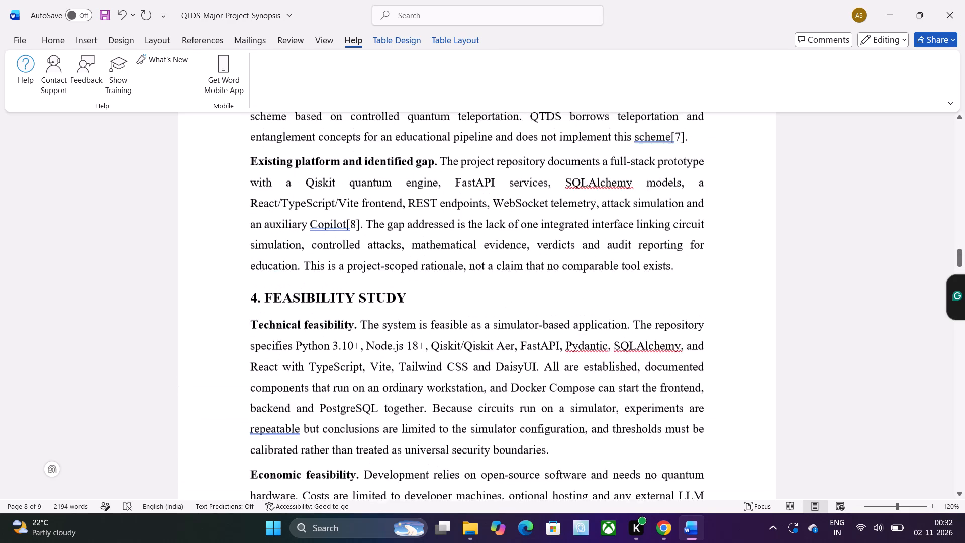
Review the literature survey, project objectives and introduction sections, examining headings, citations and remaining proofing marks.
scroll(412, 429, up, 3)
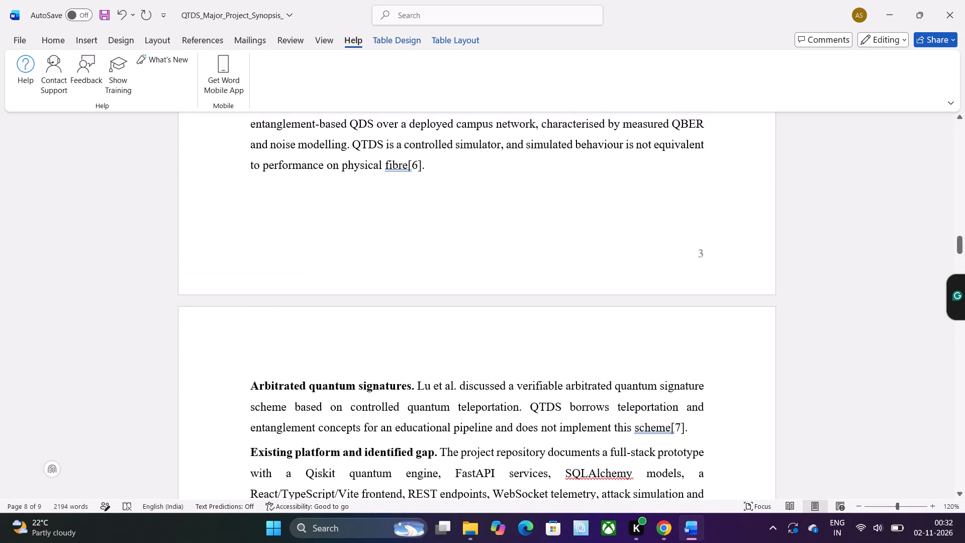
scroll(412, 429, right, 2)
scroll(412, 429, up, 2)
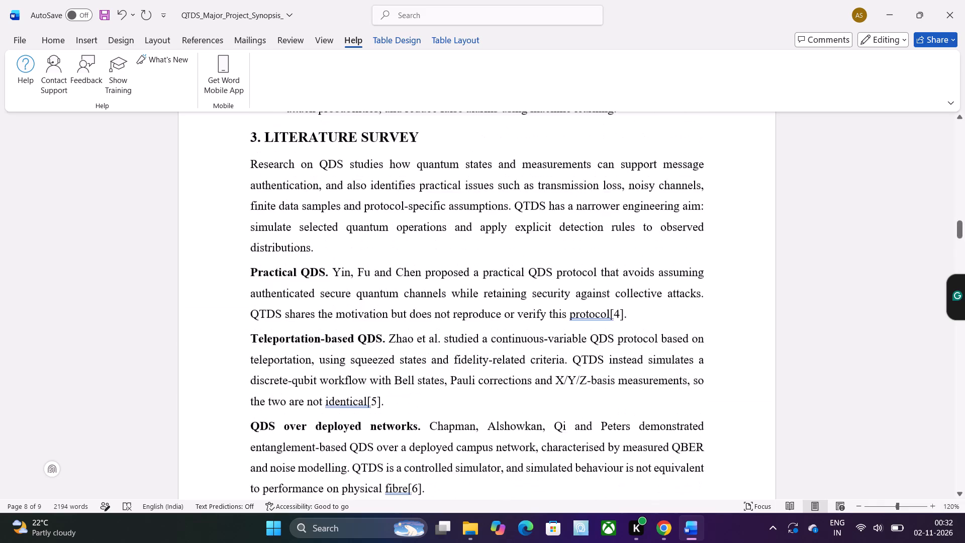
scroll(412, 429, up, 3)
scroll(412, 429, down, 6)
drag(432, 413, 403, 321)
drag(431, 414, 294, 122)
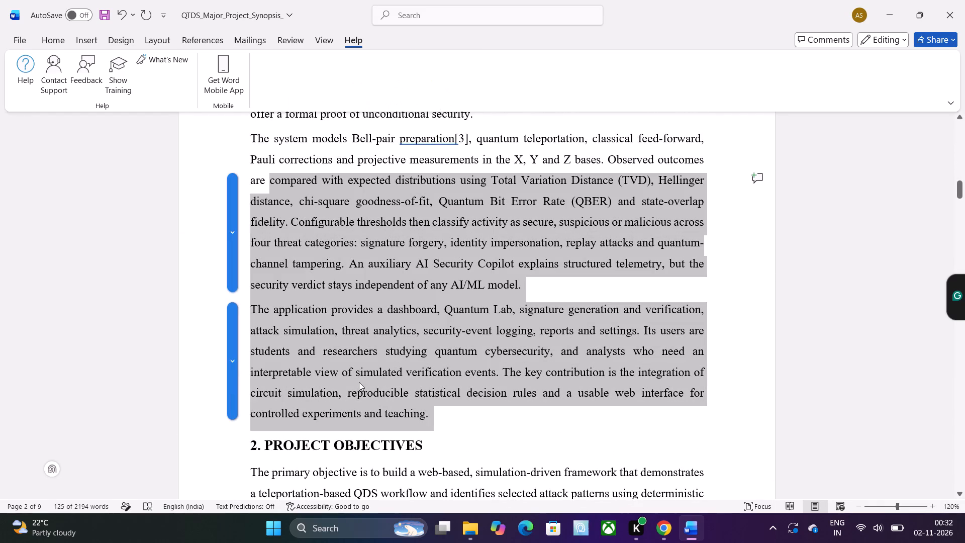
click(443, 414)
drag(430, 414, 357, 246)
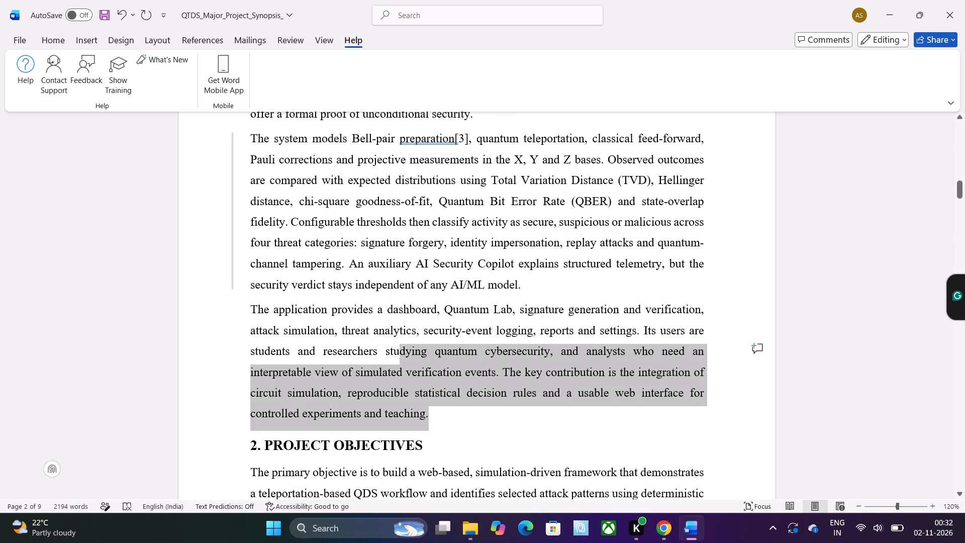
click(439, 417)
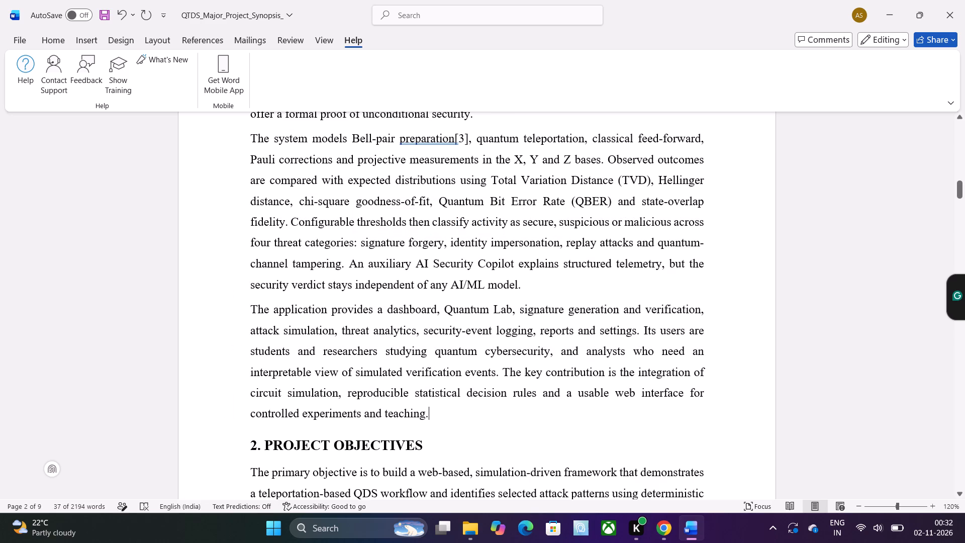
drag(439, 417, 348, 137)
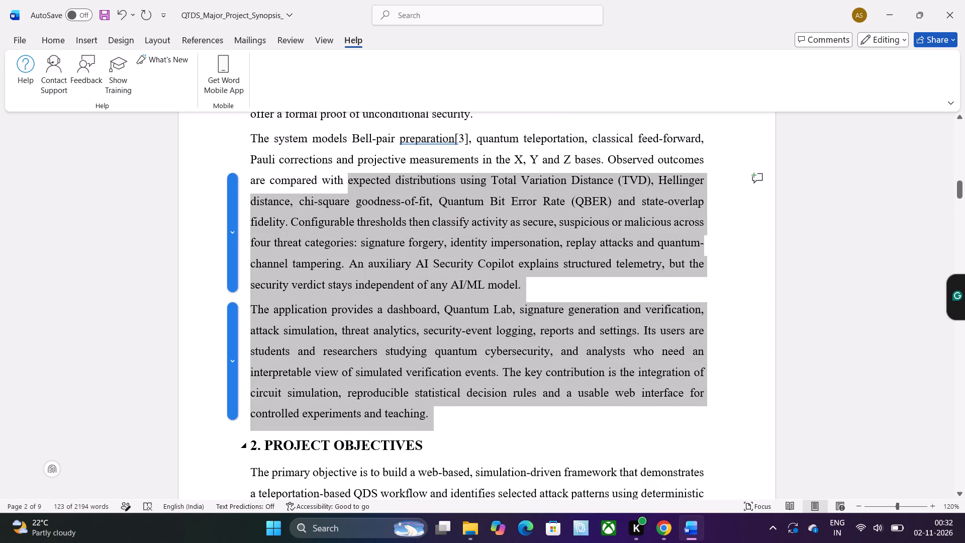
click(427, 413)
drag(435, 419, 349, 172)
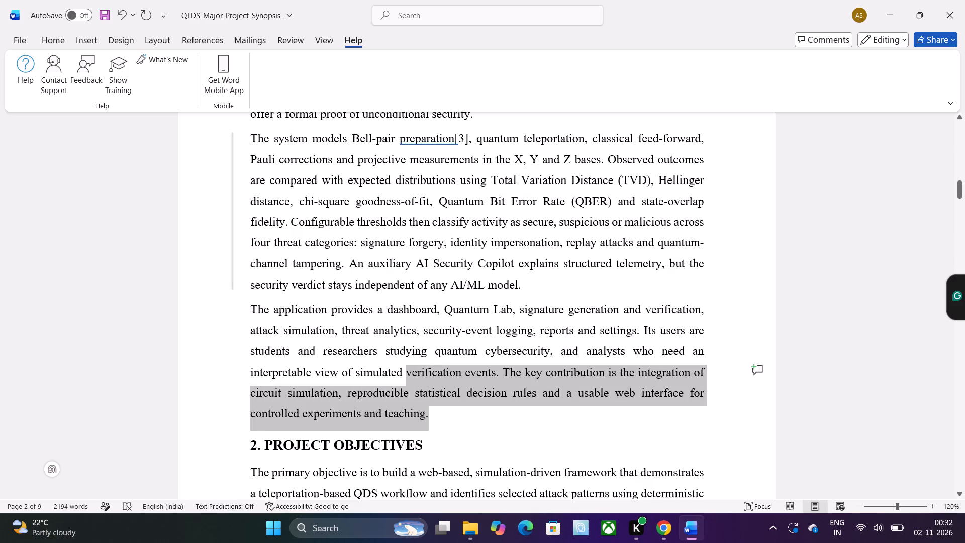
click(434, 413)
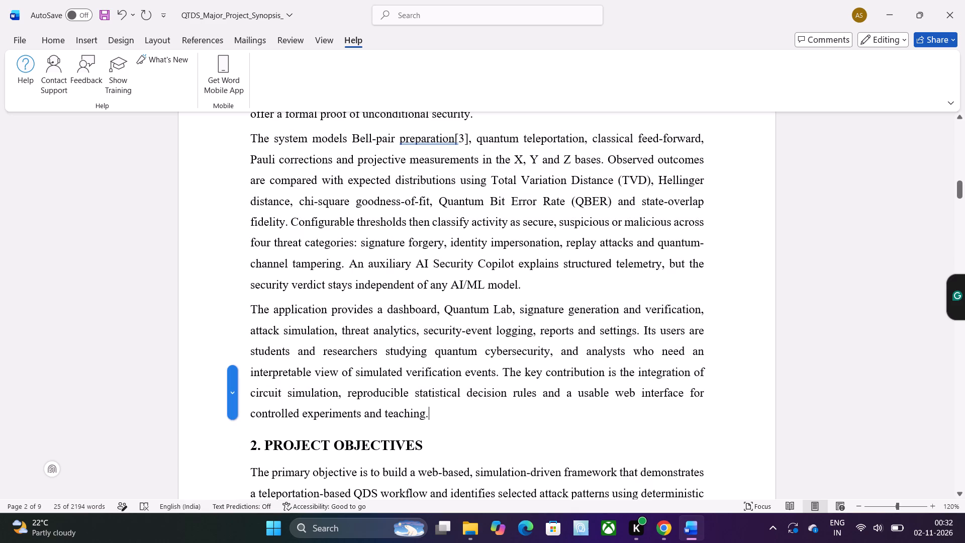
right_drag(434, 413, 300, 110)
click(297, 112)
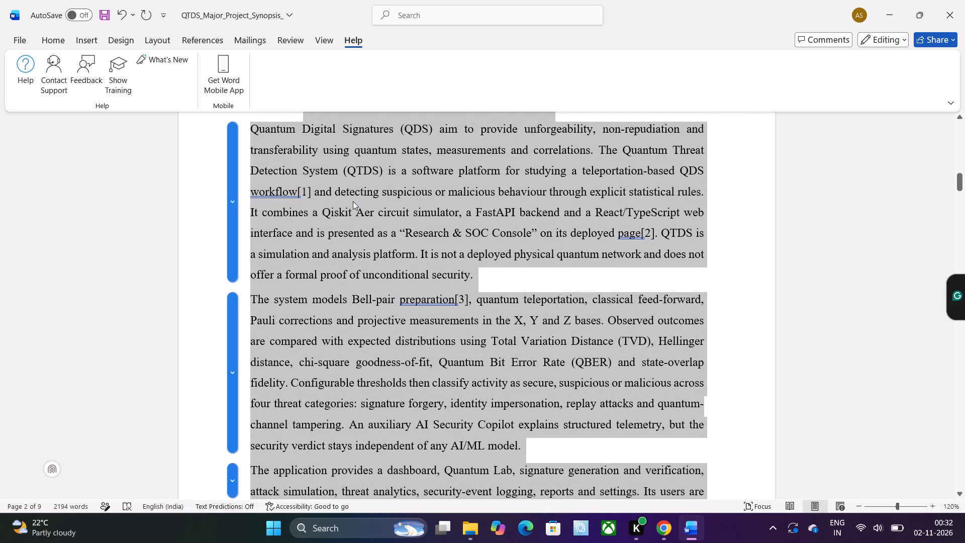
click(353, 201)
Select the body paragraphs of the Introduction section, starting from "Digital signatures establish the authenticity".
scroll(353, 201, up, 1)
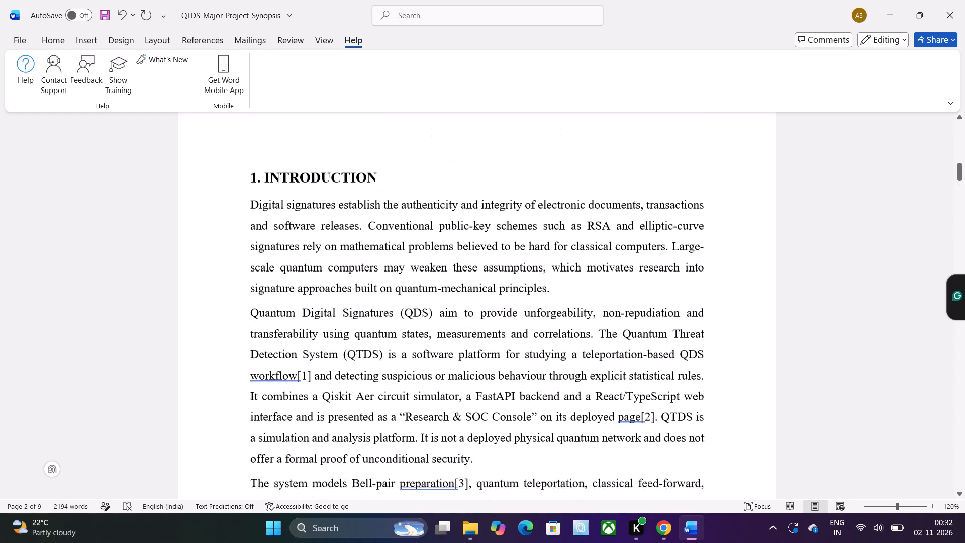
scroll(353, 201, up, 1)
drag(249, 241, 305, 282)
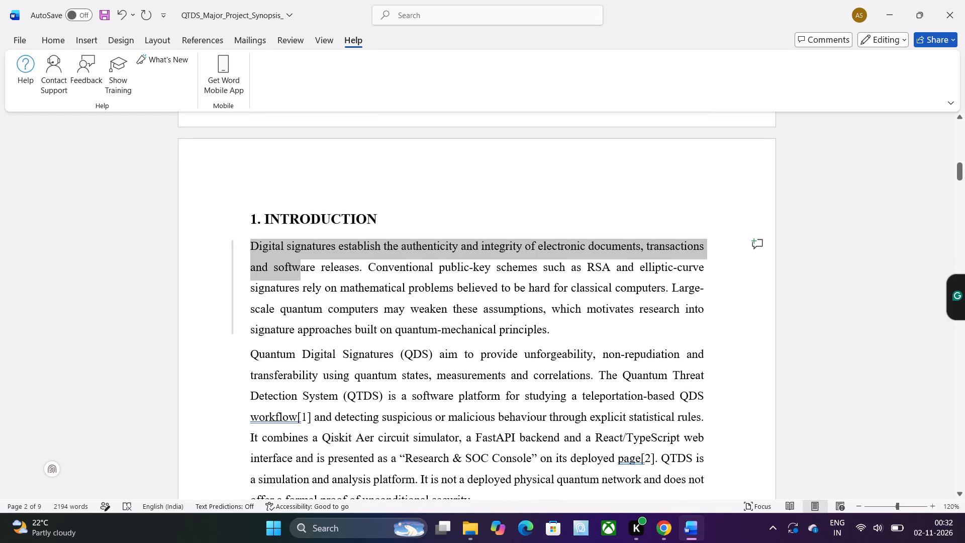
drag(305, 282, 539, 515)
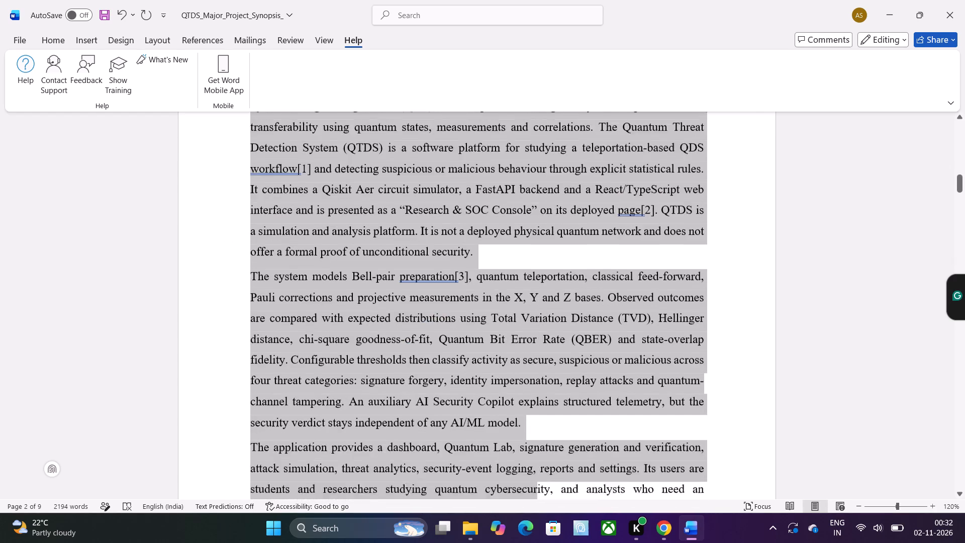
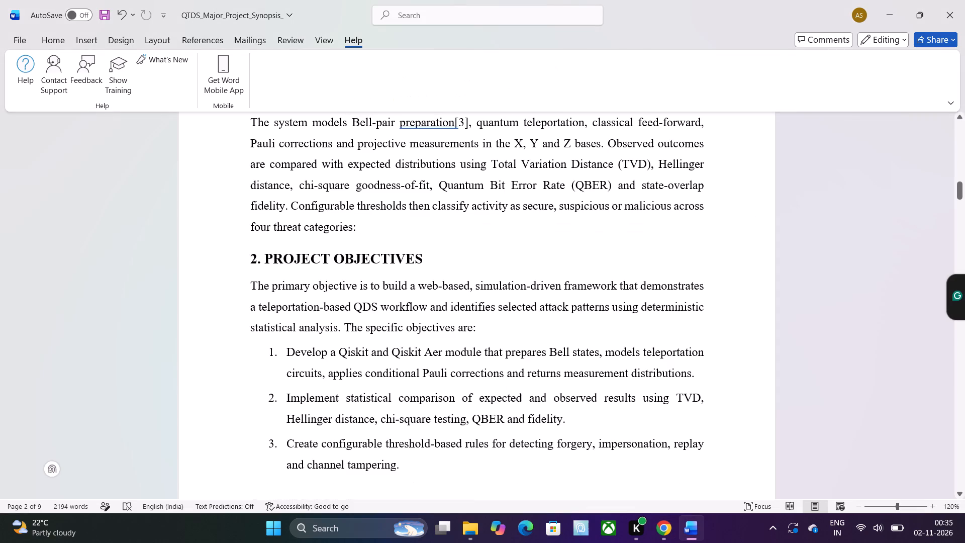
scroll(344, 123, up, 2)
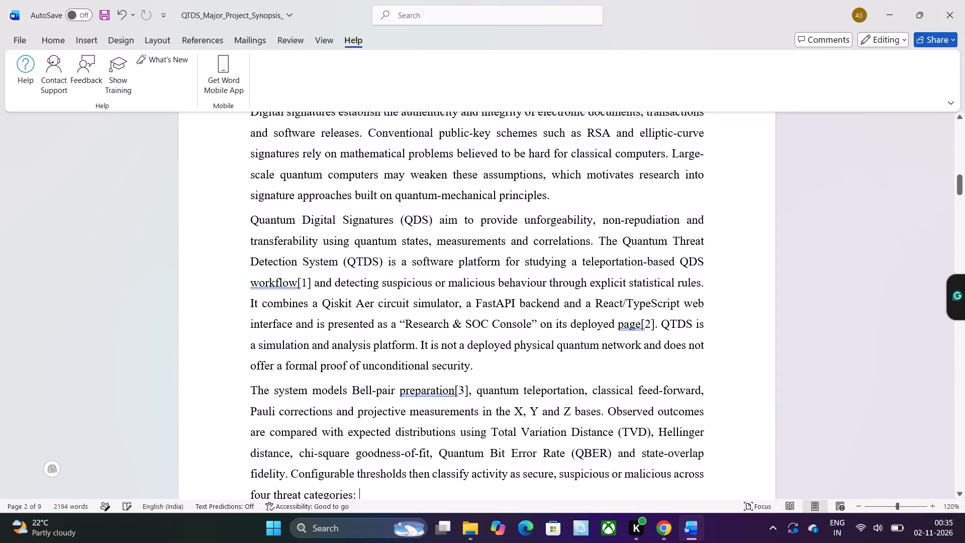
drag(368, 493, 277, 172)
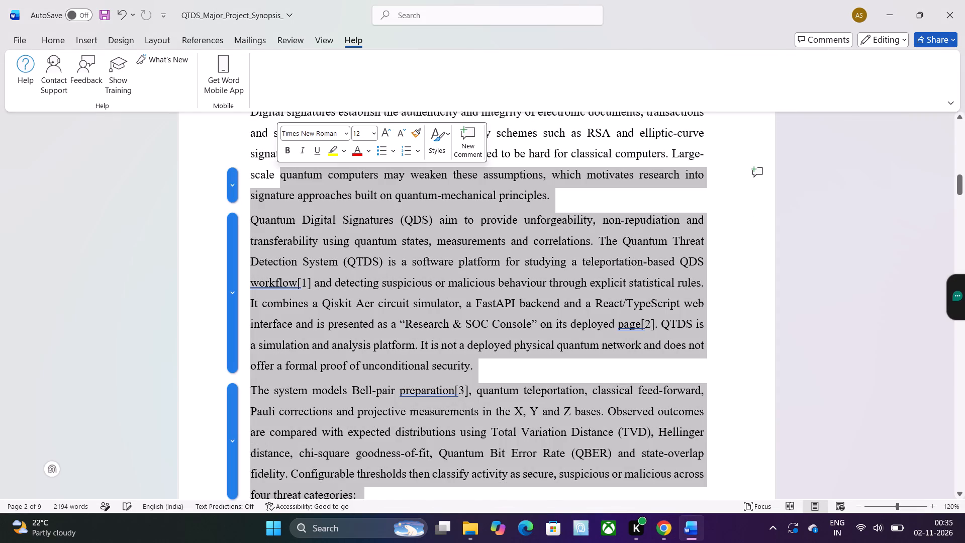
key(BackSpace)
scroll(273, 166, up, 1)
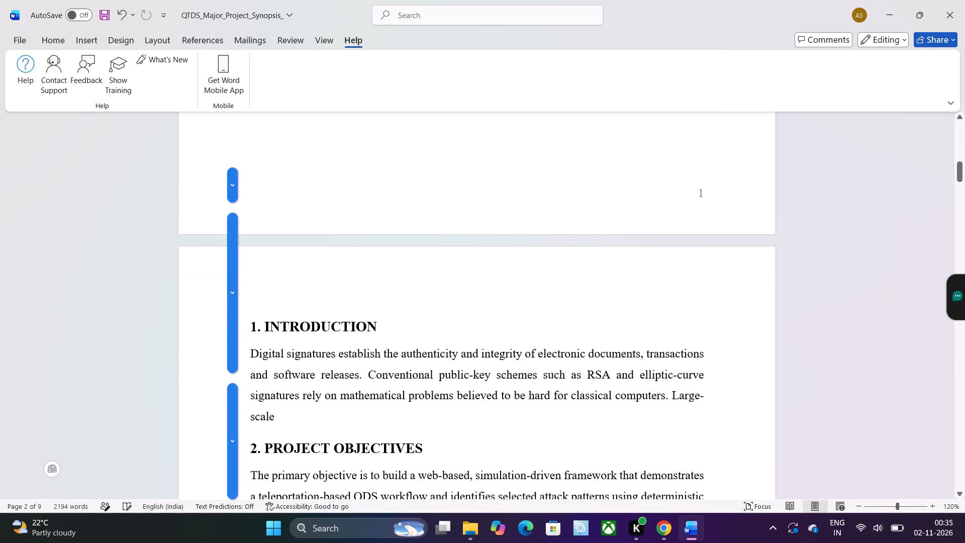
drag(291, 416, 243, 353)
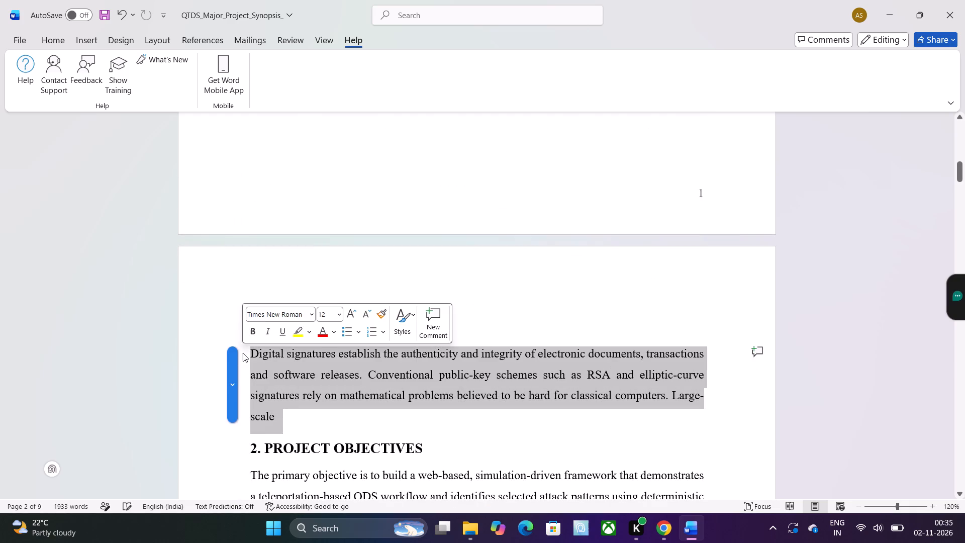
key(BackSpace)
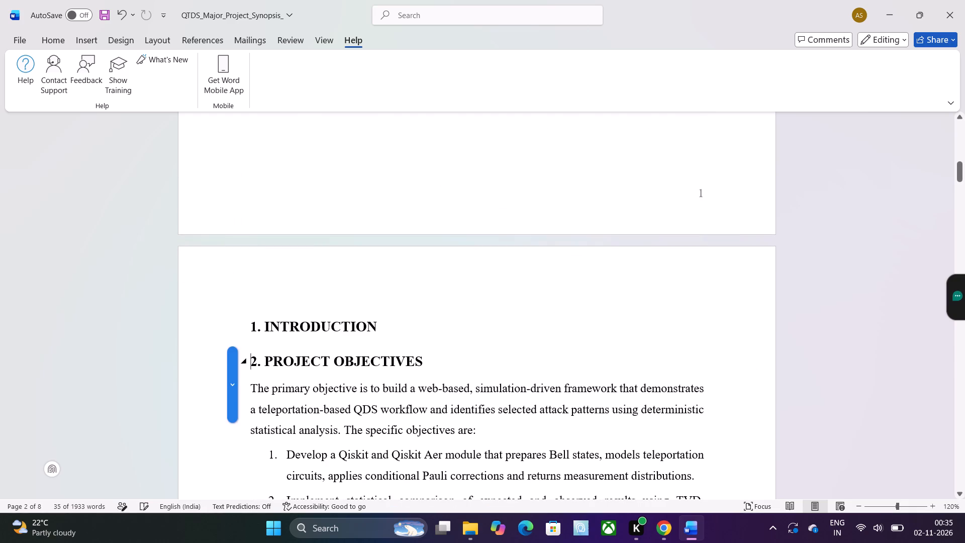
Paste the copied 300-word content on a new line below the "INTRODUCTION" heading.
click(412, 324)
key(Return)
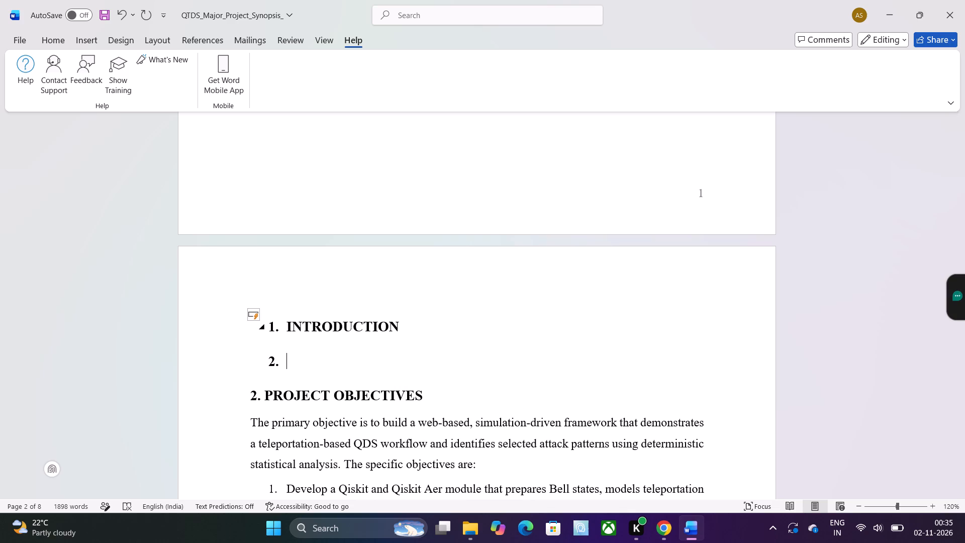
key(BackSpace)
key(ctrl+v)
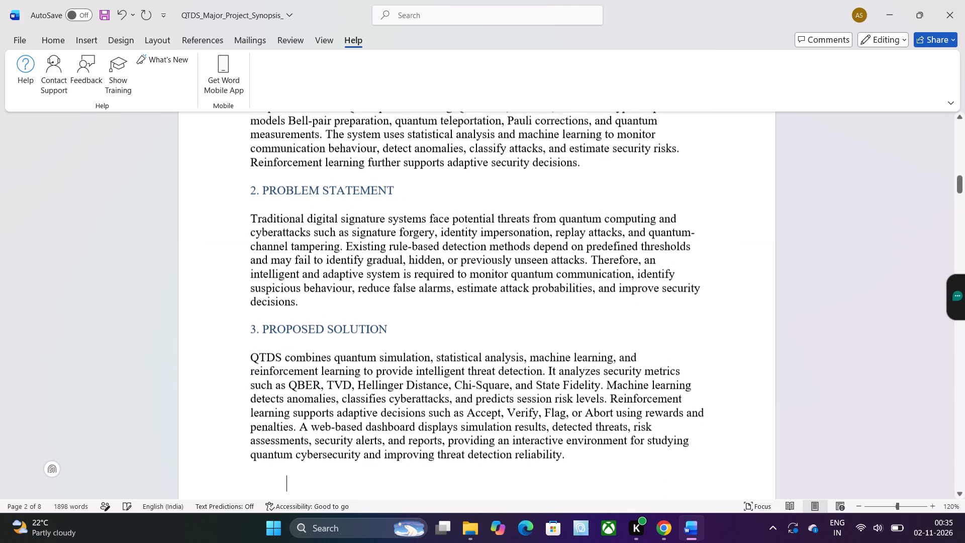
Remove the pasted "Quantum Threat Detection System (QTDS)" title and the duplicate heading, leaving one "1. INTRODUCTION" heading.
scroll(412, 324, up, 2)
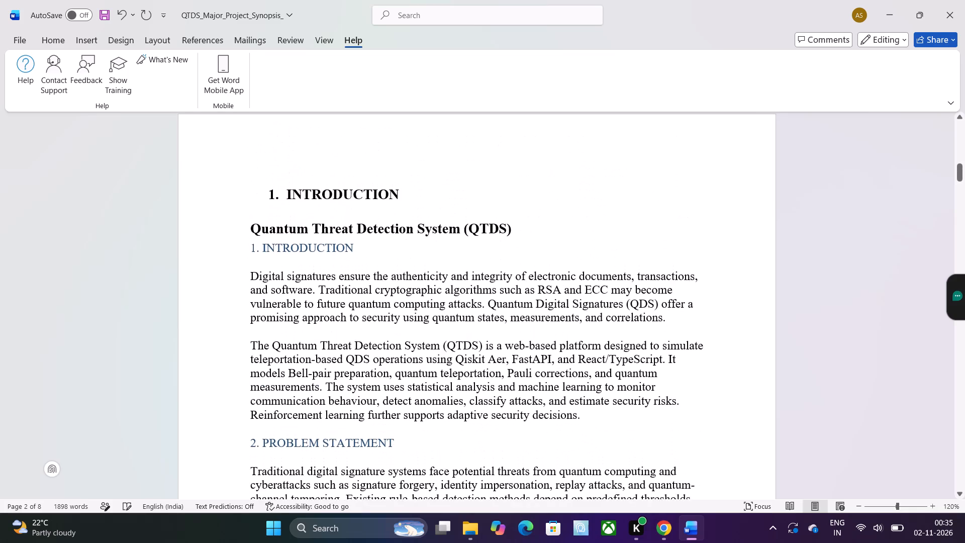
drag(529, 234, 510, 200)
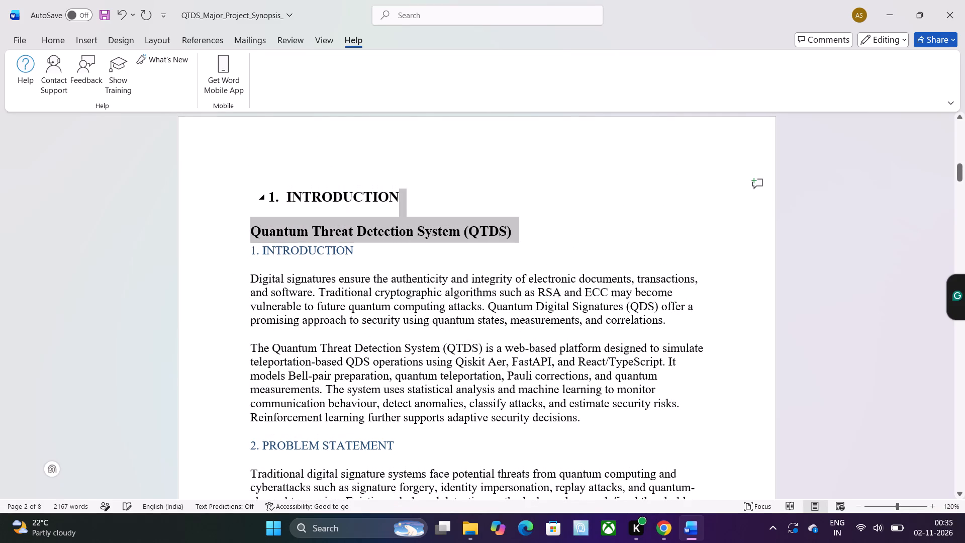
drag(510, 200, 499, 193)
key(BackSpace)
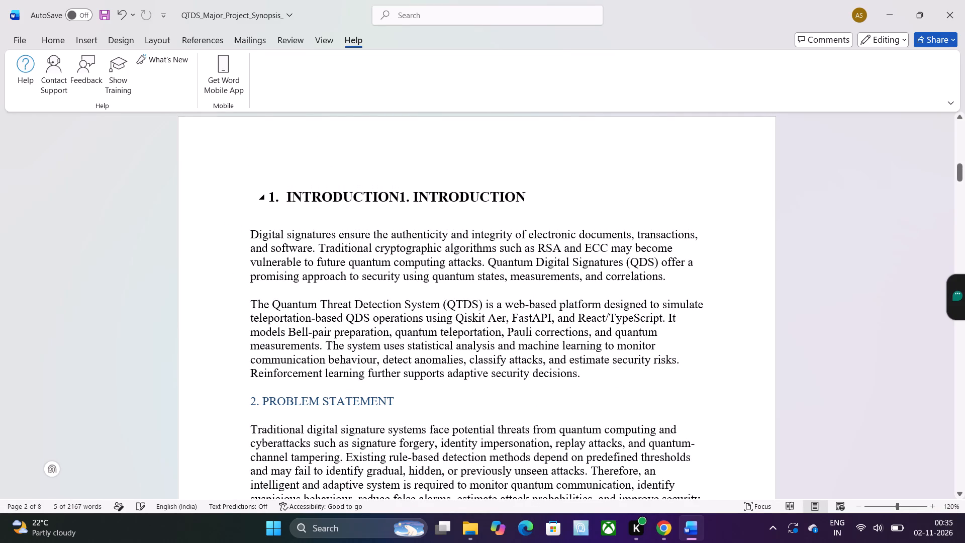
key(BackSpace)
key(BackSpace)
key(BackSpace)
key(BackSpace)
key(BackSpace)
key(BackSpace)
key(BackSpace)
key(BackSpace)
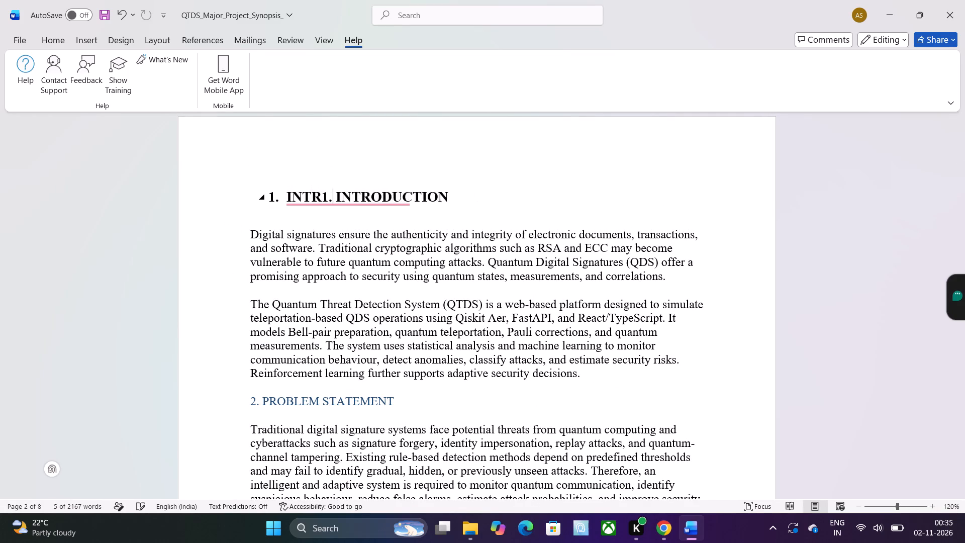
key(BackSpace)
key(BackSpace)
key(BackSpace)
key(BackSpace)
key(BackSpace)
key(BackSpace)
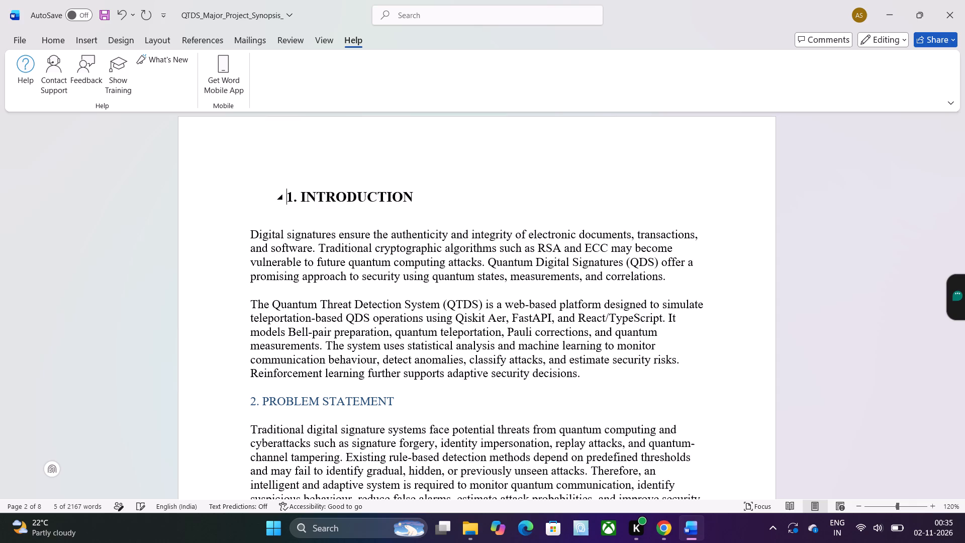
Make the "2. PROBLEM STATEMENT" heading bold and set its font colour to black.
scroll(516, 270, down, 1)
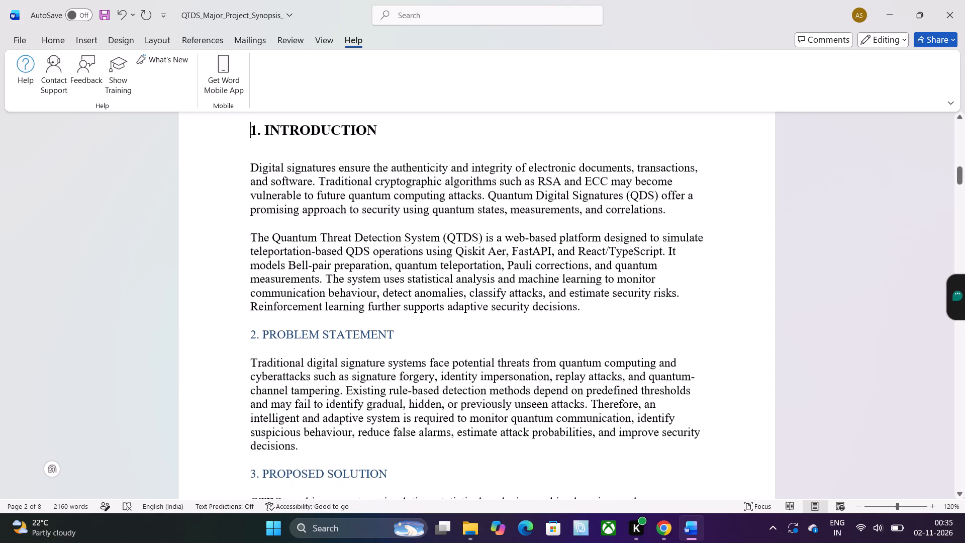
drag(490, 320, 339, 306)
click(417, 332)
drag(417, 332, 270, 332)
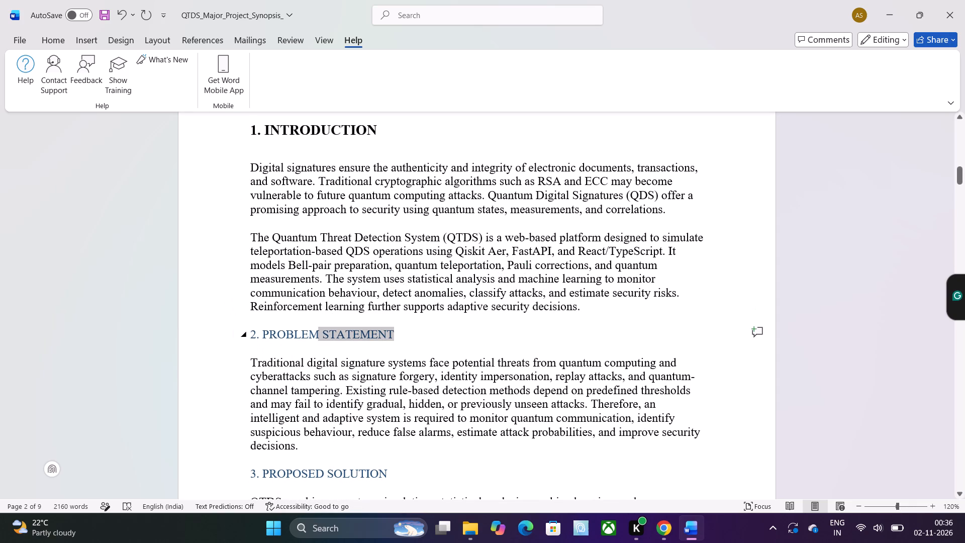
drag(270, 332, 240, 333)
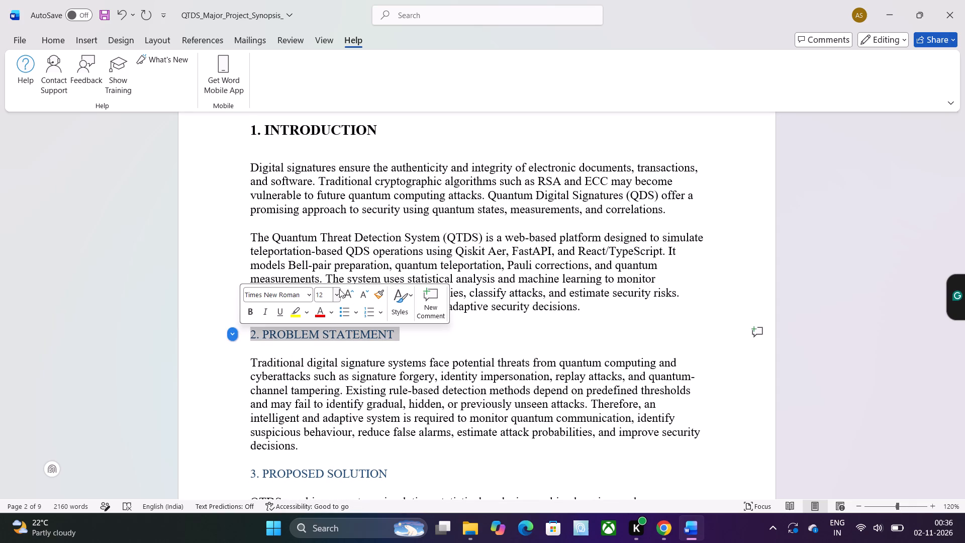
click(246, 311)
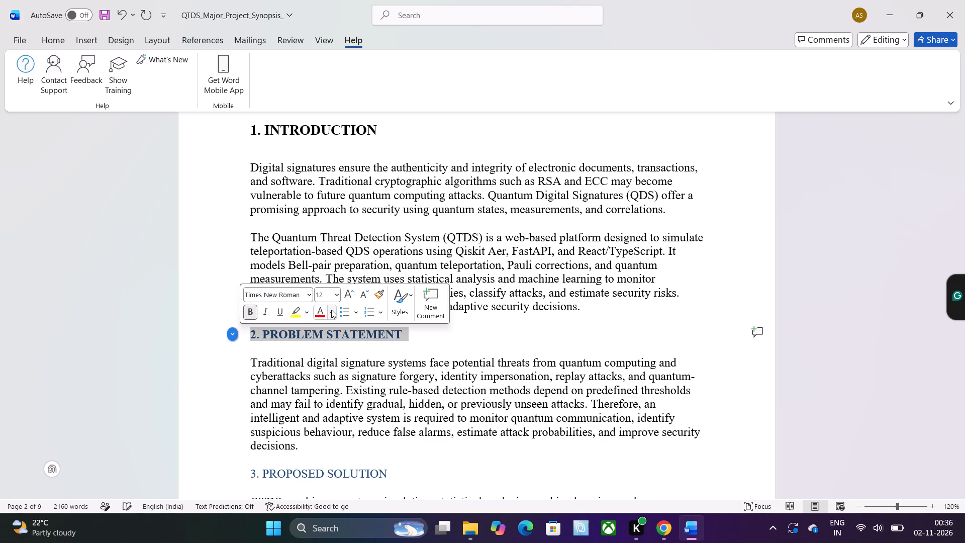
click(331, 310)
click(340, 124)
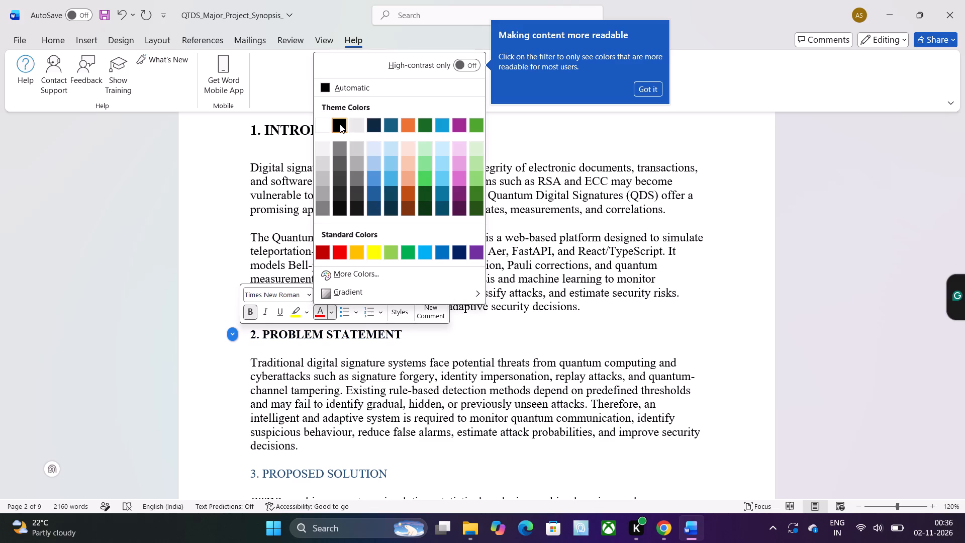
Make the "3. PROPOSED SOLUTION" heading bold and set its font colour to black.
click(438, 350)
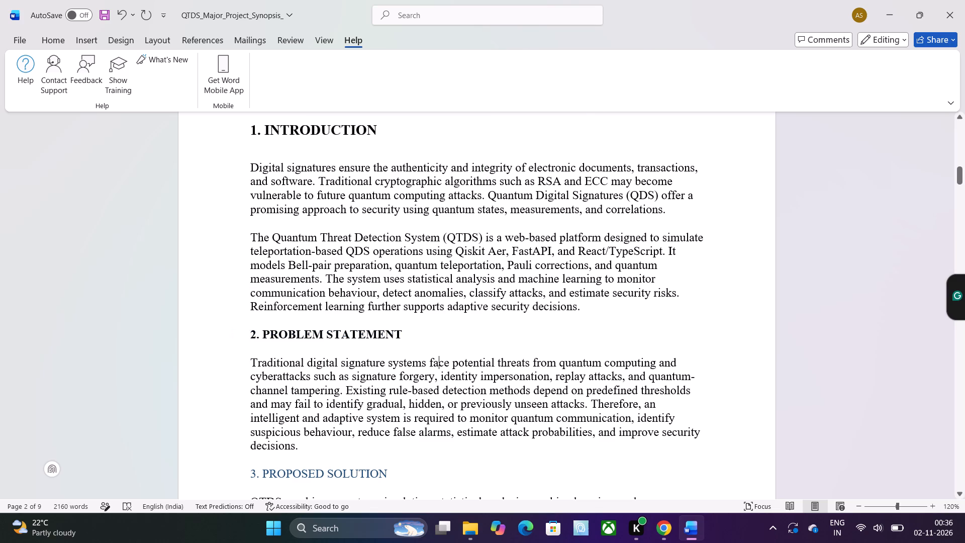
drag(393, 469, 245, 475)
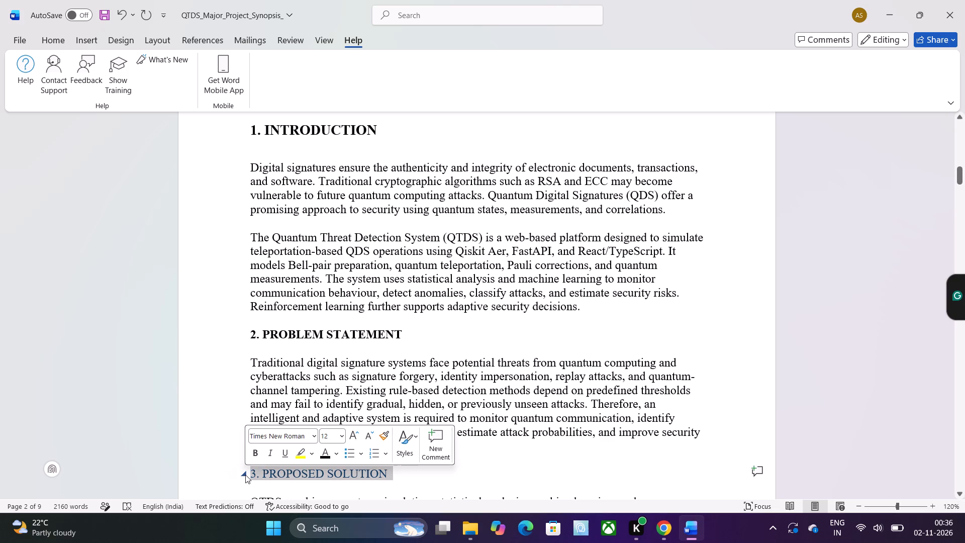
click(326, 455)
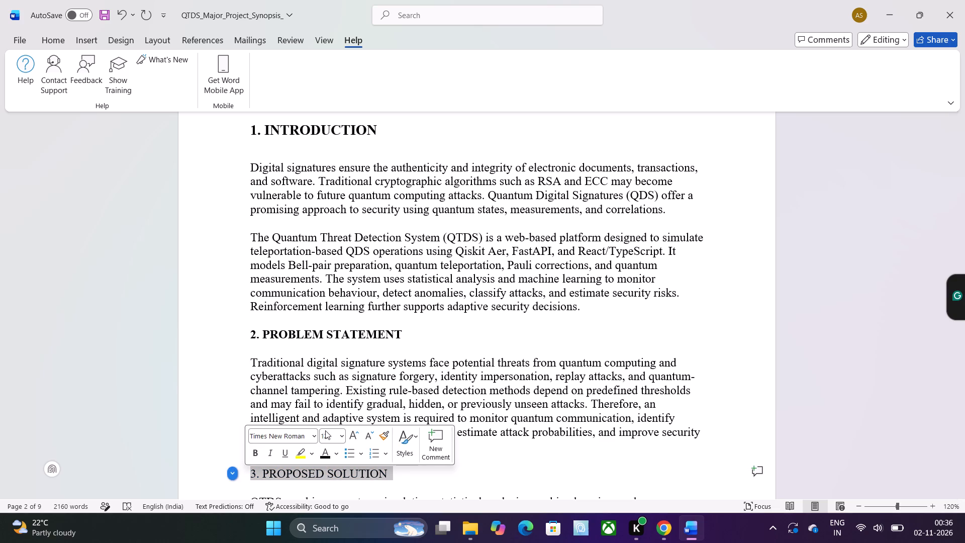
click(254, 446)
click(425, 469)
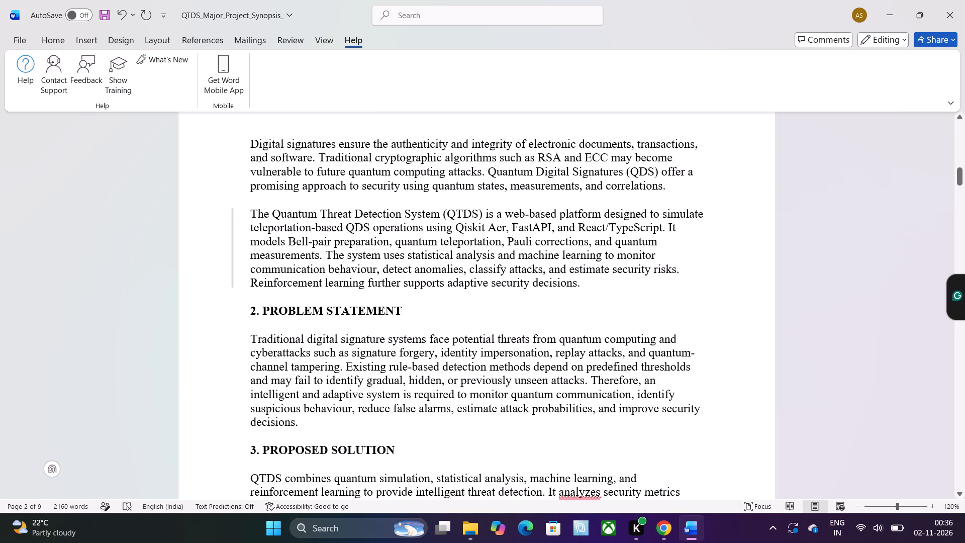
Remove the number prefixes "2." and "3." from the "PROBLEM STATEMENT" and "PROPOSED SOLUTION" headings.
scroll(520, 231, up, 1)
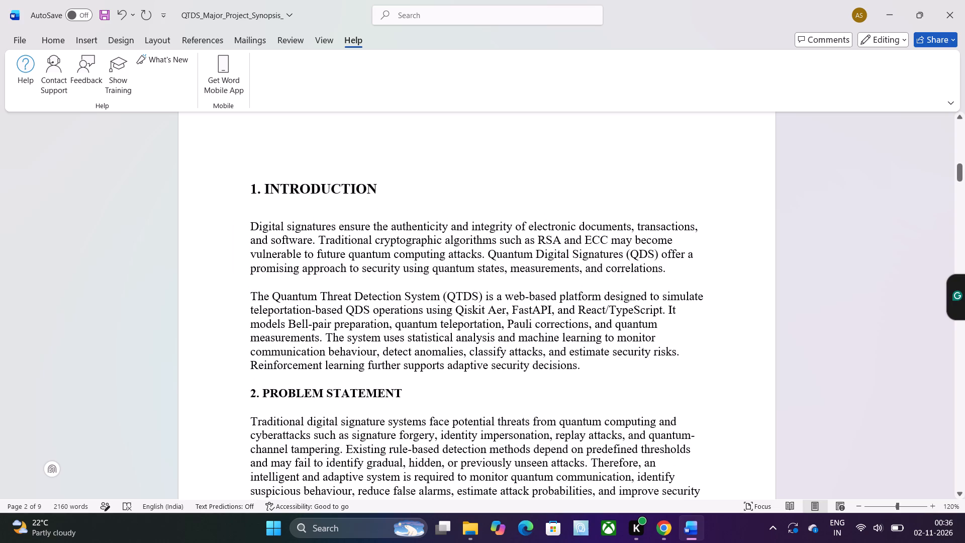
scroll(557, 360, down, 1)
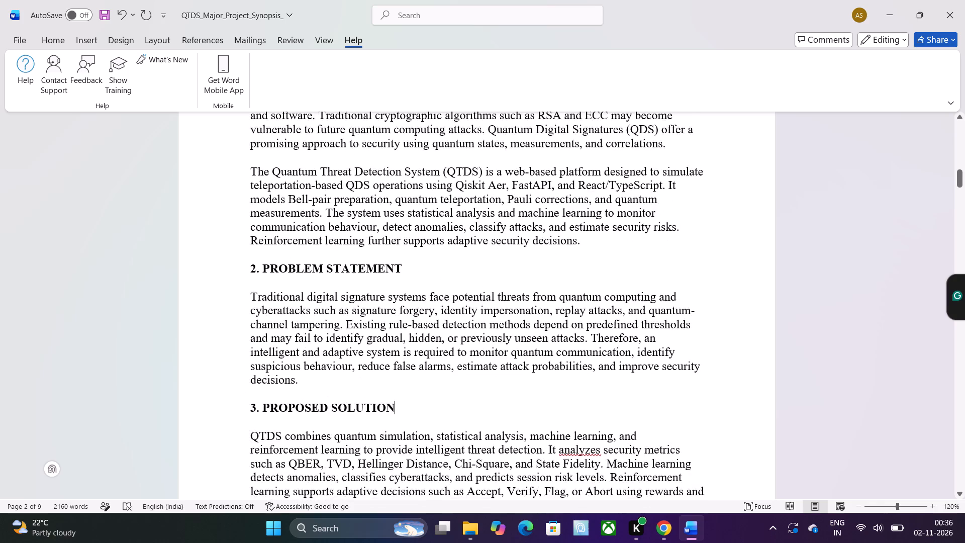
scroll(557, 360, down, 1)
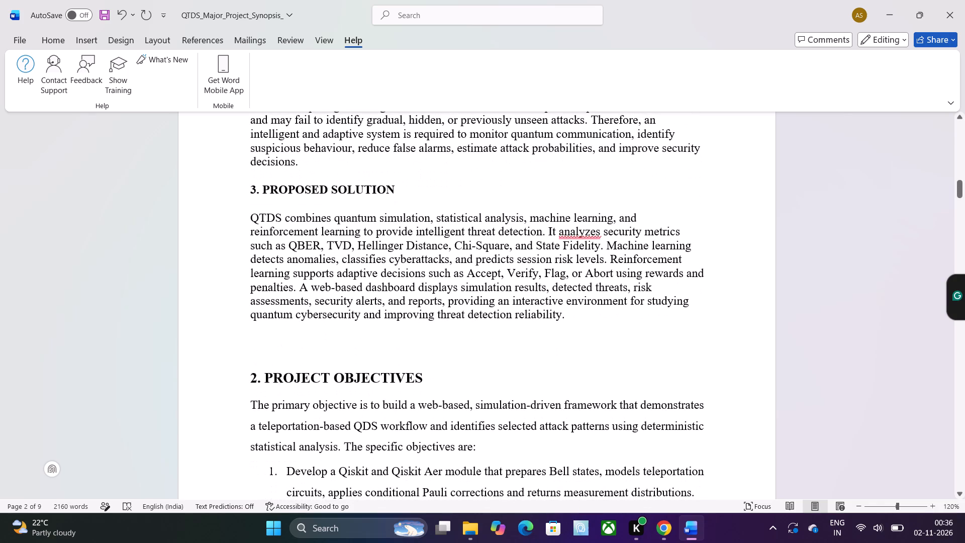
scroll(424, 319, up, 4)
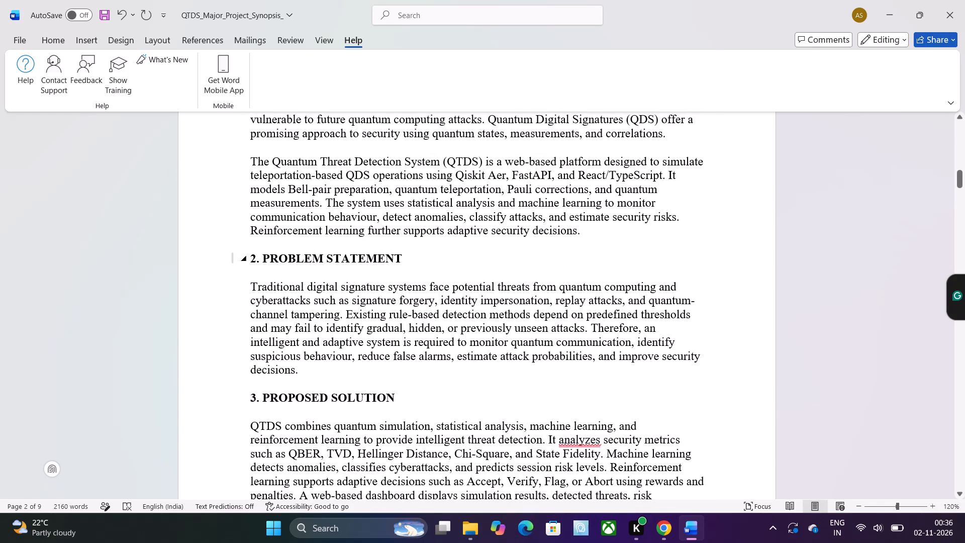
click(264, 254)
key(BackSpace)
key(BackSpace)
key(BackSpace)
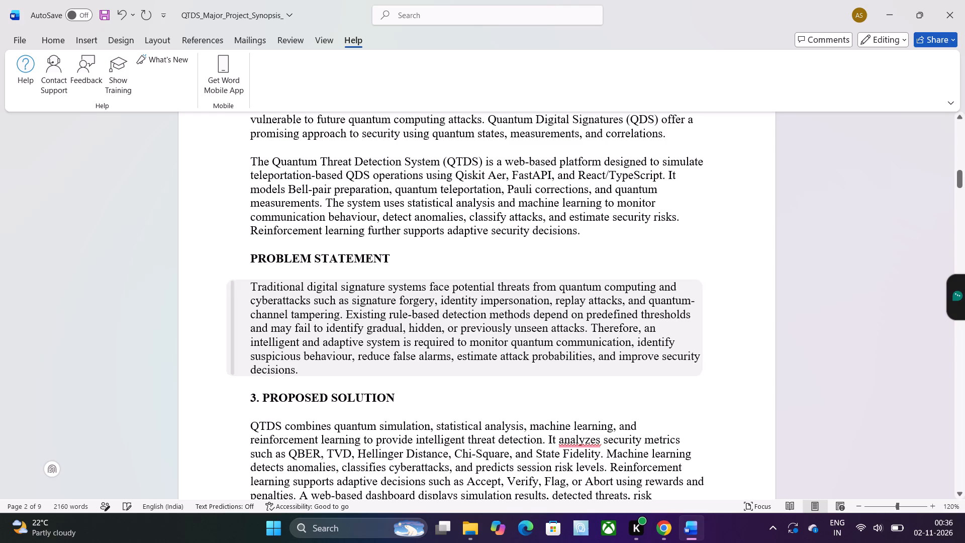
click(260, 395)
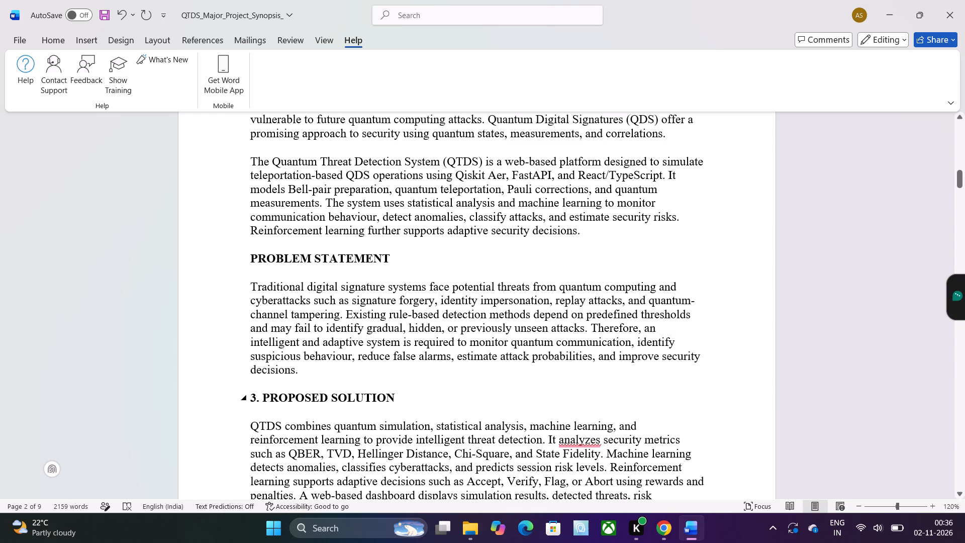
key(Right)
key(BackSpace)
key(BackSpace)
key(BackSpace)
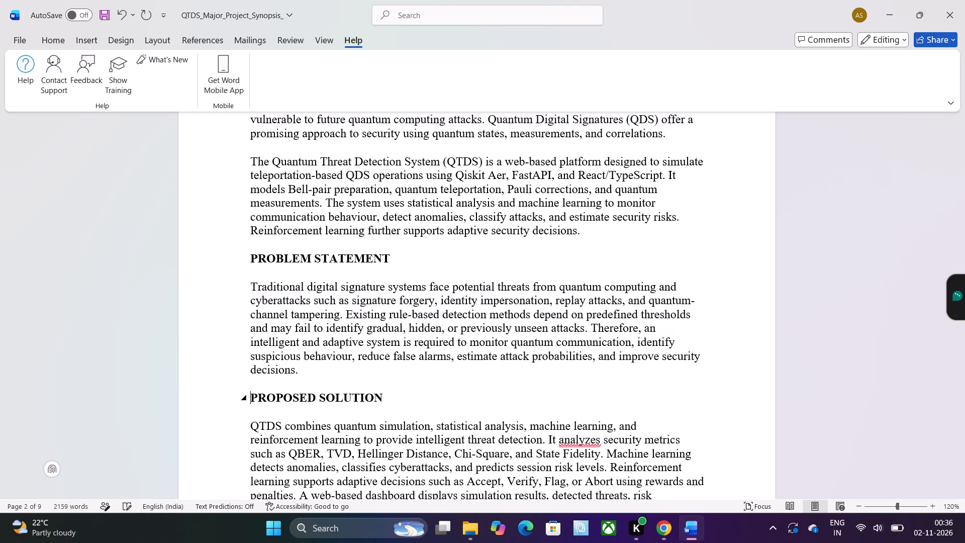
Review the layout of the revised text from "1. INTRODUCTION" through "PROPOSED SOLUTION" and the start of "2. PROJECT OBJECTIVES".
scroll(260, 395, down, 2)
scroll(355, 385, down, 1)
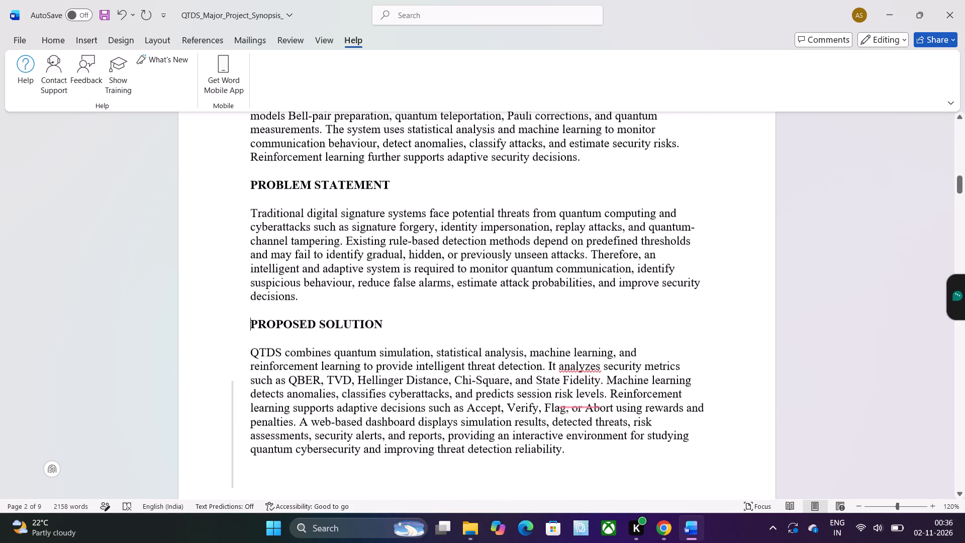
scroll(355, 385, down, 2)
scroll(466, 371, down, 1)
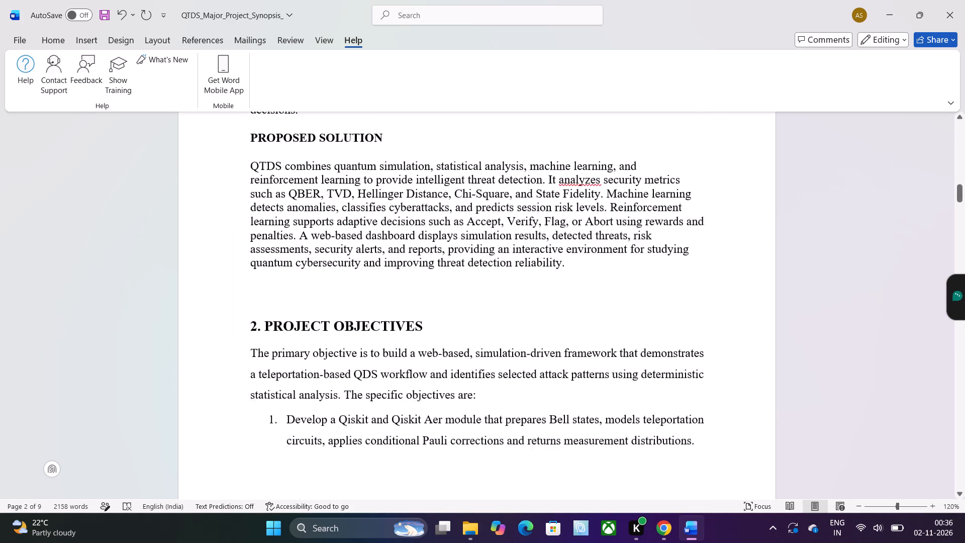
scroll(466, 371, down, 1)
ctrl+scroll(381, 364, down, 1)
scroll(381, 364, up, 2)
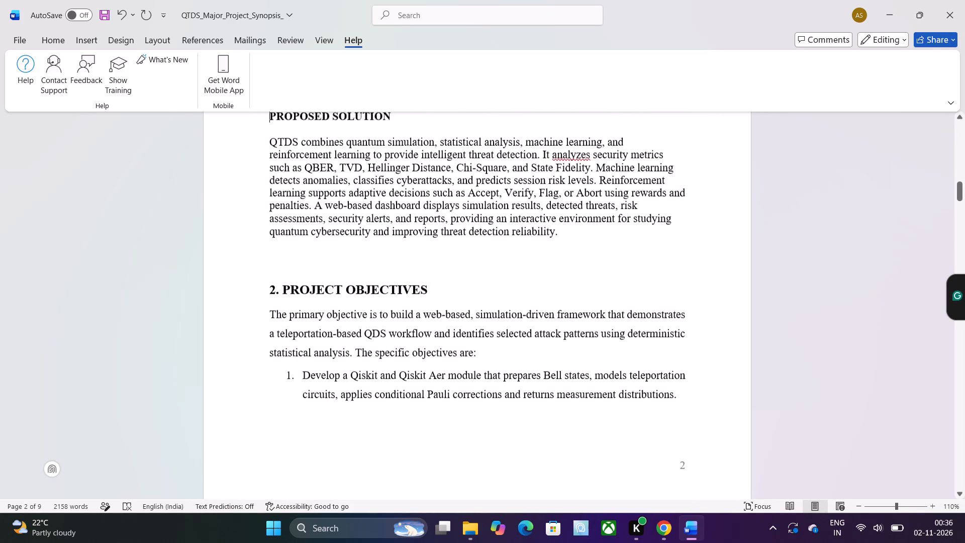
scroll(381, 364, up, 2)
scroll(381, 364, down, 1)
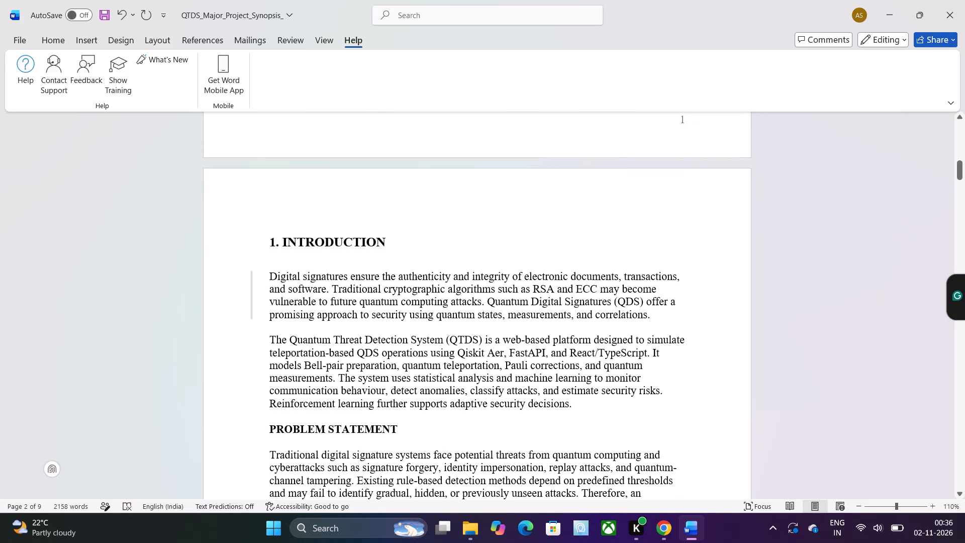
scroll(557, 422, down, 1)
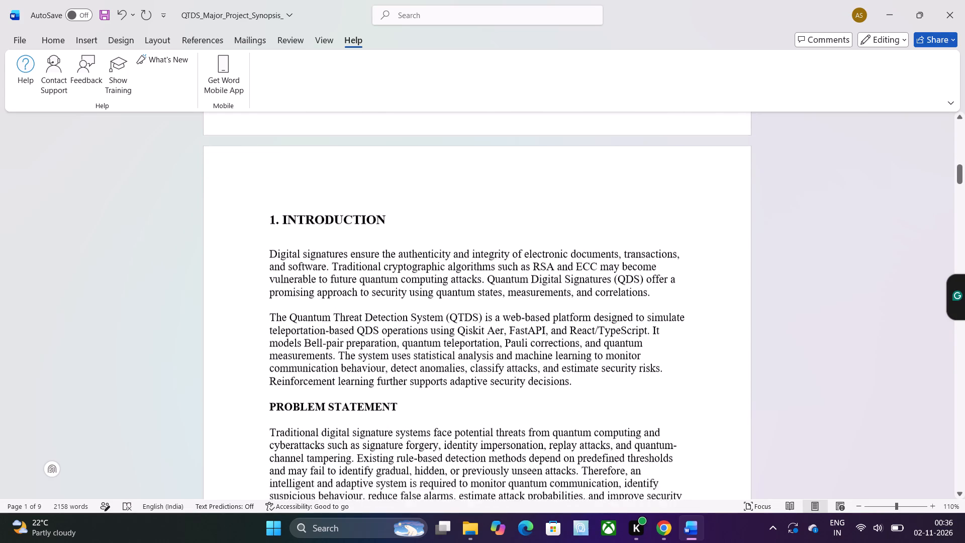
scroll(557, 422, down, 1)
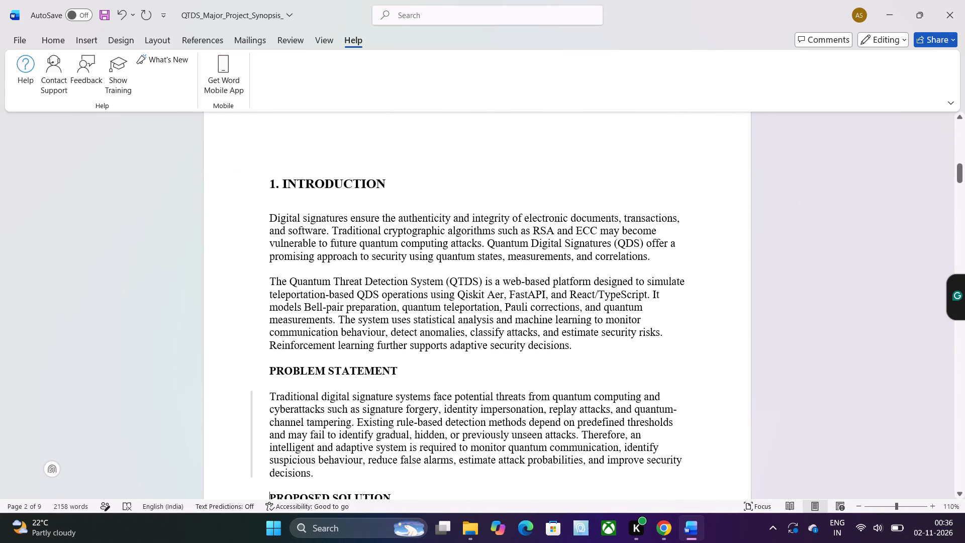
scroll(565, 471, down, 2)
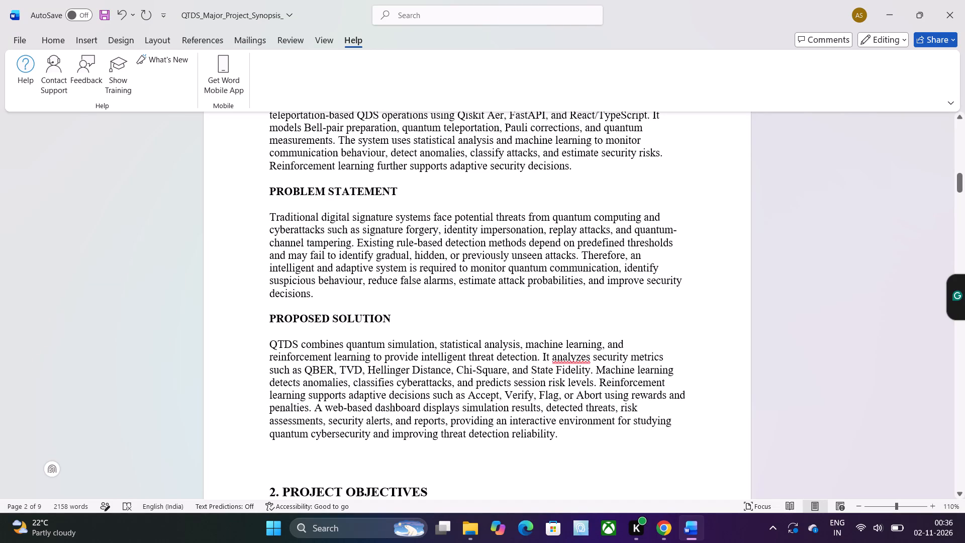
Compare the font and paragraph formatting of the Problem Statement and Proposed Solution text with the Project Objectives text.
click(20, 40)
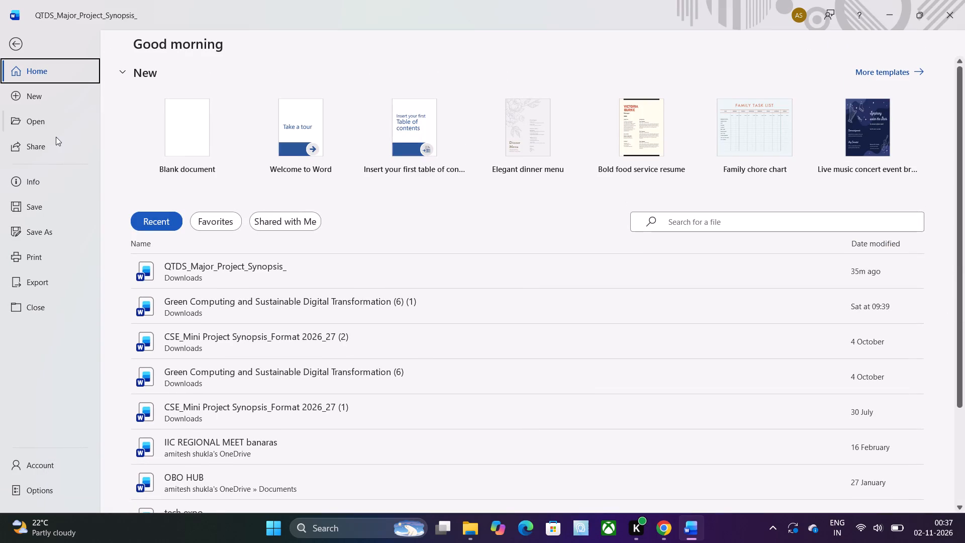
click(17, 49)
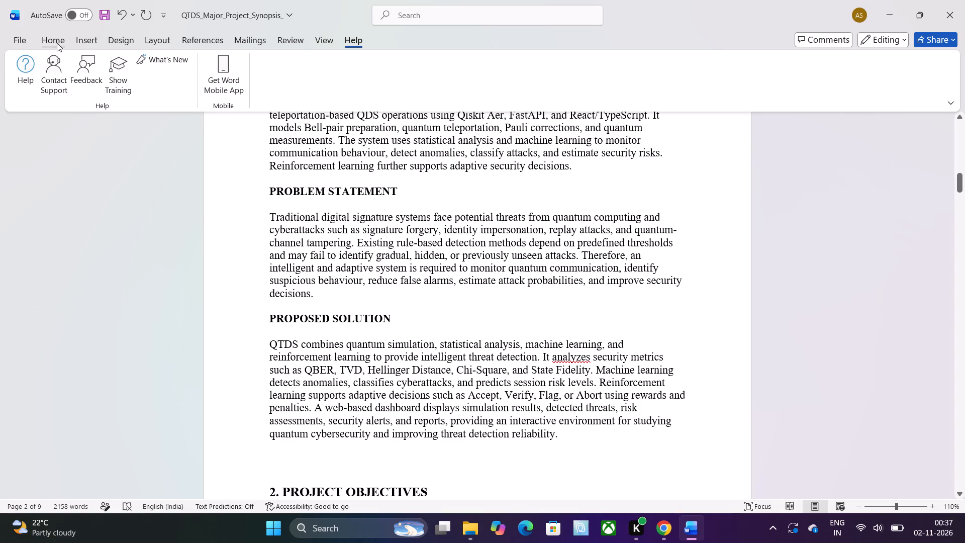
click(57, 39)
click(361, 231)
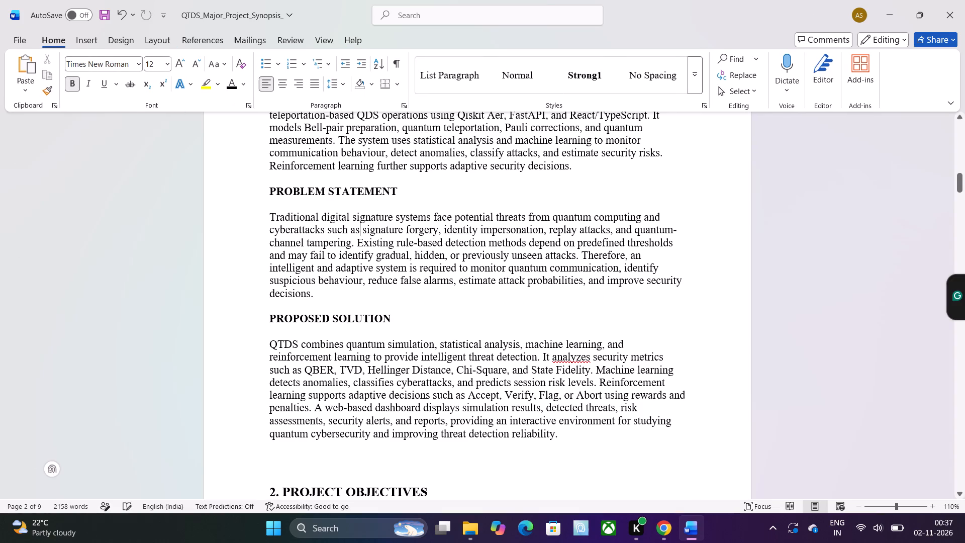
click(361, 231)
scroll(384, 415, down, 1)
click(379, 324)
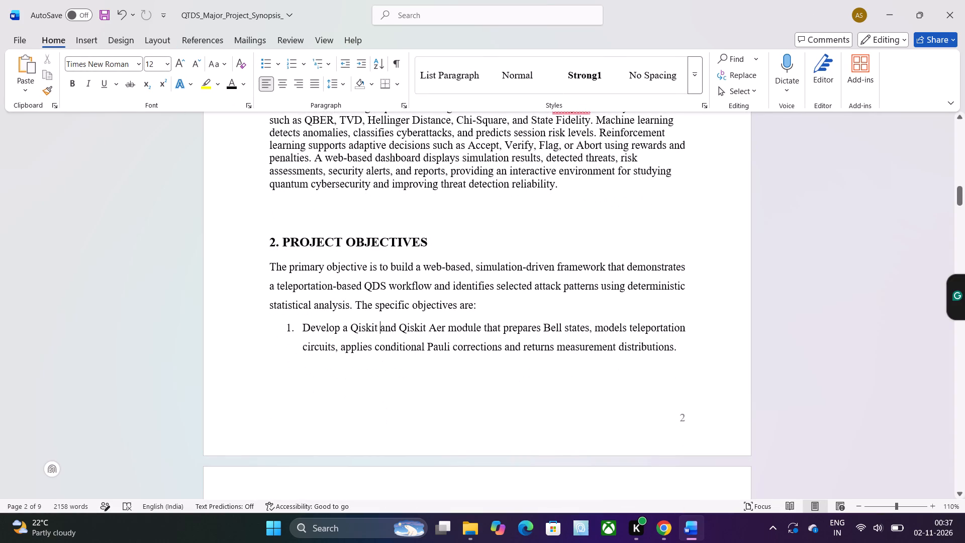
click(351, 270)
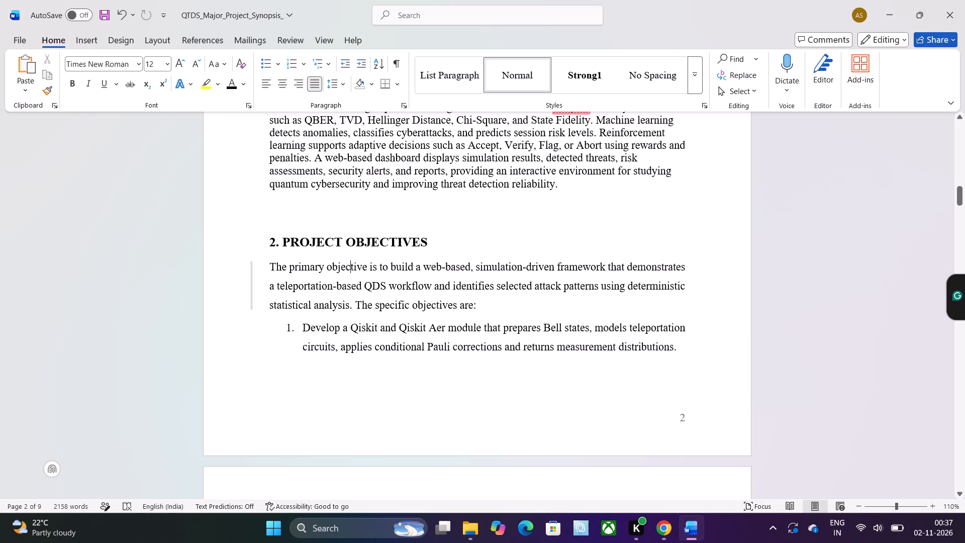
scroll(351, 270, up, 1)
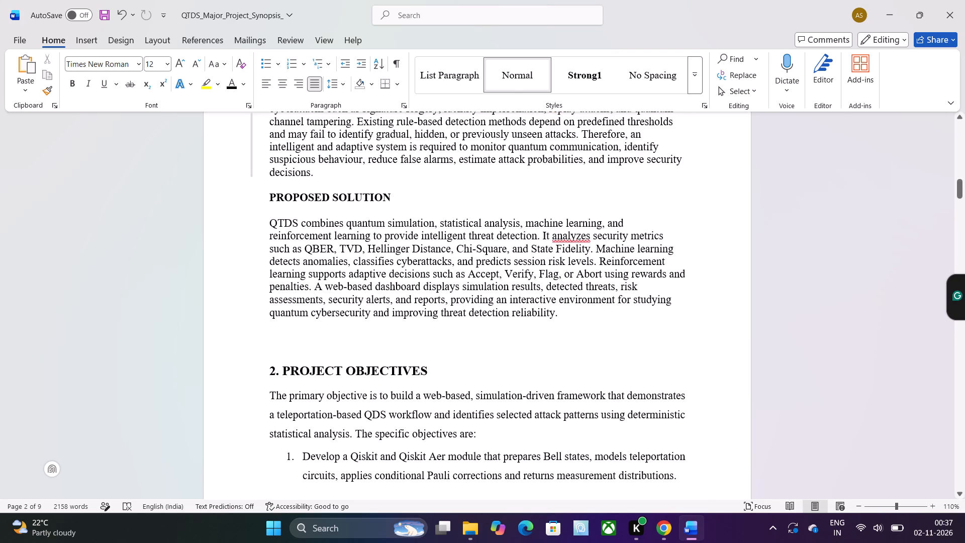
click(349, 178)
click(372, 274)
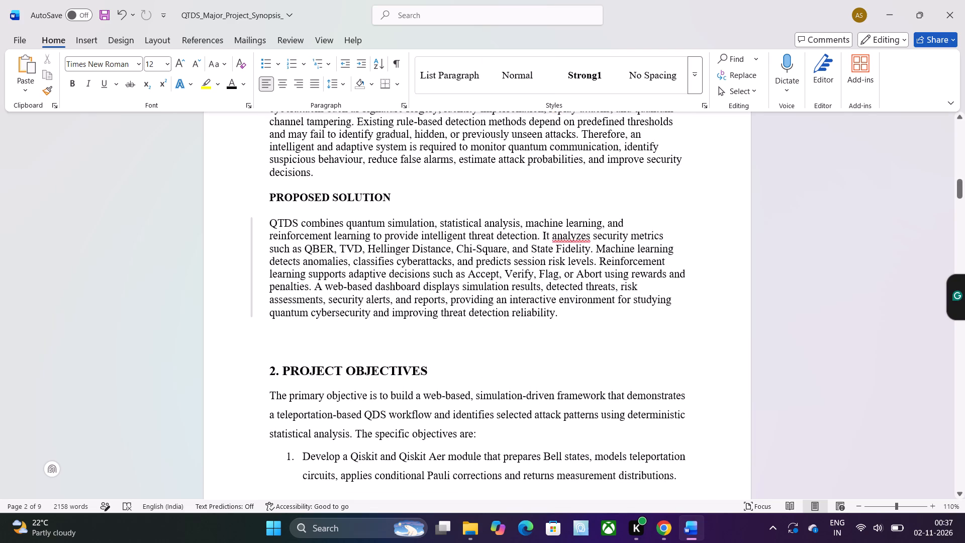
click(456, 240)
click(469, 169)
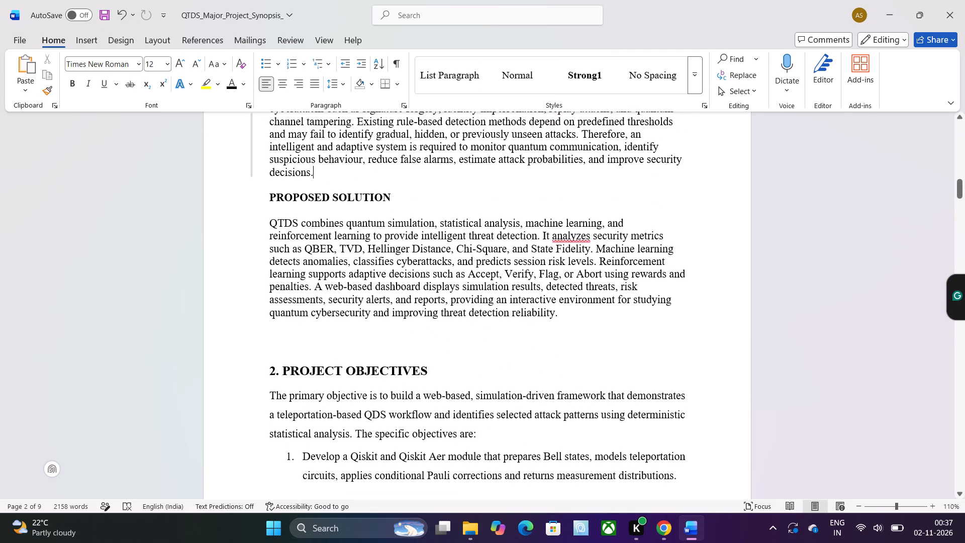
click(472, 156)
scroll(485, 307, down, 1)
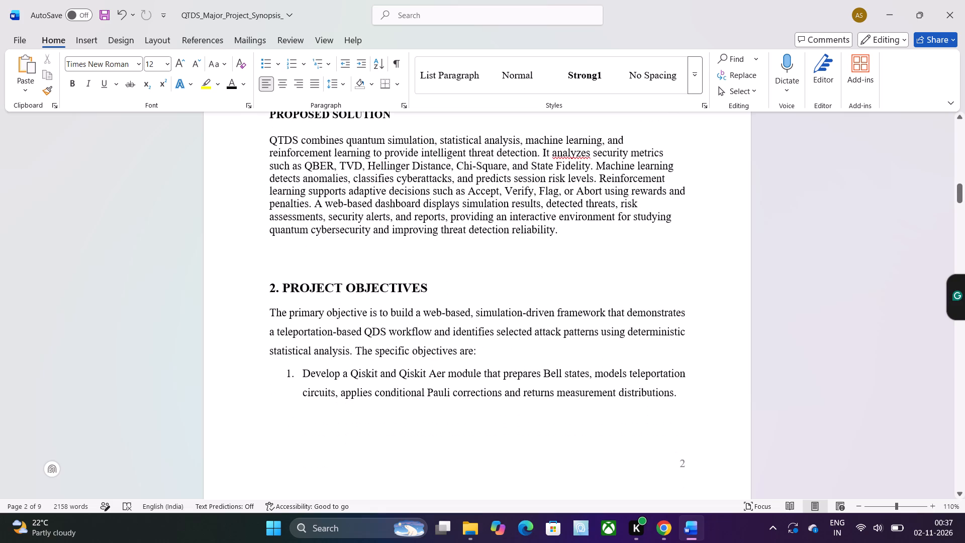
click(477, 323)
click(489, 201)
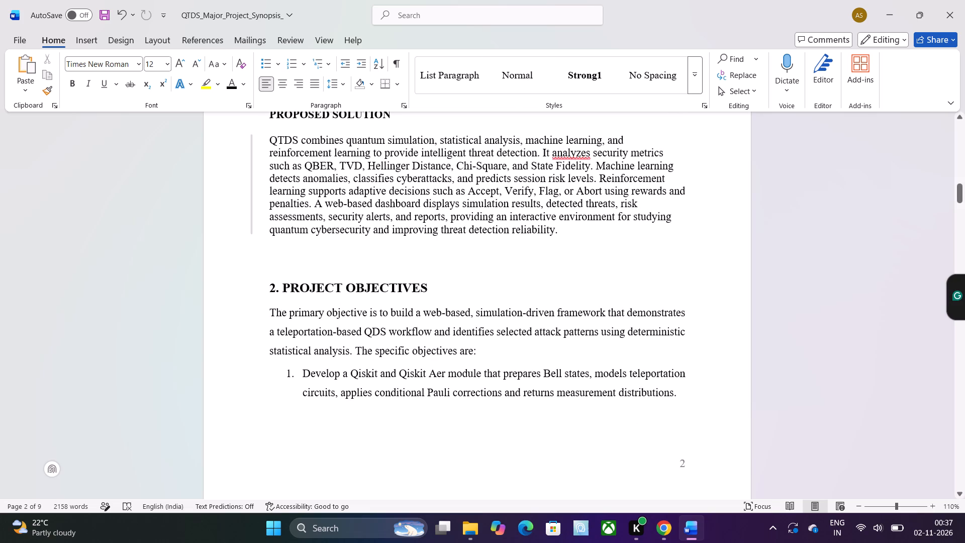
Review the Project Objectives list and the opening of the Literature Survey, and check the final pages of the document.
scroll(465, 270, down, 1)
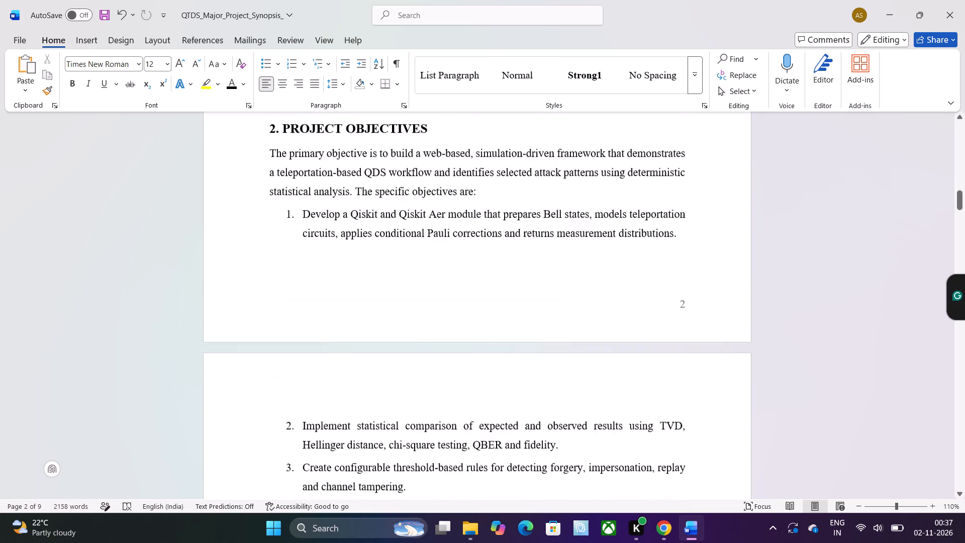
scroll(465, 270, down, 2)
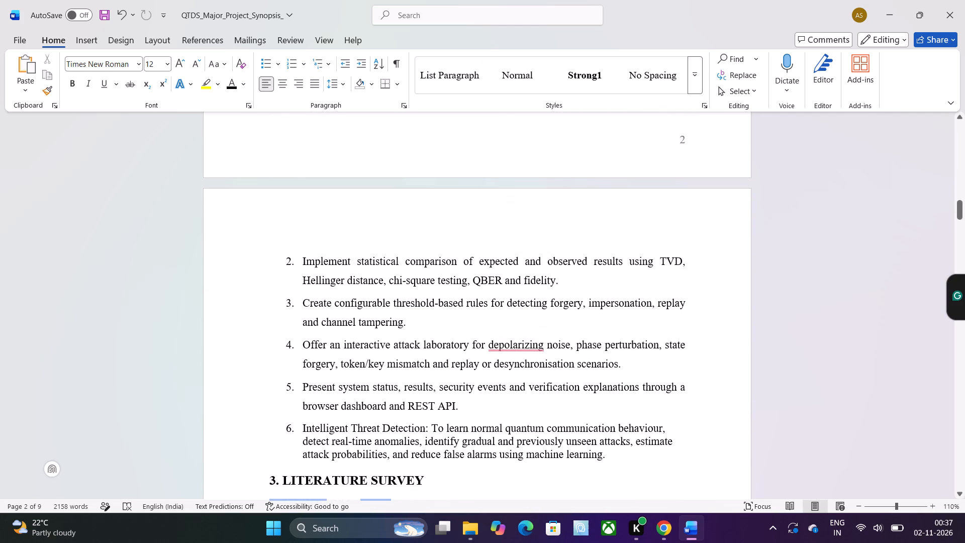
scroll(465, 270, down, 7)
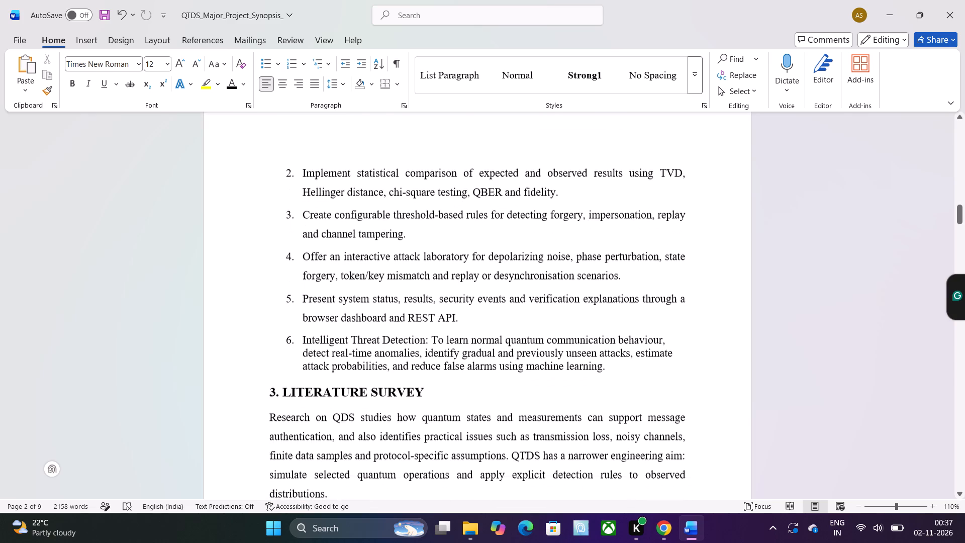
scroll(465, 270, down, 20)
scroll(465, 270, down, 1)
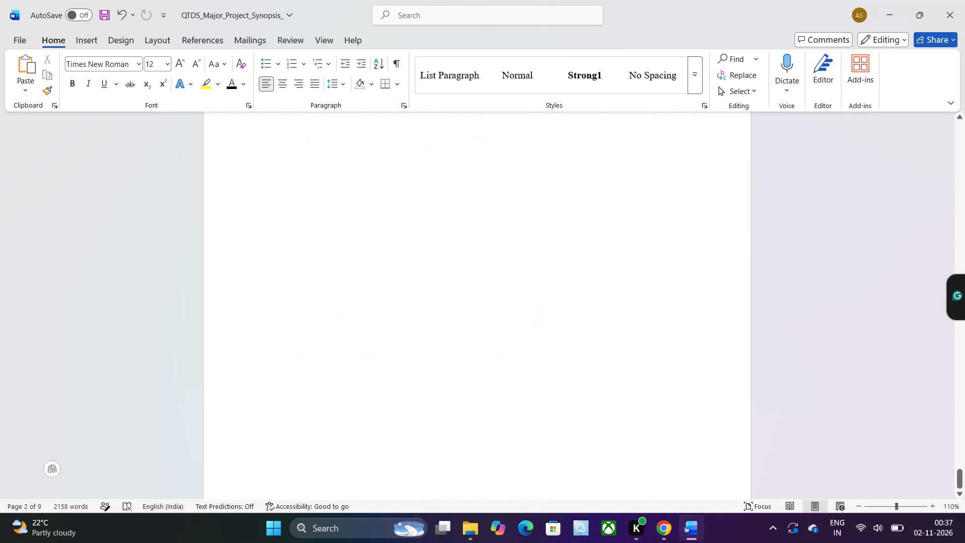
scroll(465, 270, down, 3)
scroll(554, 196, up, 3)
scroll(554, 196, down, 2)
scroll(554, 196, up, 1)
scroll(554, 196, down, 1)
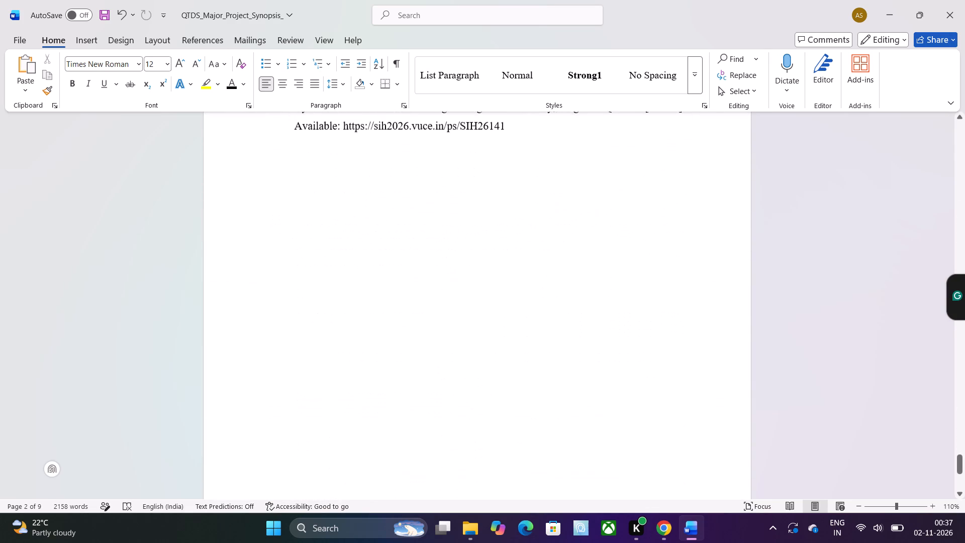
scroll(554, 196, down, 2)
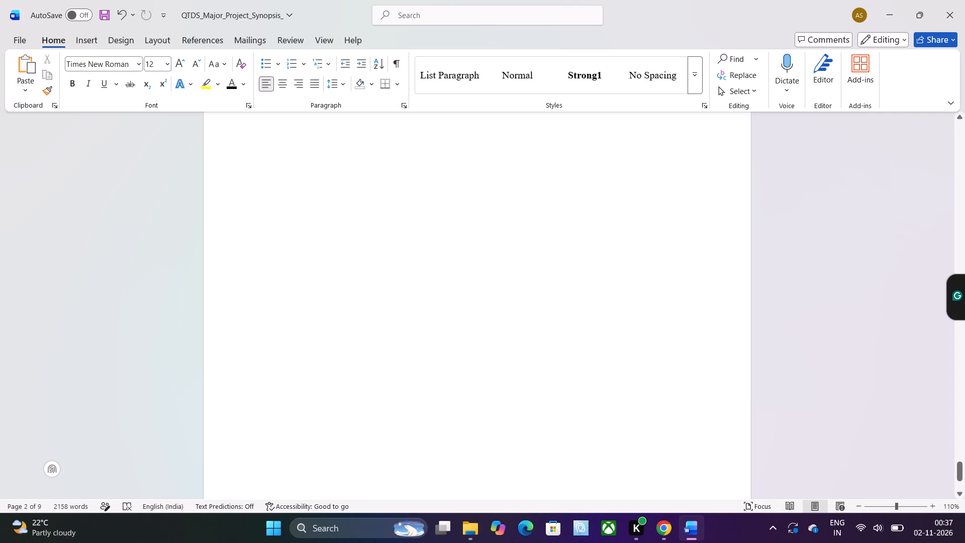
Examine the layout of the References entries and the technology table preceding them.
scroll(190, 373, up, 3)
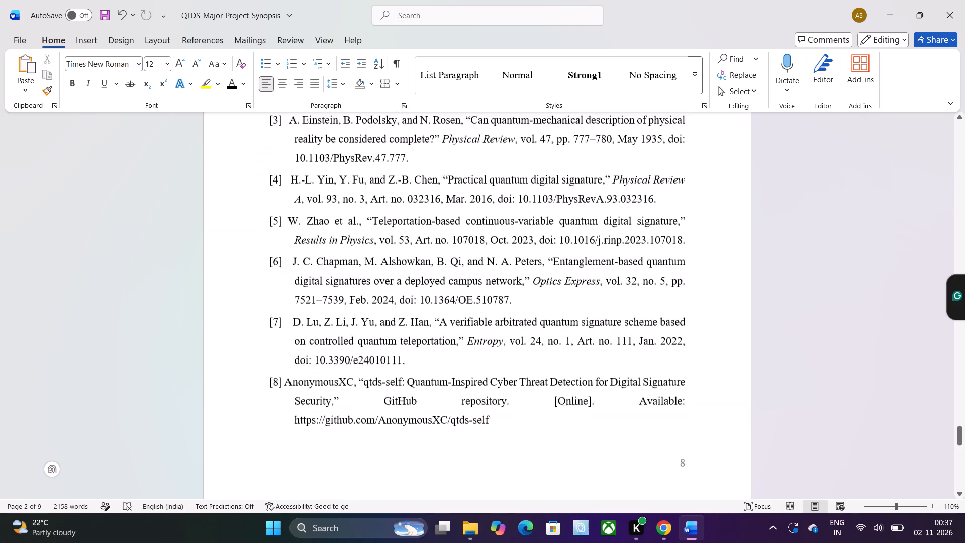
scroll(190, 373, up, 1)
scroll(190, 373, down, 2)
scroll(190, 373, up, 1)
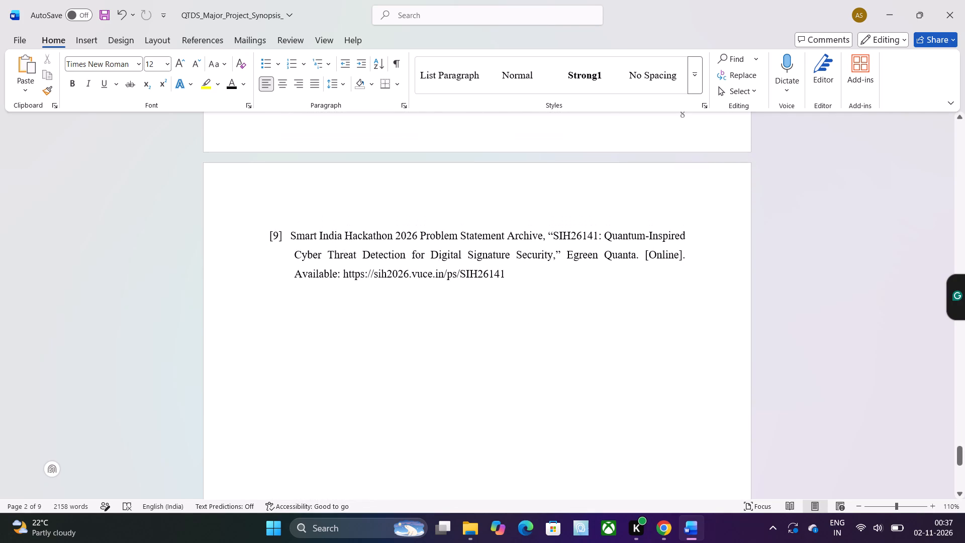
scroll(190, 373, up, 3)
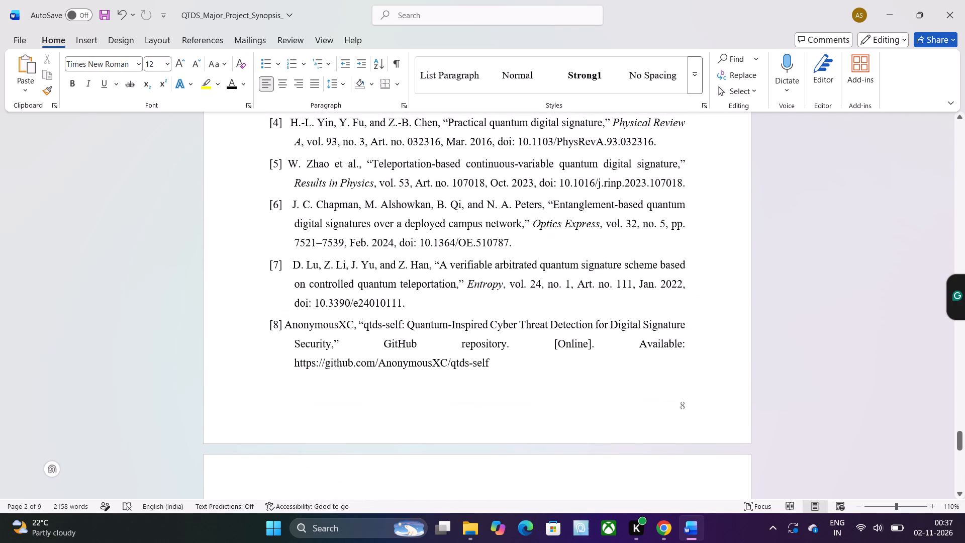
scroll(190, 373, up, 1)
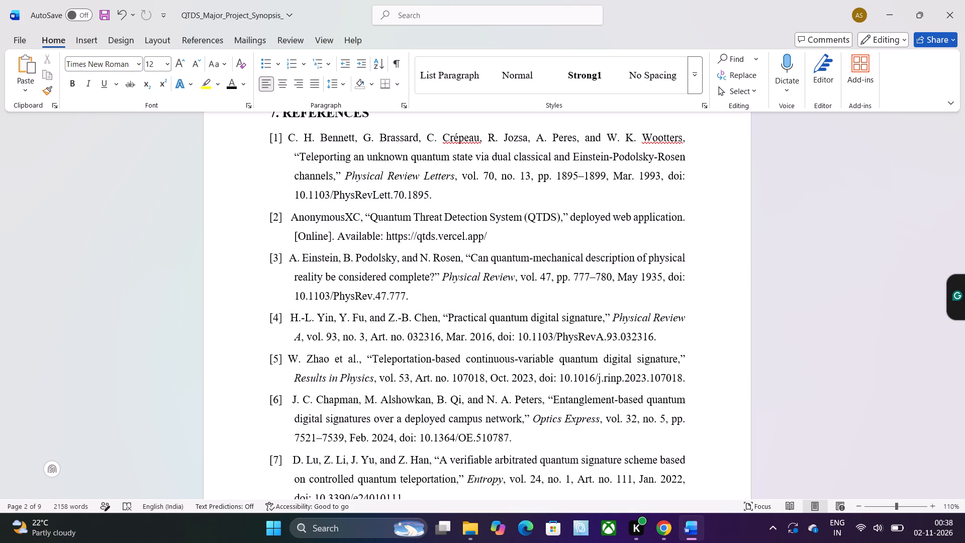
scroll(190, 373, up, 2)
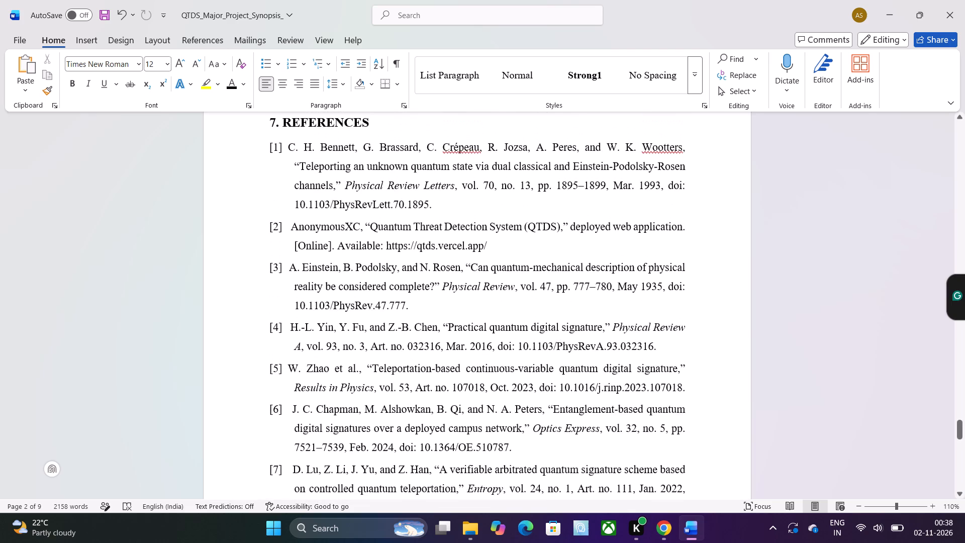
scroll(190, 373, right, 1)
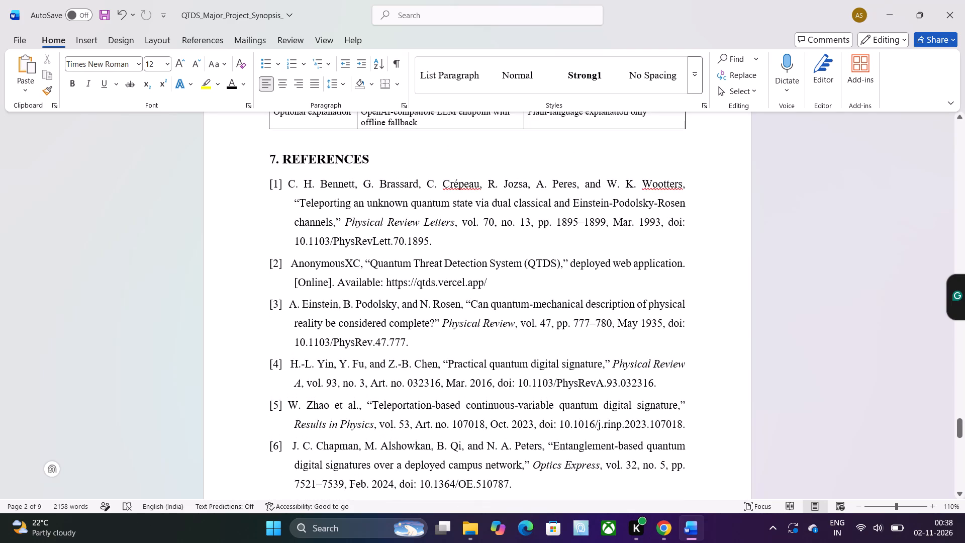
scroll(190, 373, up, 2)
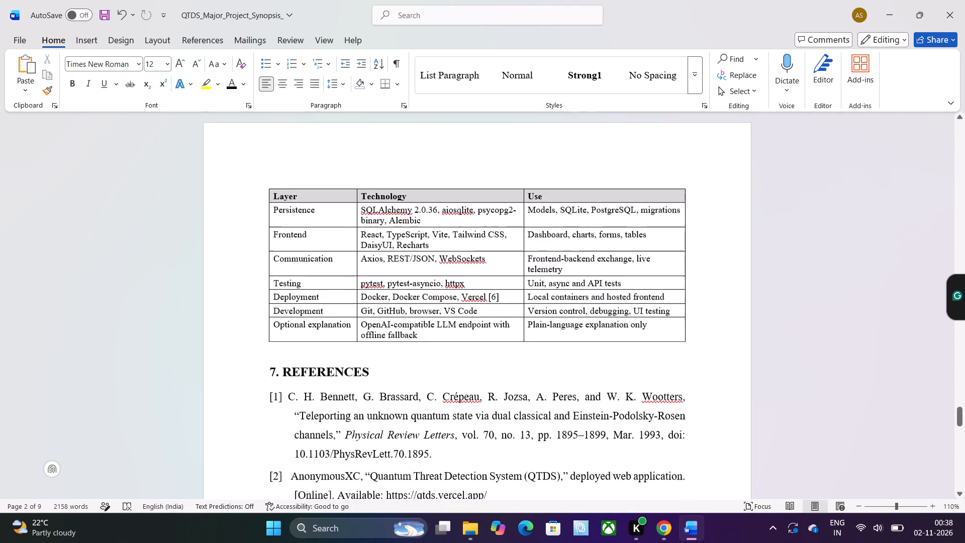
Left-align the text of the entire document.
click(277, 369)
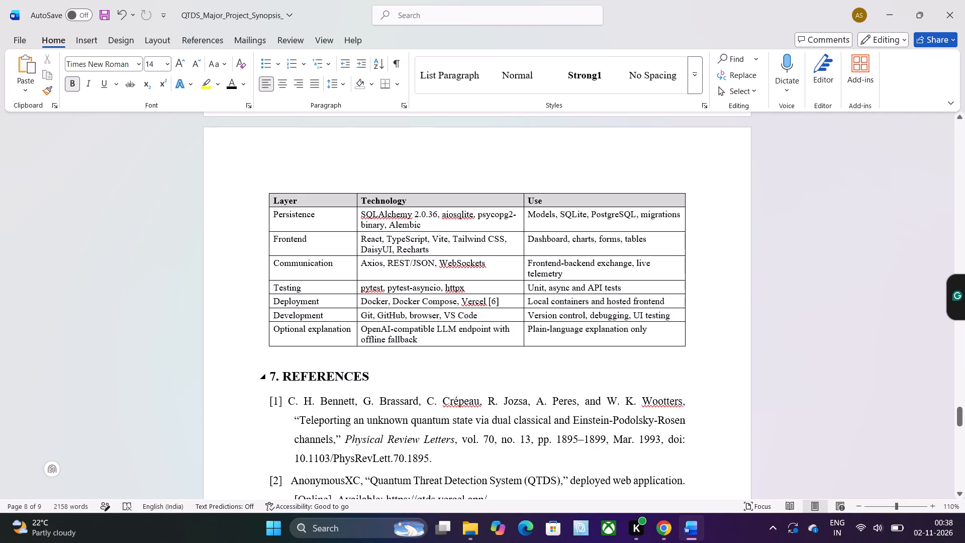
key(ctrl+a)
scroll(277, 369, up, 1)
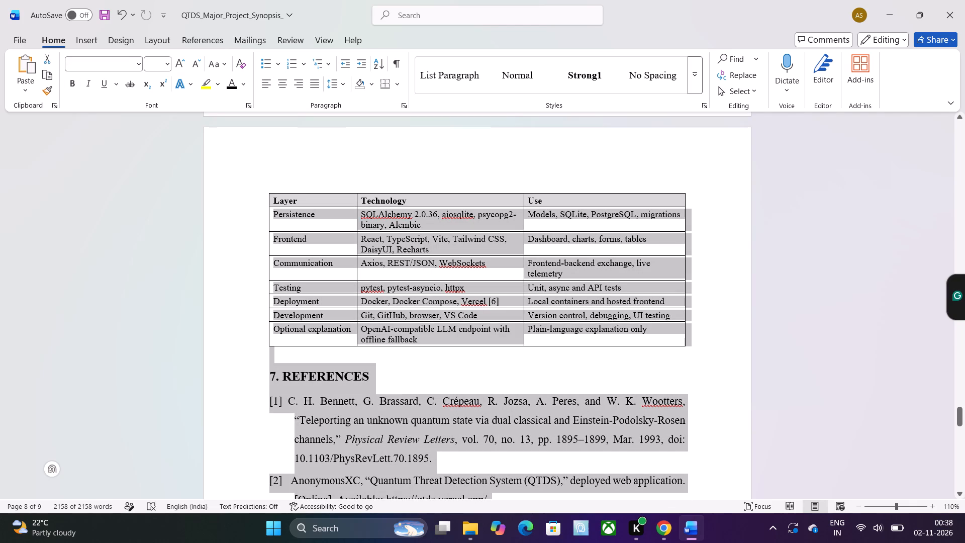
scroll(277, 369, up, 2)
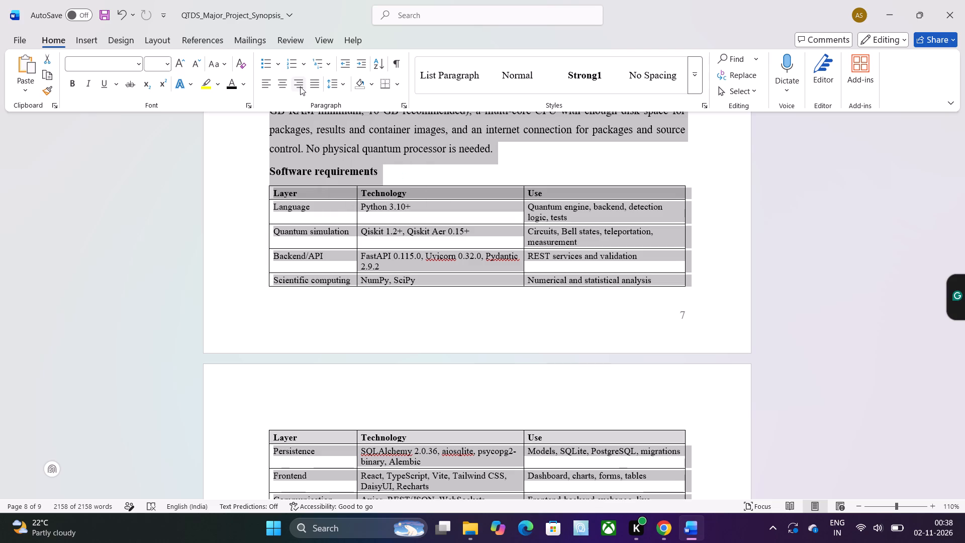
click(266, 84)
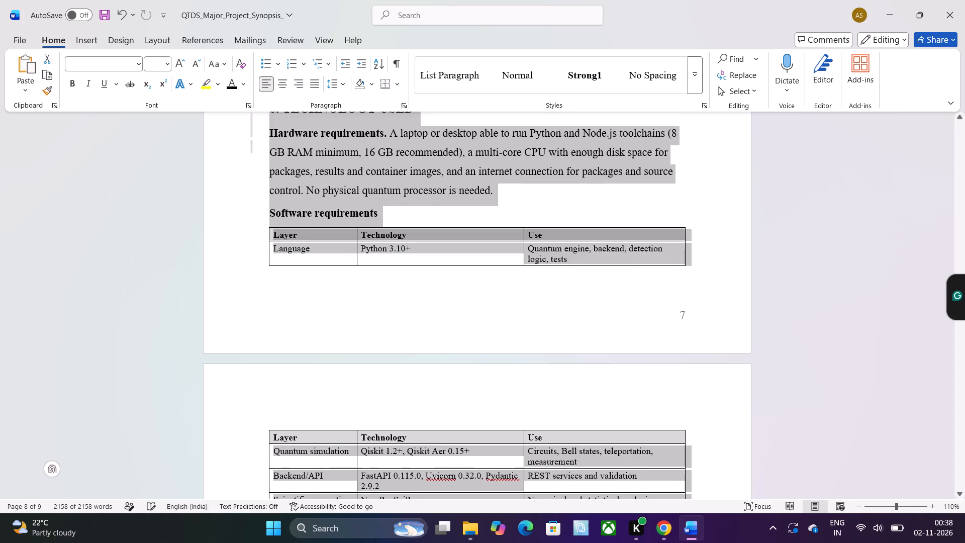
click(237, 212)
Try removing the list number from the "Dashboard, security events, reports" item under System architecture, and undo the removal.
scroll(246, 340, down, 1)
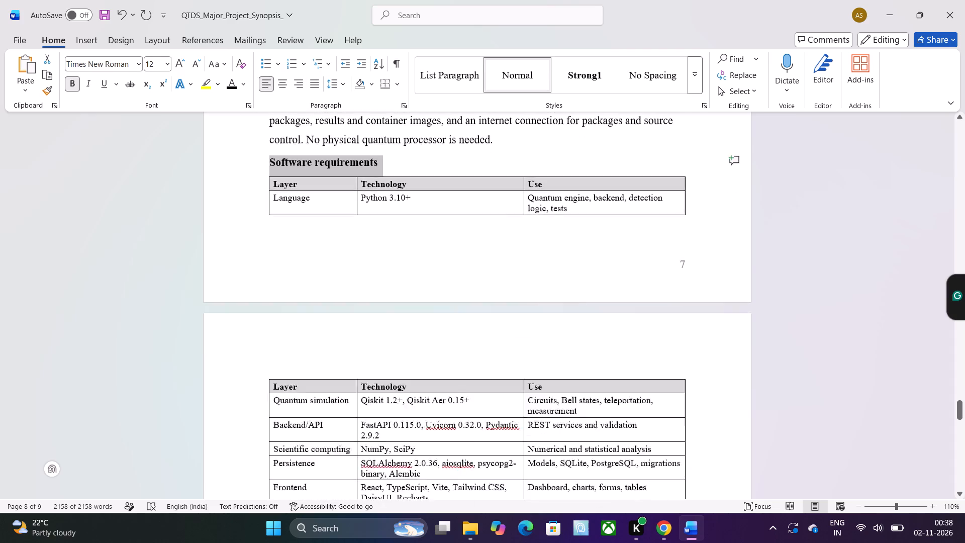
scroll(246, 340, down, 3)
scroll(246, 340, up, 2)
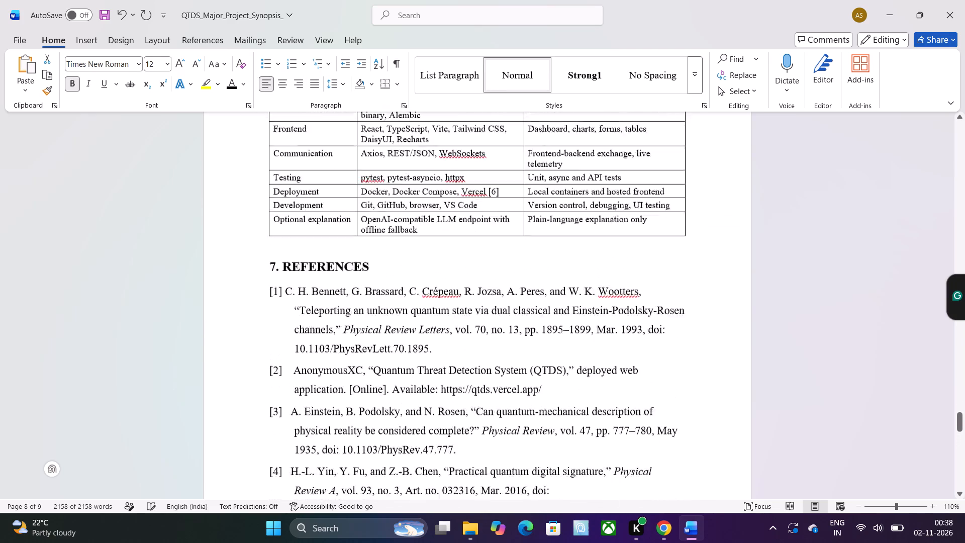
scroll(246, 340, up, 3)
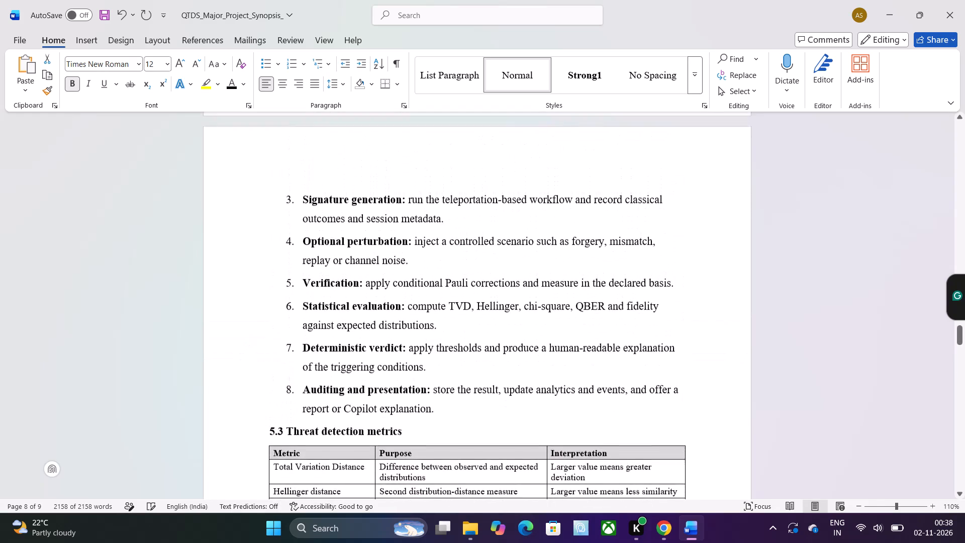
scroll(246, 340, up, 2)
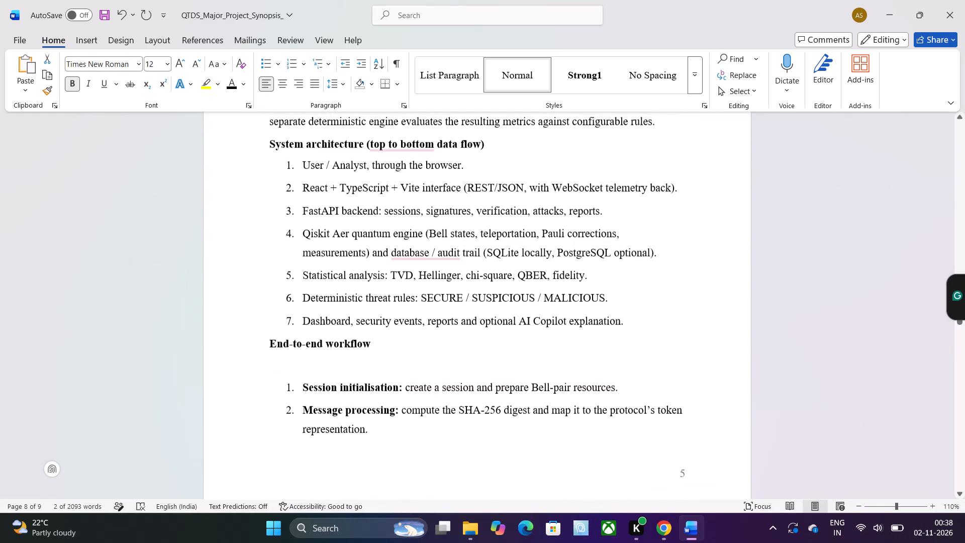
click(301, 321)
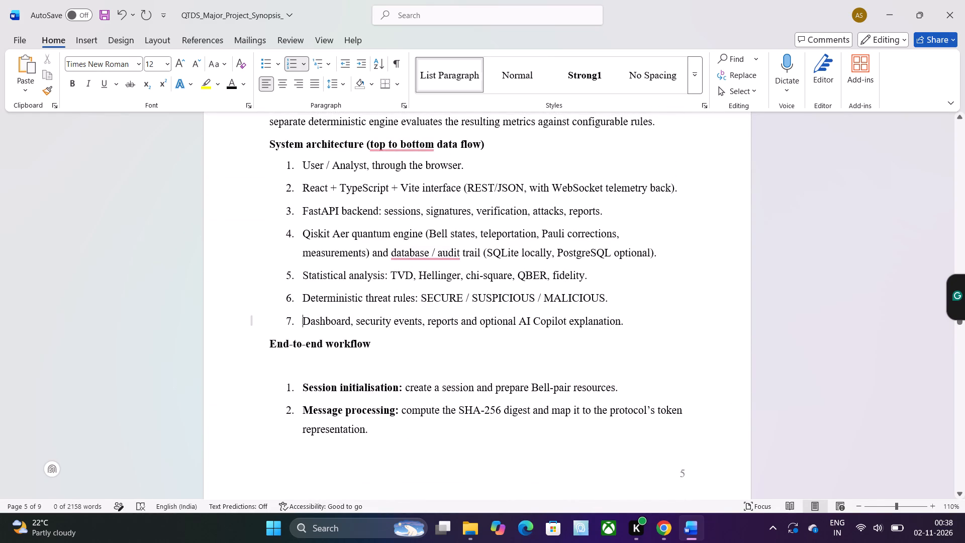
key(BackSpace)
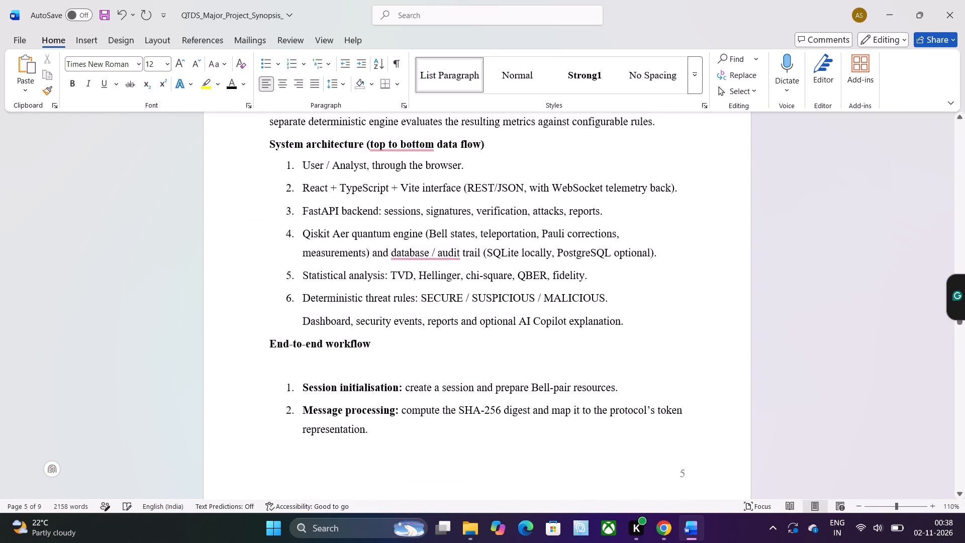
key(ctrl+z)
Replace the numbering of all seven System architecture items with bullets.
click(325, 60)
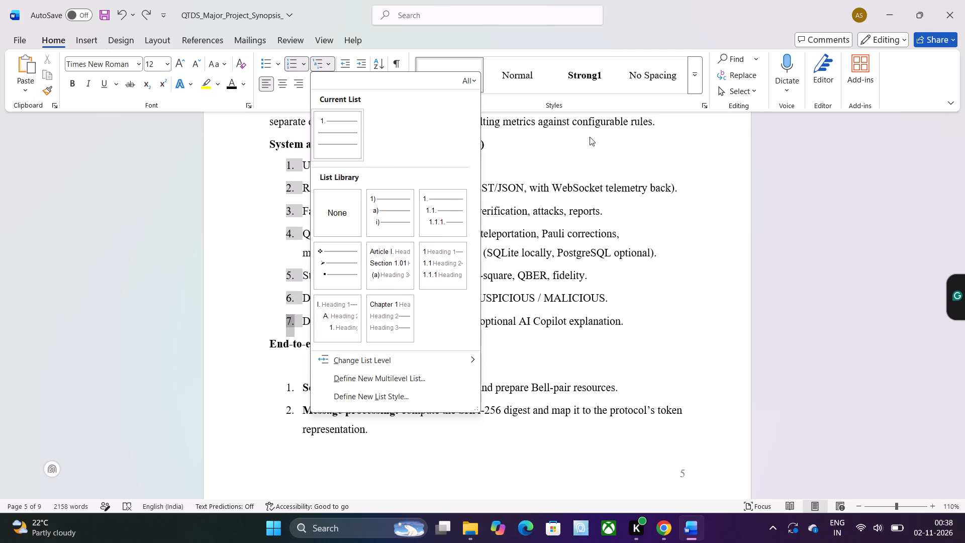
click(621, 151)
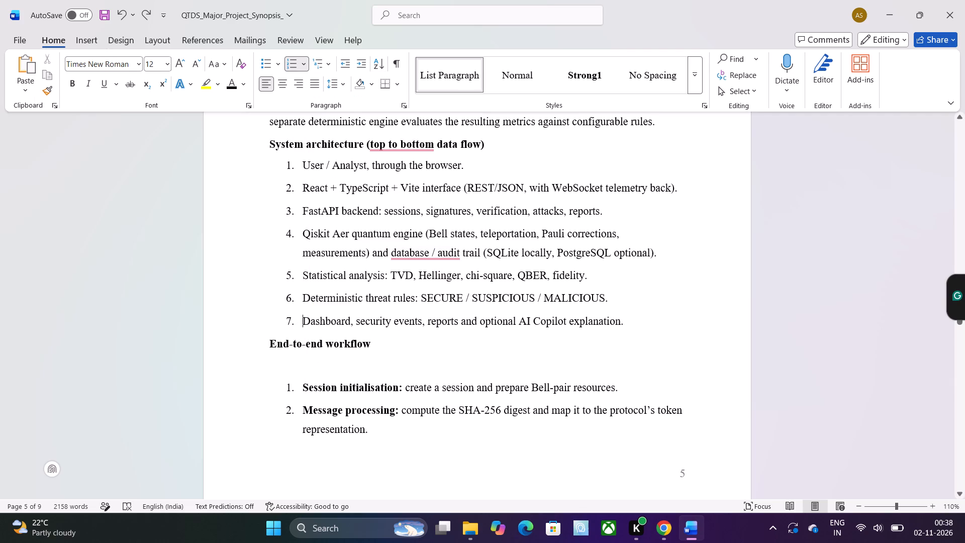
drag(625, 329, 406, 233)
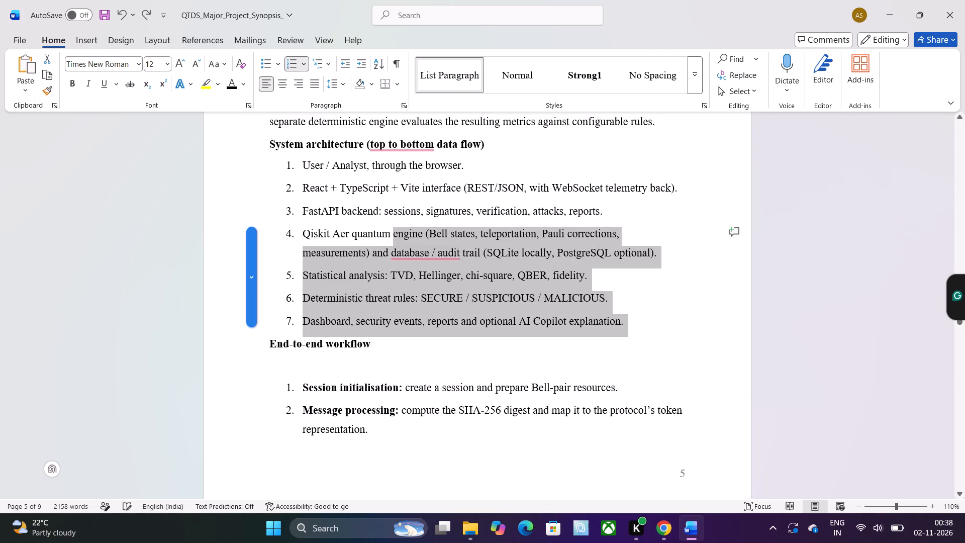
click(304, 168)
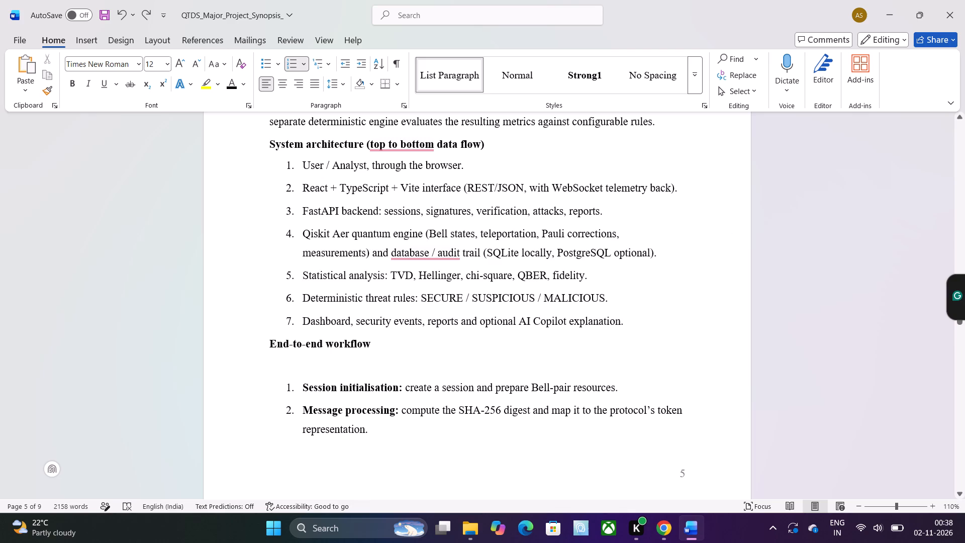
drag(298, 164, 596, 339)
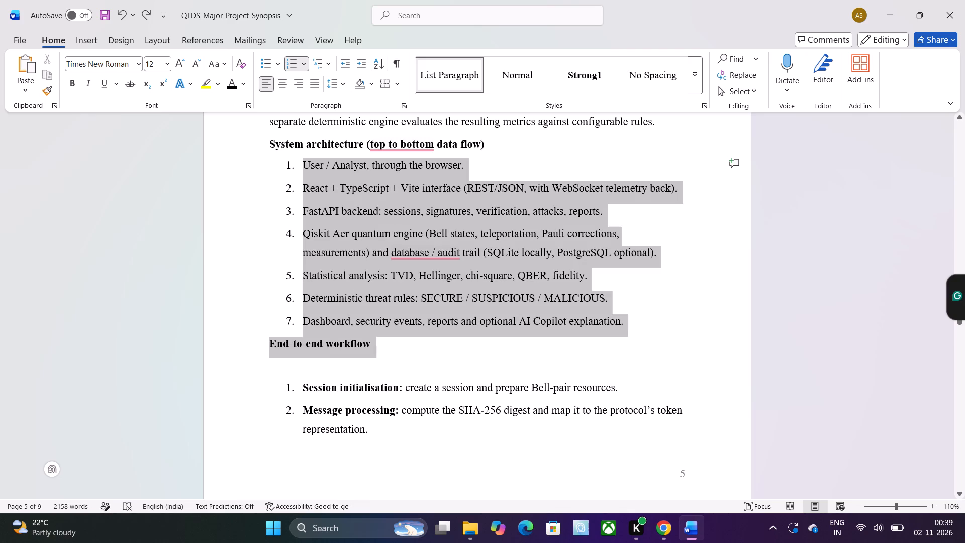
drag(596, 339, 618, 322)
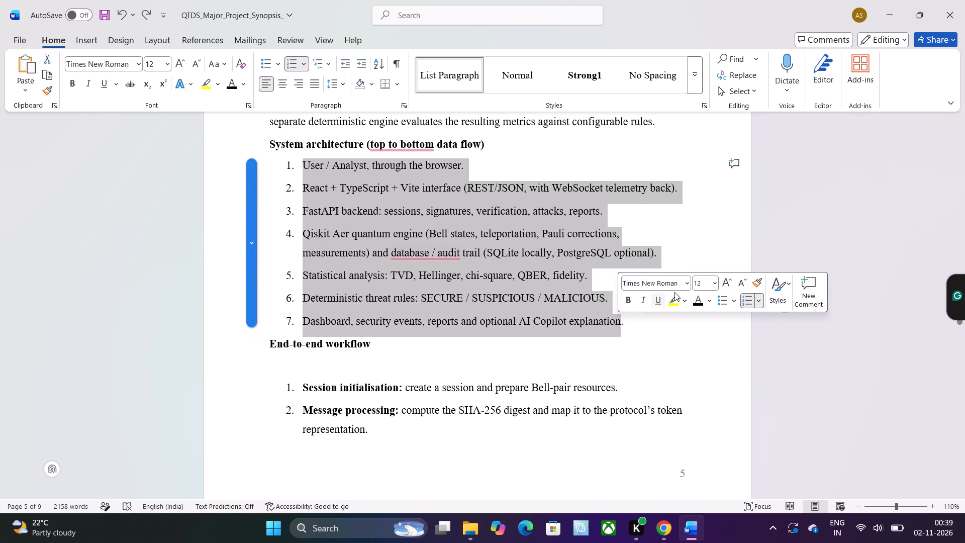
click(733, 301)
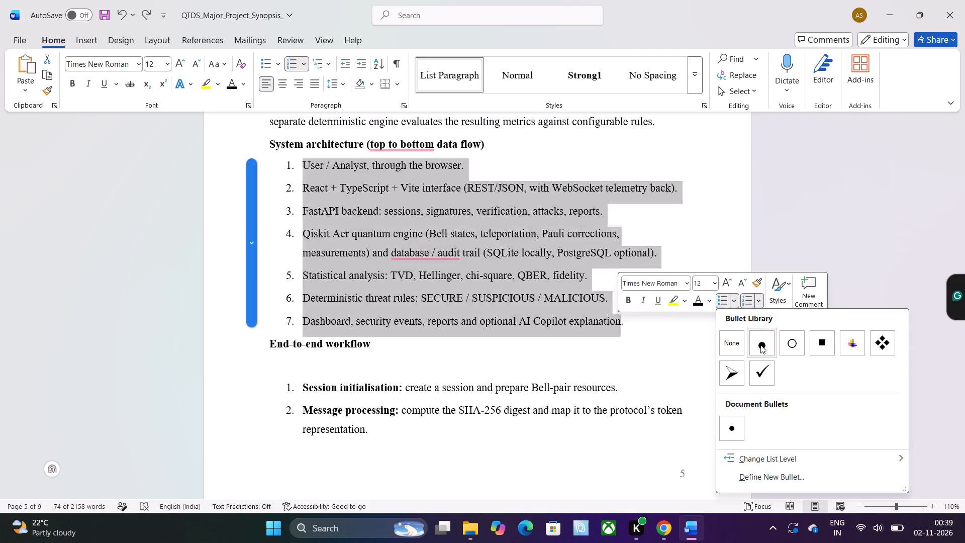
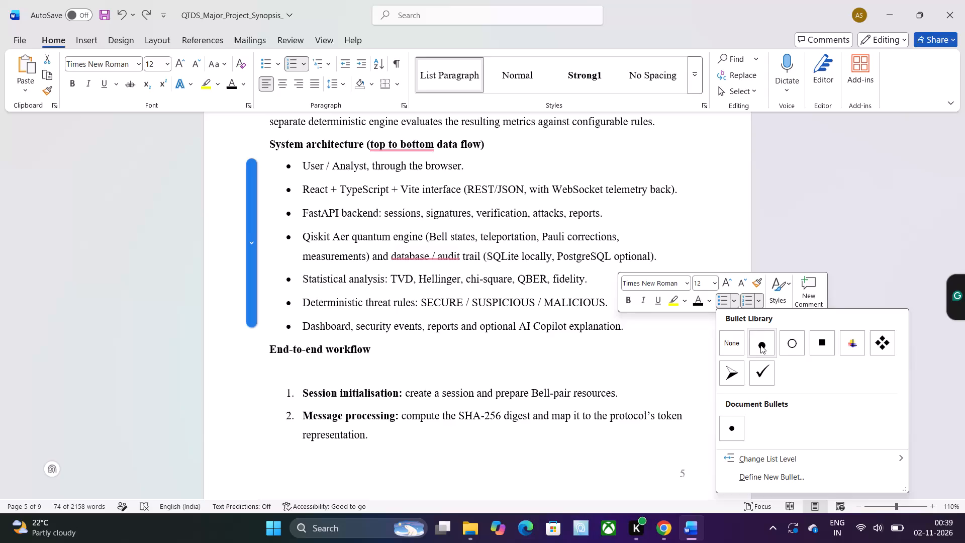
Apply the solid round bullet to the seven System architecture items.
click(760, 345)
click(711, 343)
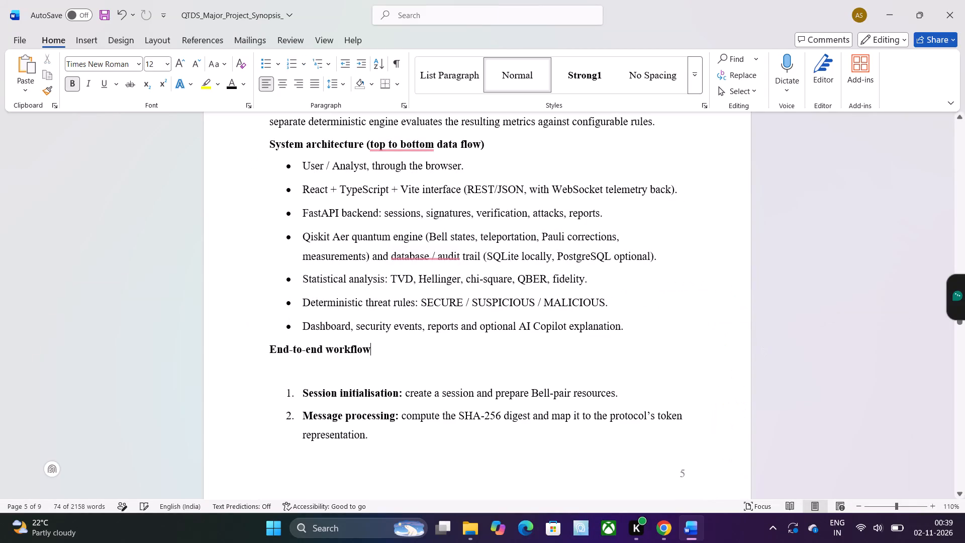
Replace the numbering of all eight End-to-end workflow items with the solid round bullet.
scroll(551, 418, down, 2)
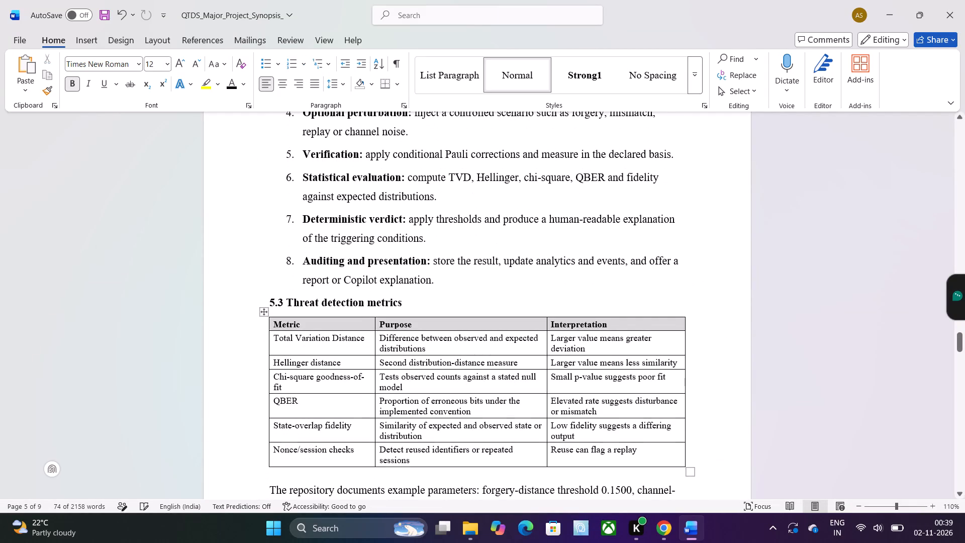
drag(445, 286, 299, 136)
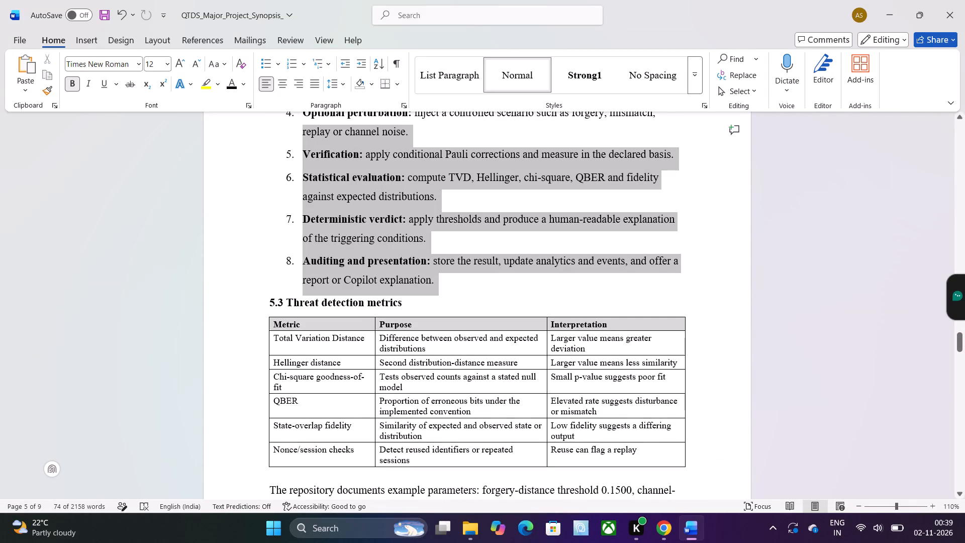
drag(299, 136, 295, 107)
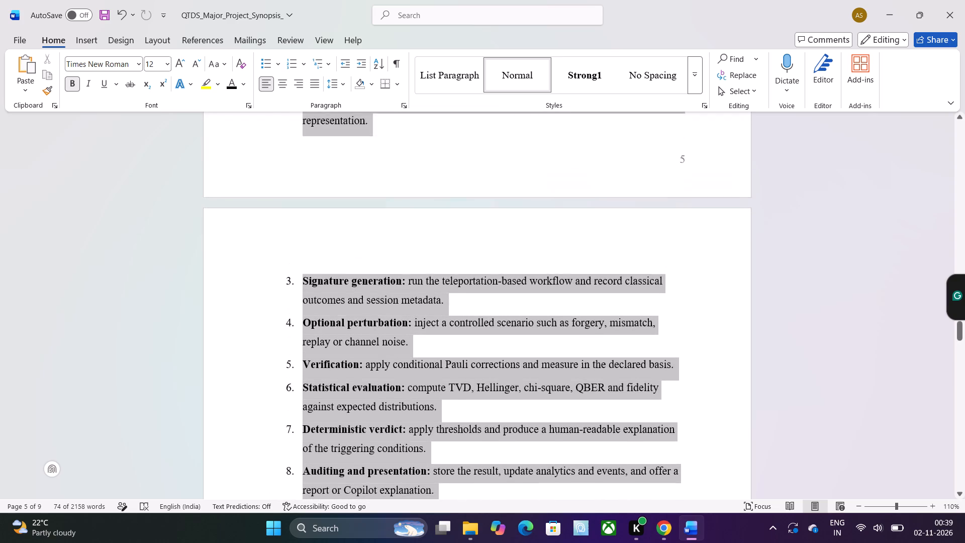
drag(295, 107, 294, 169)
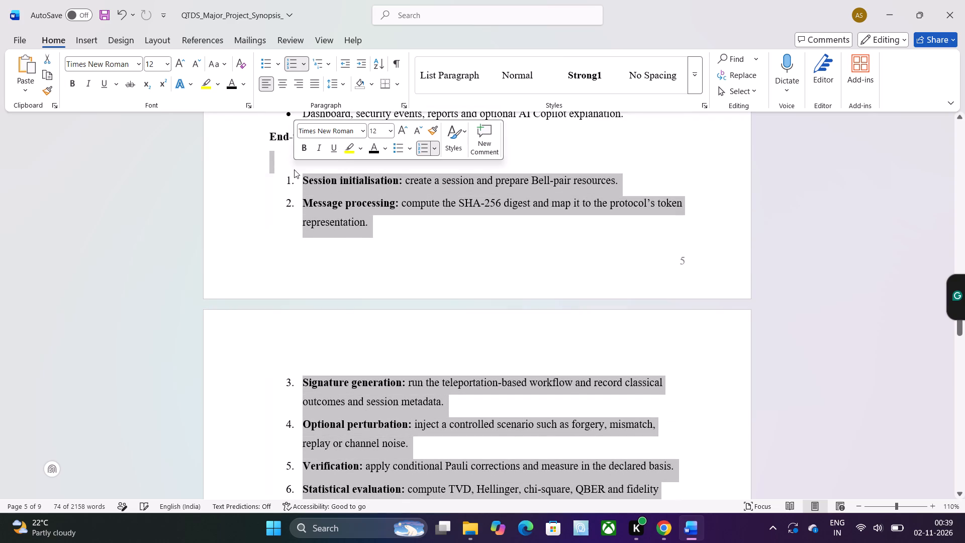
click(407, 149)
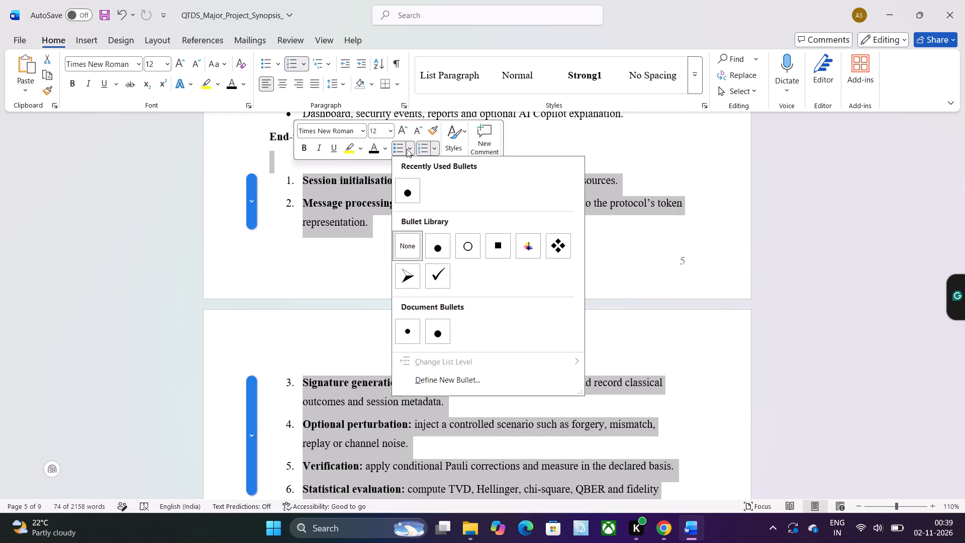
click(399, 197)
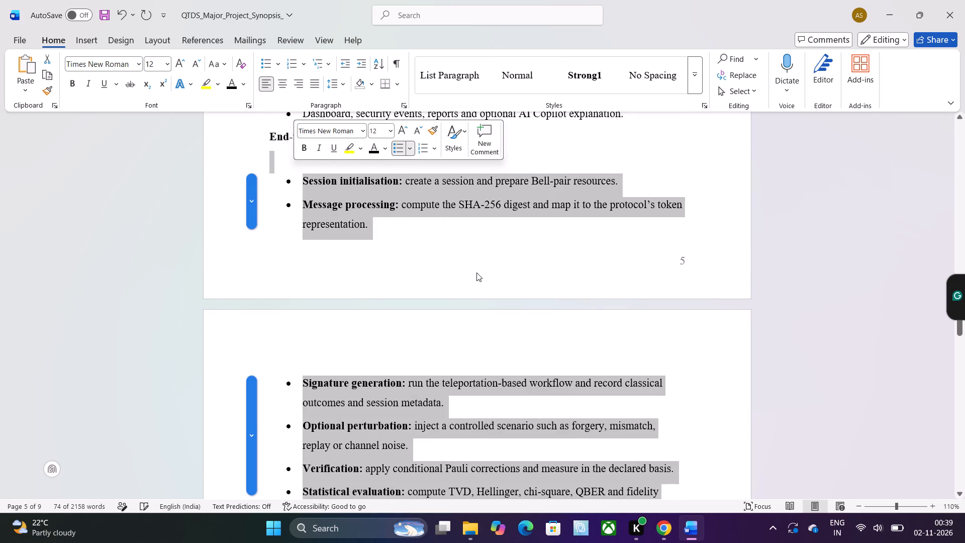
click(476, 273)
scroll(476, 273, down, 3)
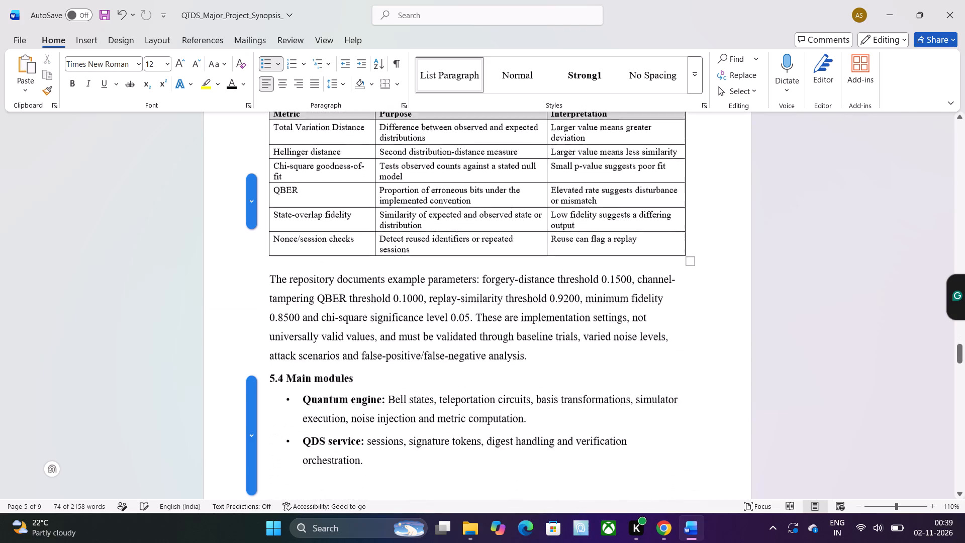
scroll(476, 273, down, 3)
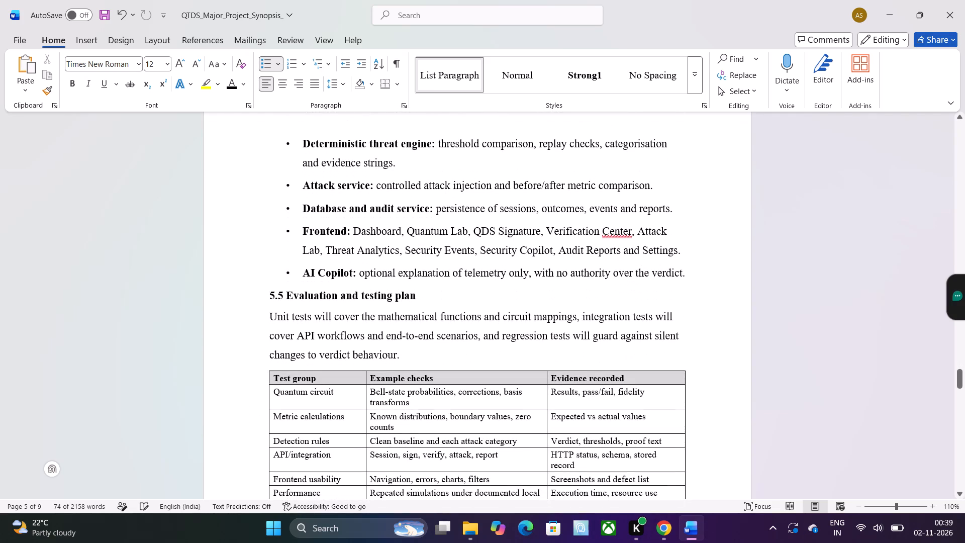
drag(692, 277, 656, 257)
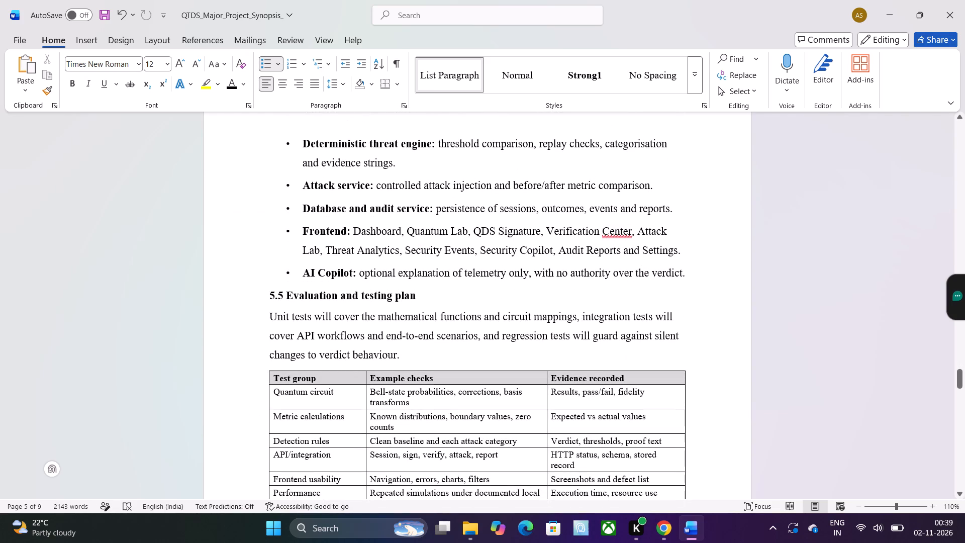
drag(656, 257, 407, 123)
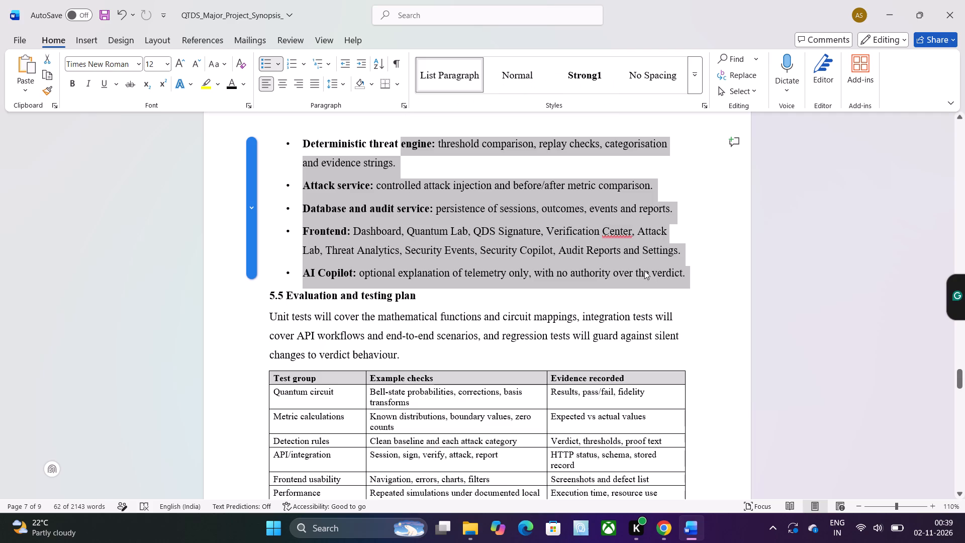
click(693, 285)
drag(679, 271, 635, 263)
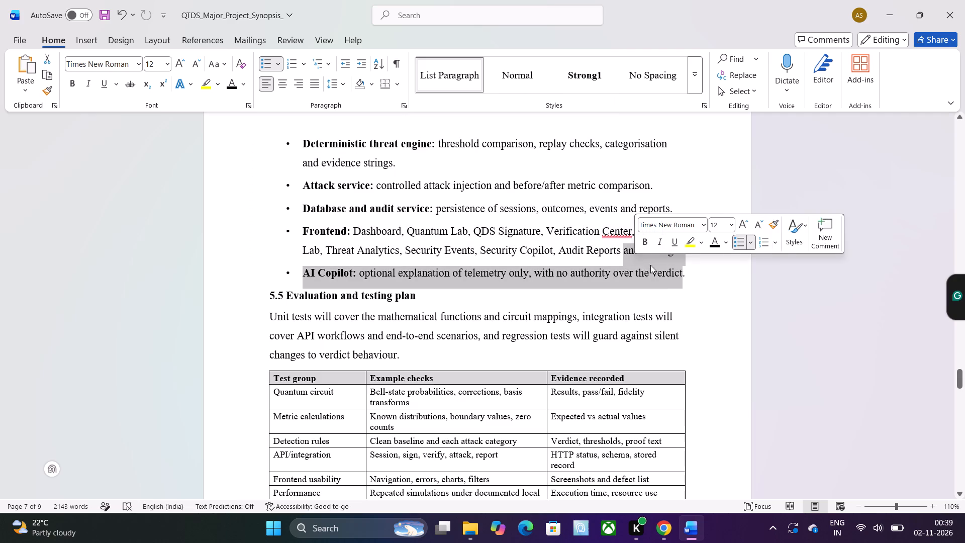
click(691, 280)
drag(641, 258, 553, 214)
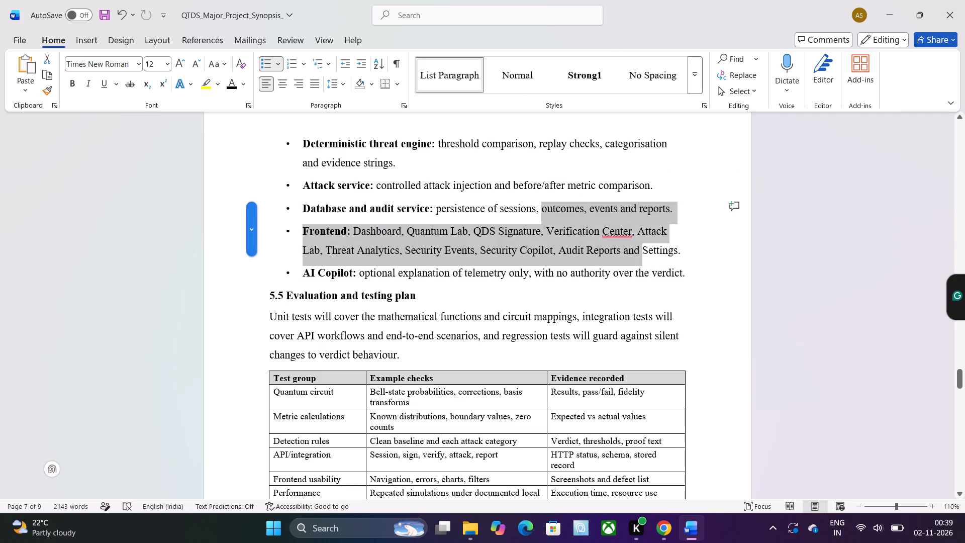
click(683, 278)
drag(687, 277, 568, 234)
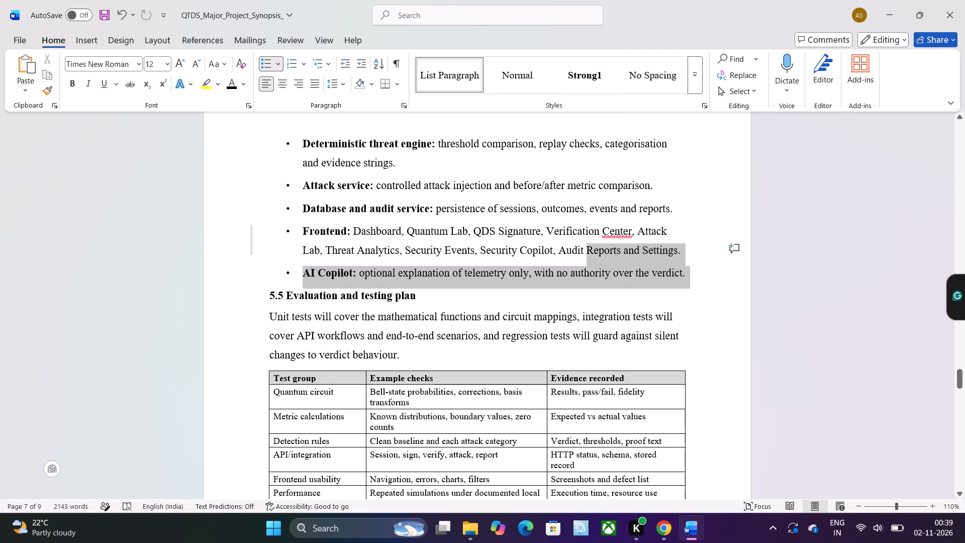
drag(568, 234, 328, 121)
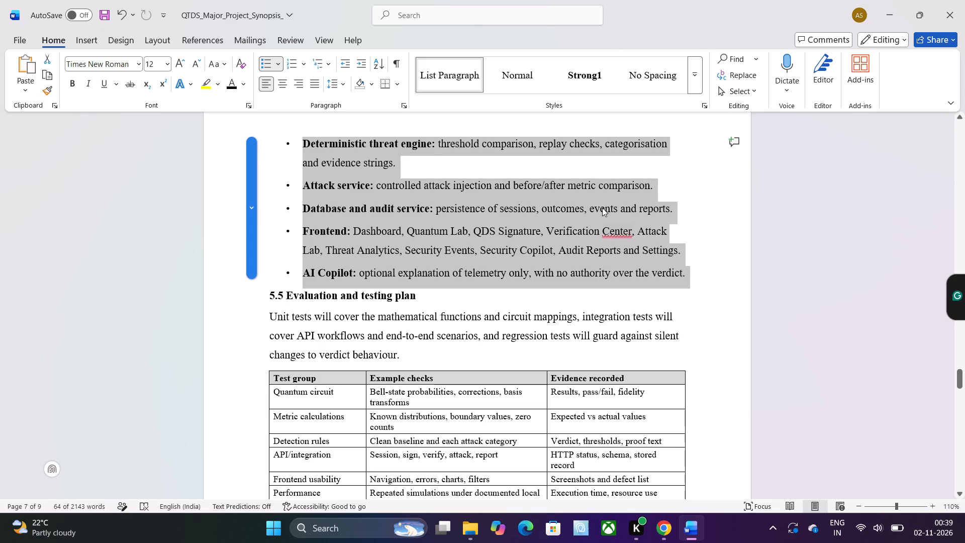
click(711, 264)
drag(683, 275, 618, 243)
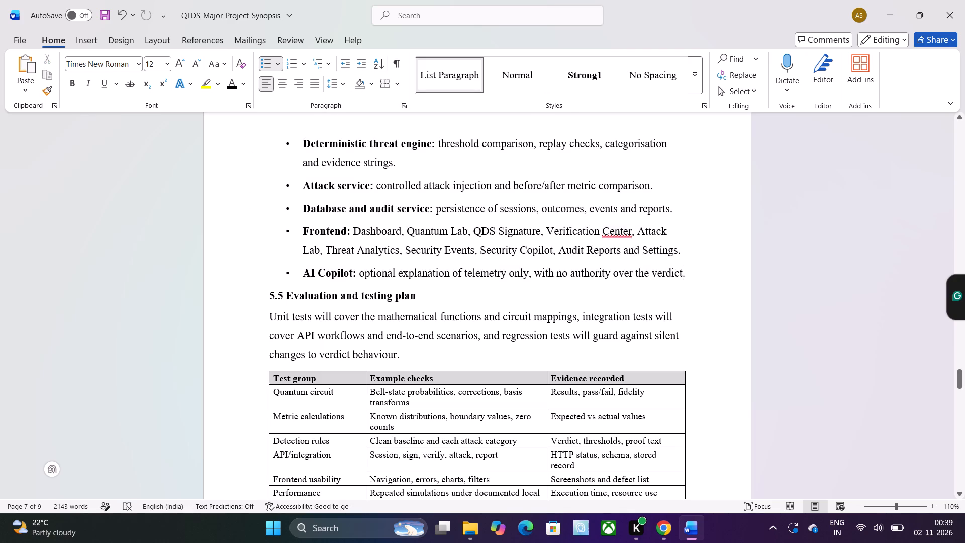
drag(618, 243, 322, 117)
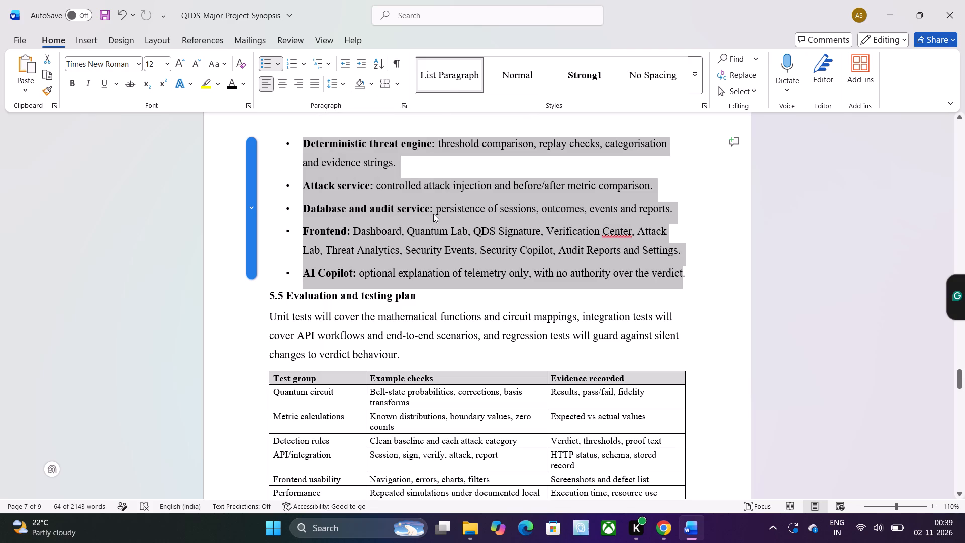
Change the bullets of all seven 5.4 Main modules items, from Quantum engine to AI Copilot, to the larger solid round bullet.
scroll(433, 214, up, 2)
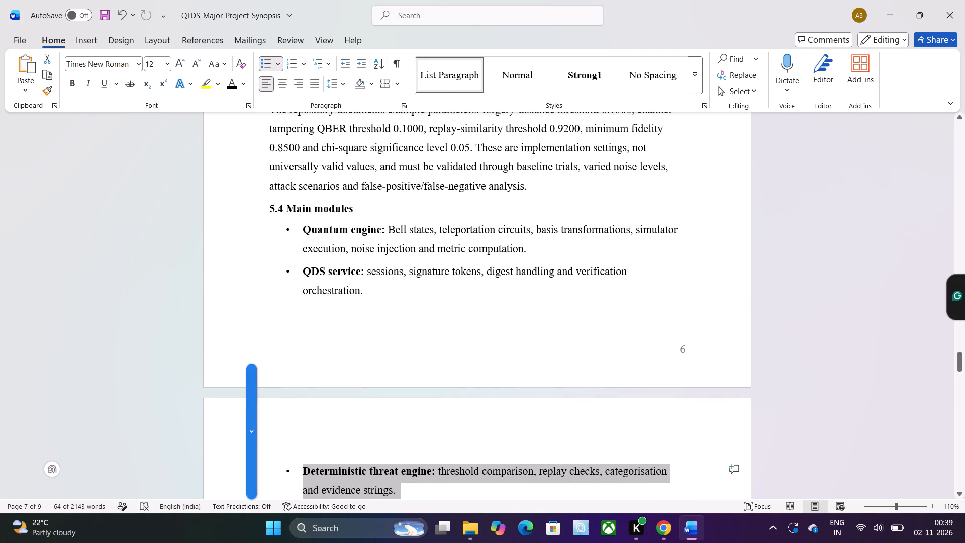
drag(280, 228, 500, 477)
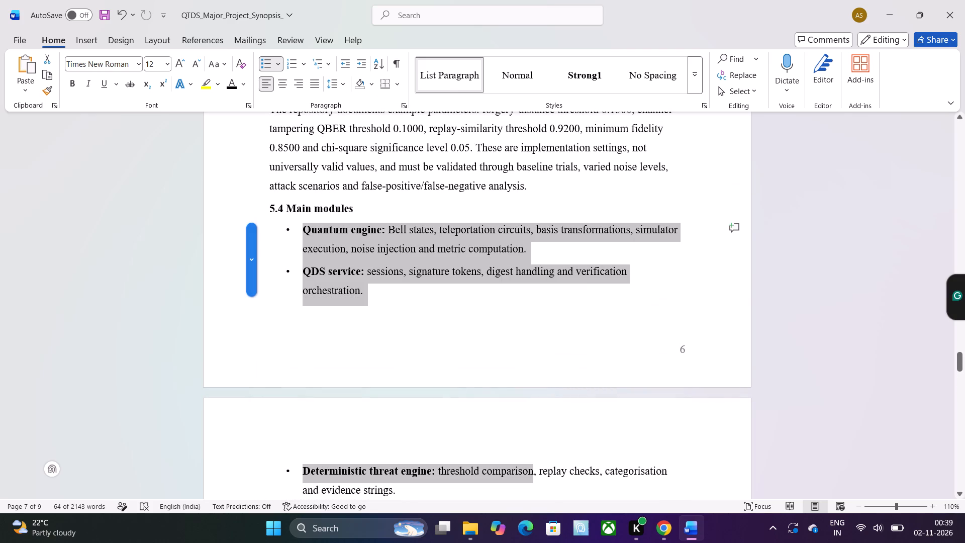
drag(500, 477, 693, 300)
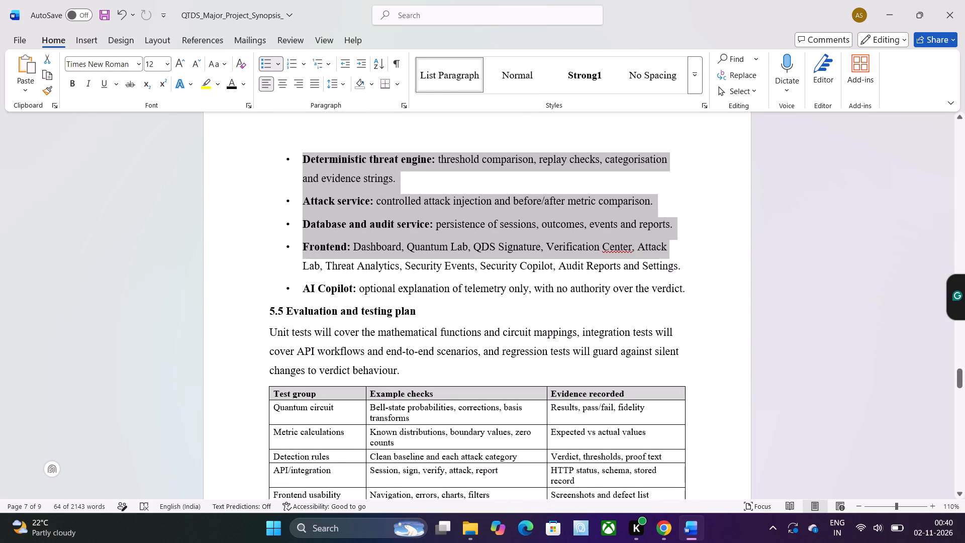
drag(693, 300, 691, 295)
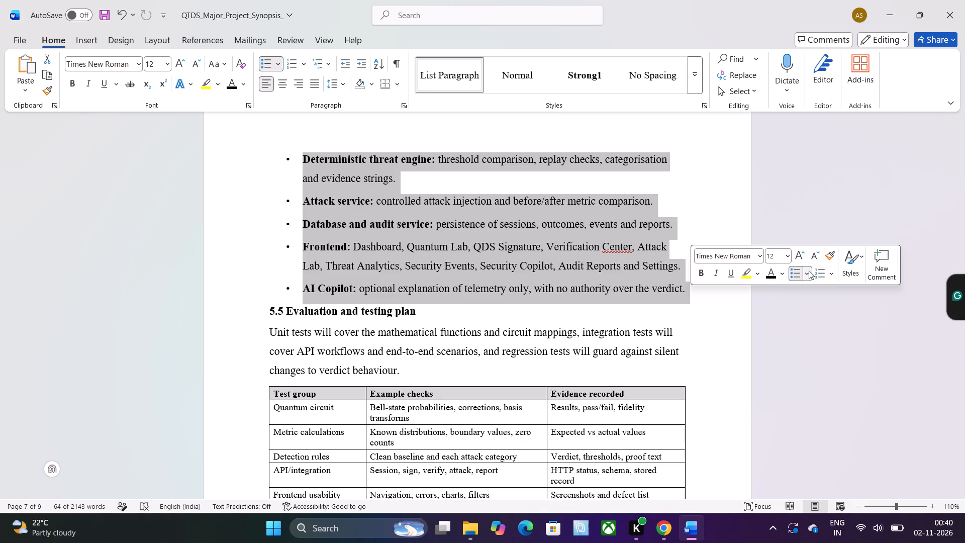
click(809, 271)
click(784, 68)
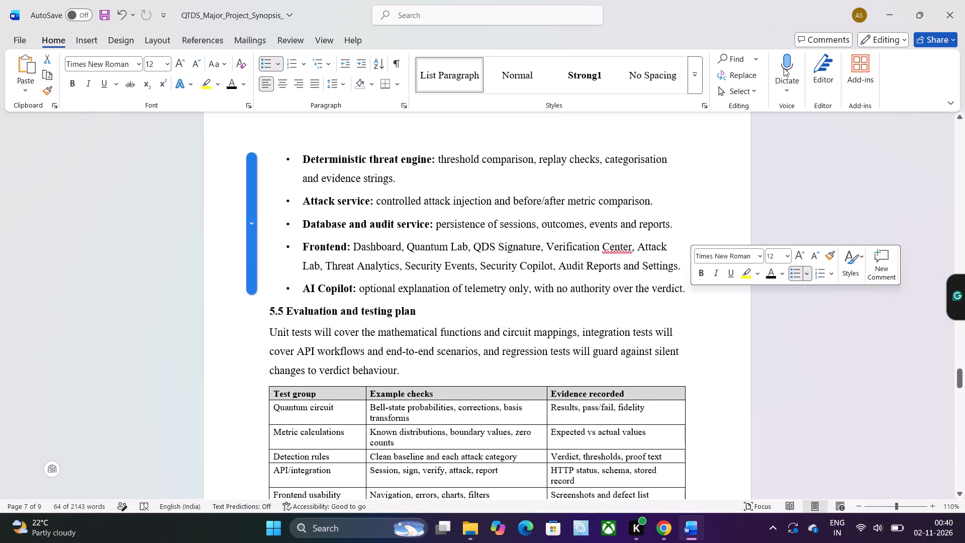
click(744, 359)
In Hardware requirements, replace the parenthesised RAM specification after "toolchains" with a comma and start a new paragraph at "a multi-core CPU".
scroll(582, 273, down, 1)
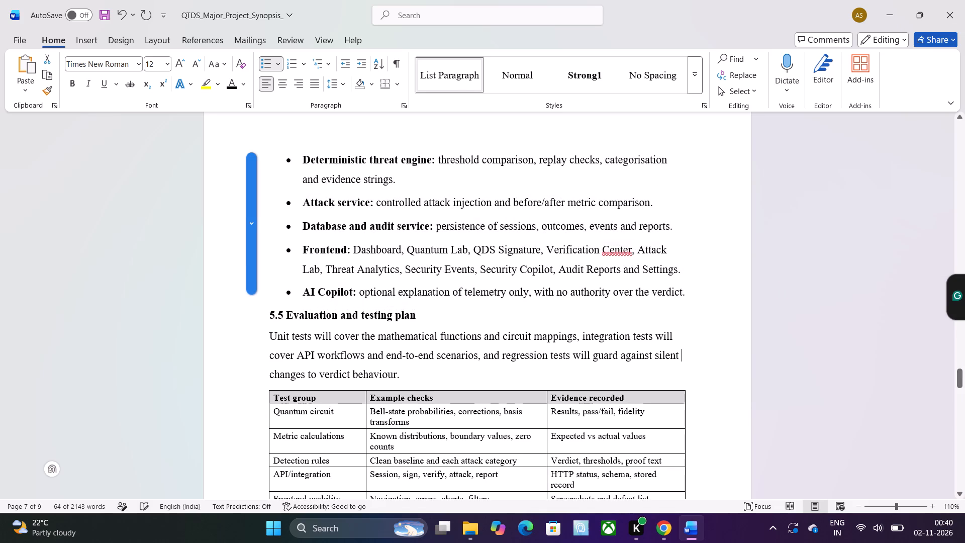
scroll(582, 273, down, 5)
scroll(582, 273, up, 1)
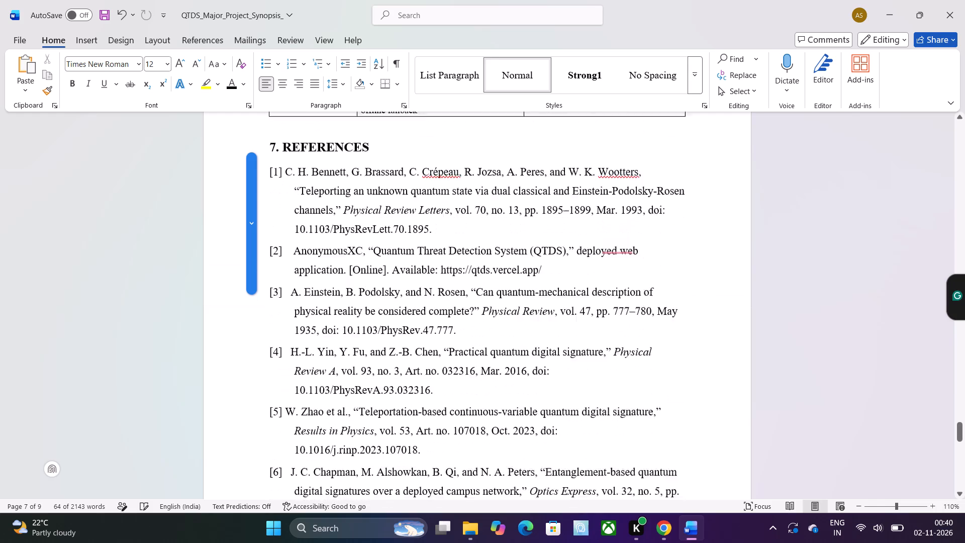
scroll(582, 273, up, 2)
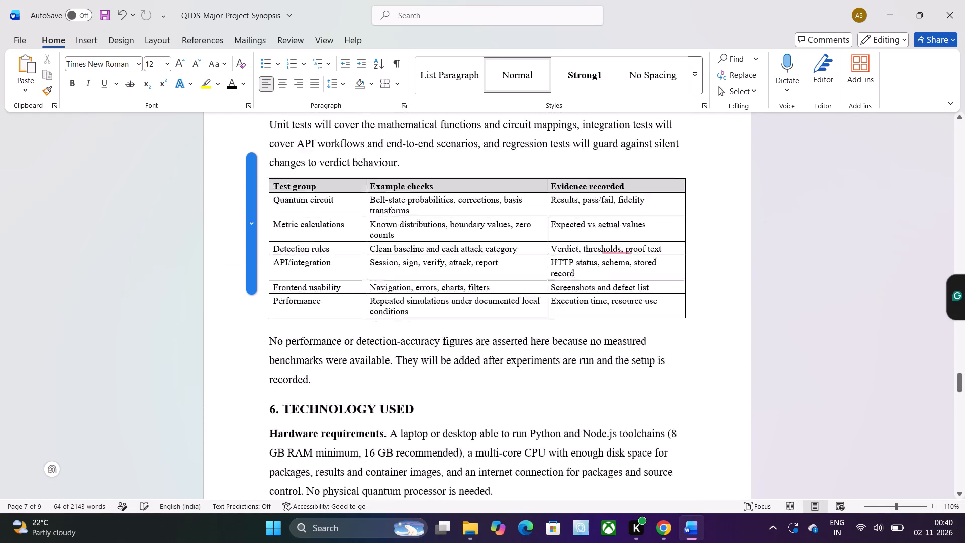
scroll(582, 273, up, 1)
scroll(582, 273, down, 1)
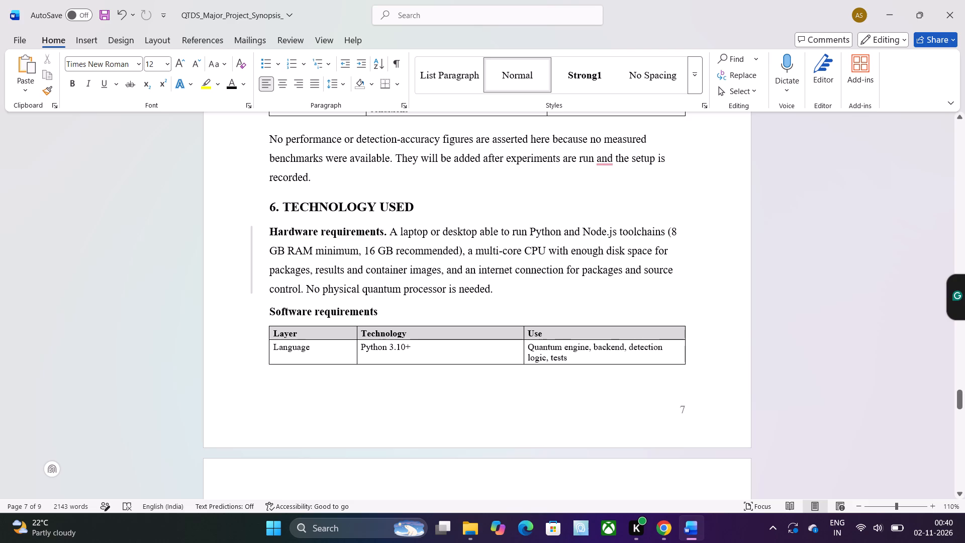
drag(462, 250, 262, 244)
key(BackSpace)
key(BackSpace)
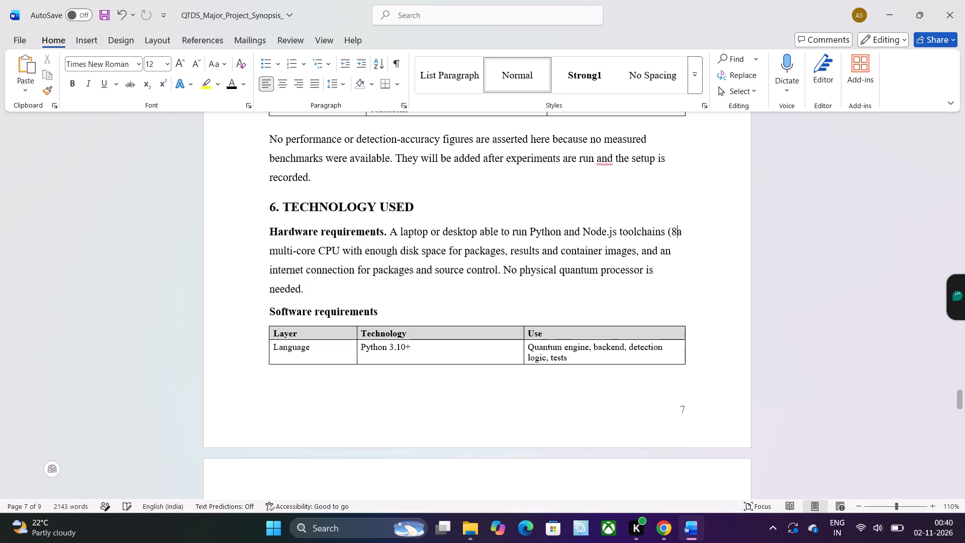
key(BackSpace)
key(BackSpace)
key(BackSpace)
key(comma)
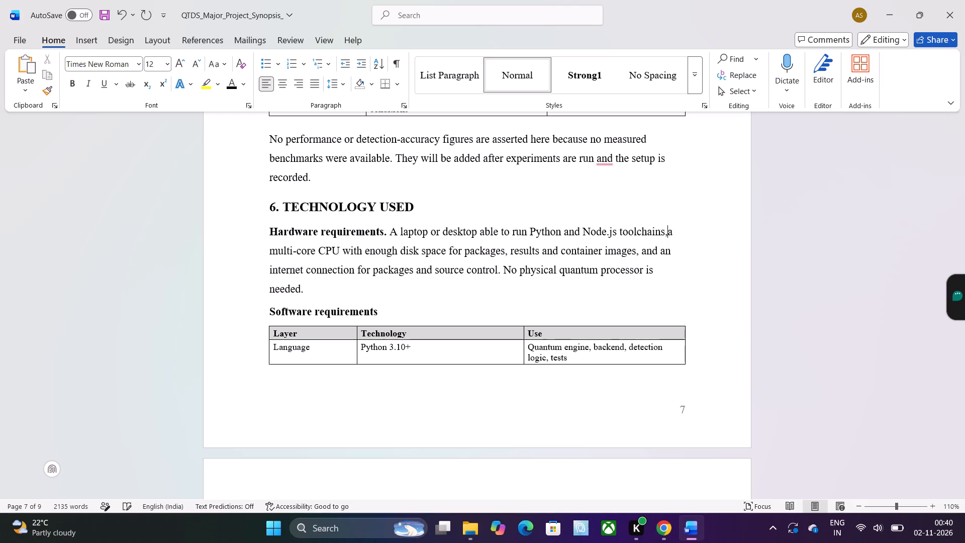
key(space)
key(Return)
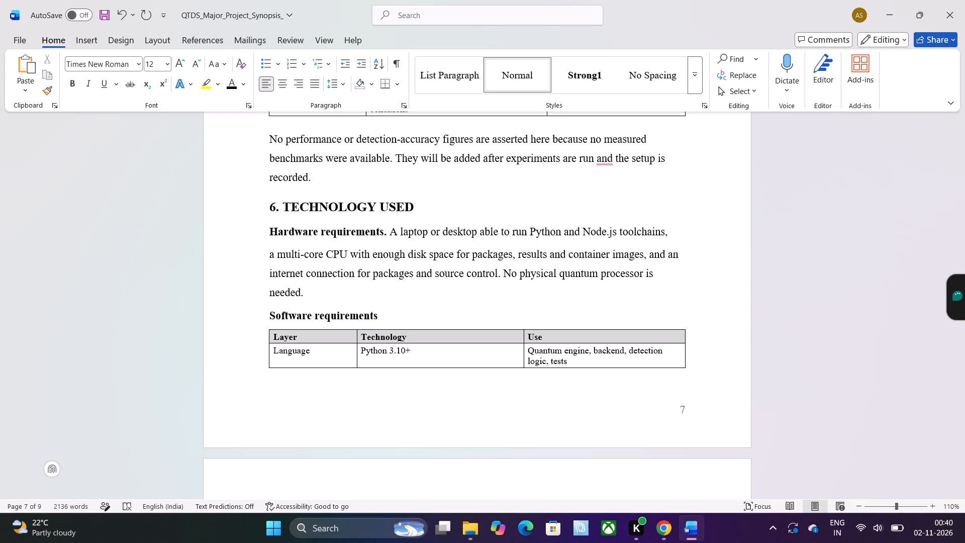
Remove the number 5.5 from the "Evaluation and testing plan" heading.
scroll(262, 244, up, 3)
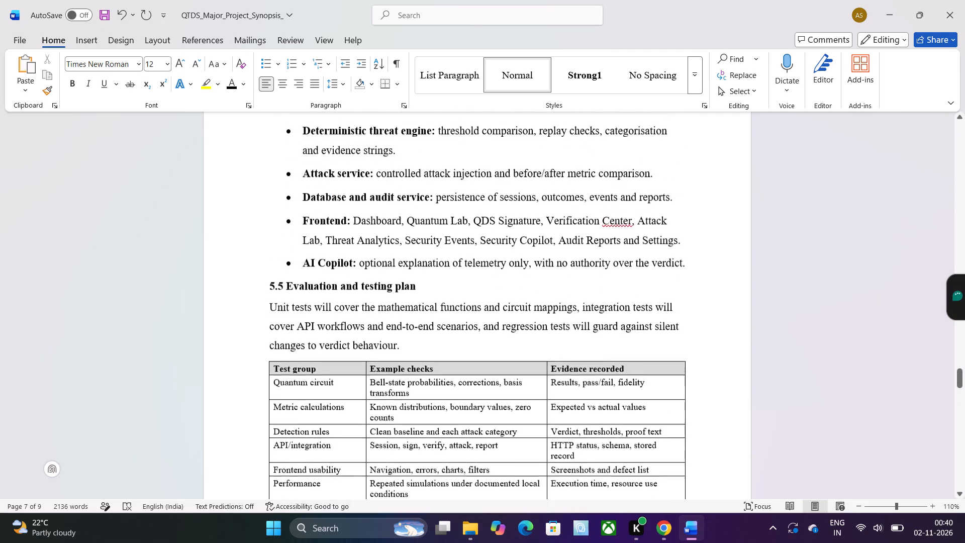
scroll(262, 244, up, 2)
scroll(262, 244, down, 2)
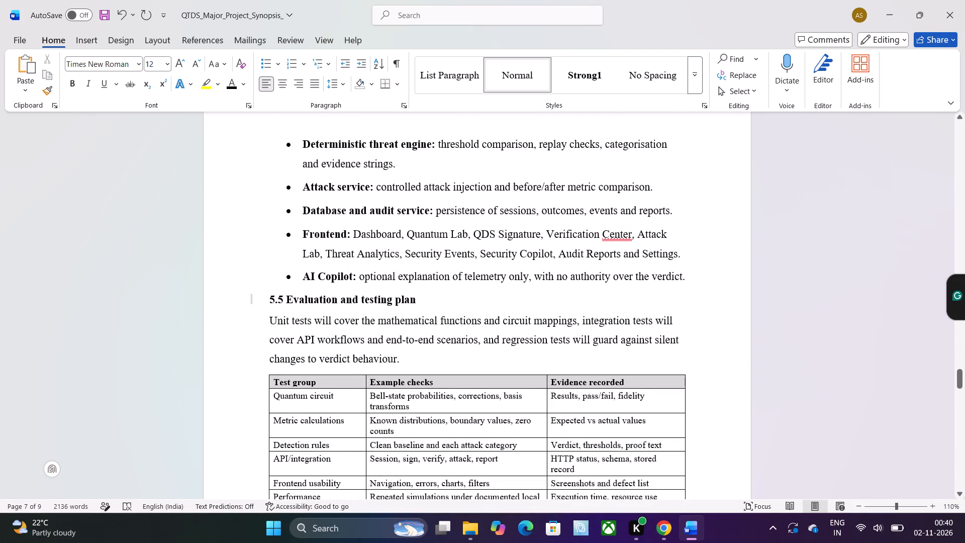
click(286, 303)
key(BackSpace)
key(BackSpace)
key(BackSpace)
key(BackSpace)
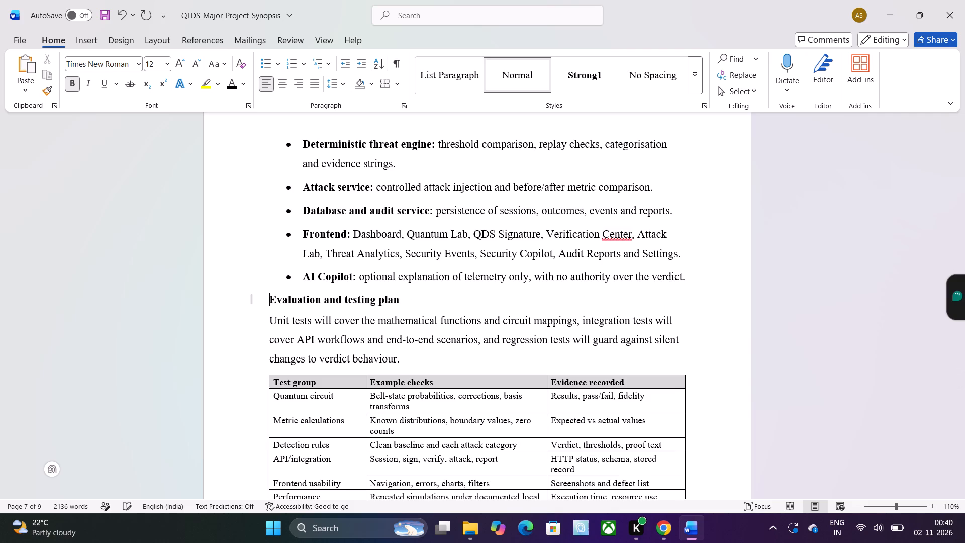
Remove the number 5.4 from the "Main modules" heading.
scroll(286, 303, down, 1)
scroll(286, 303, up, 1)
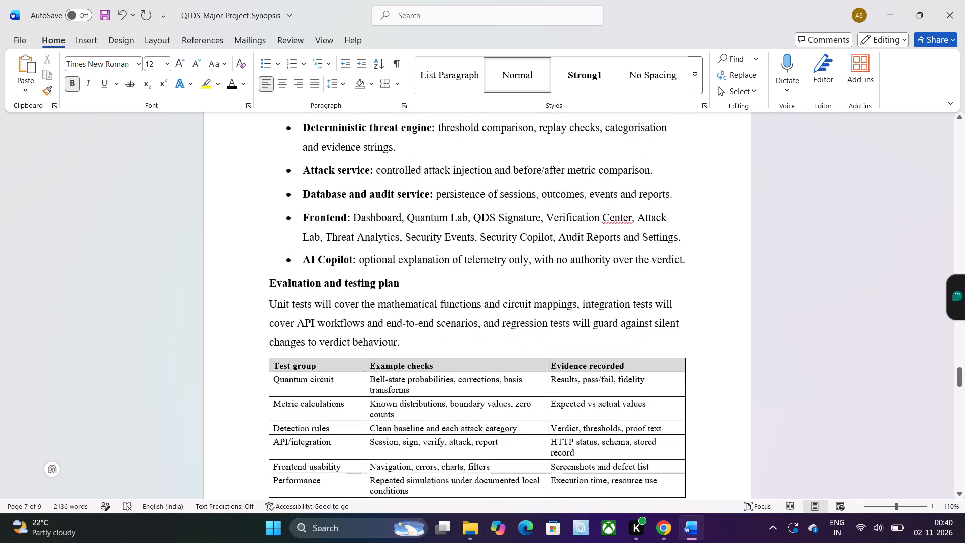
scroll(286, 303, up, 1)
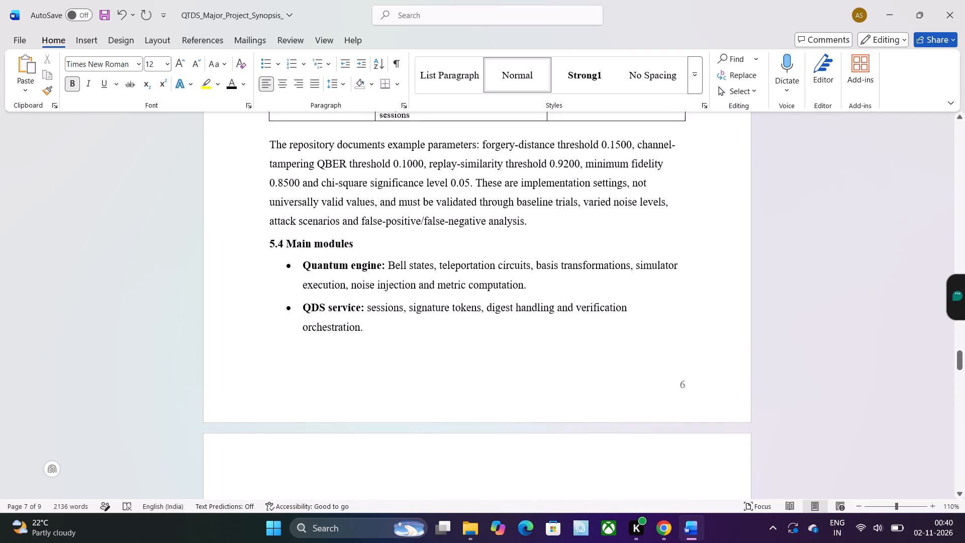
click(285, 243)
key(BackSpace)
key(BackSpace)
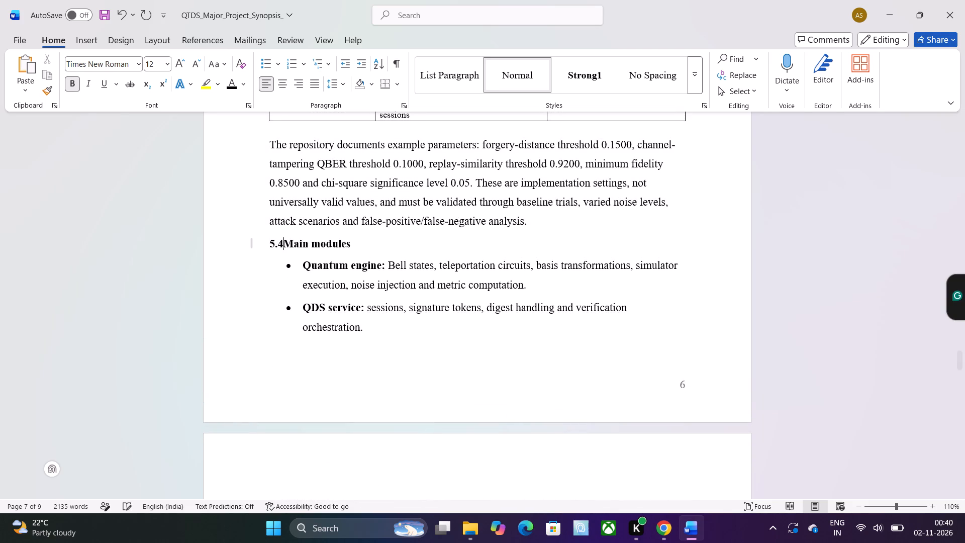
key(BackSpace)
key(BackSpace)
Remove the number 5.3 from the "Threat detection metrics" heading.
scroll(285, 243, up, 2)
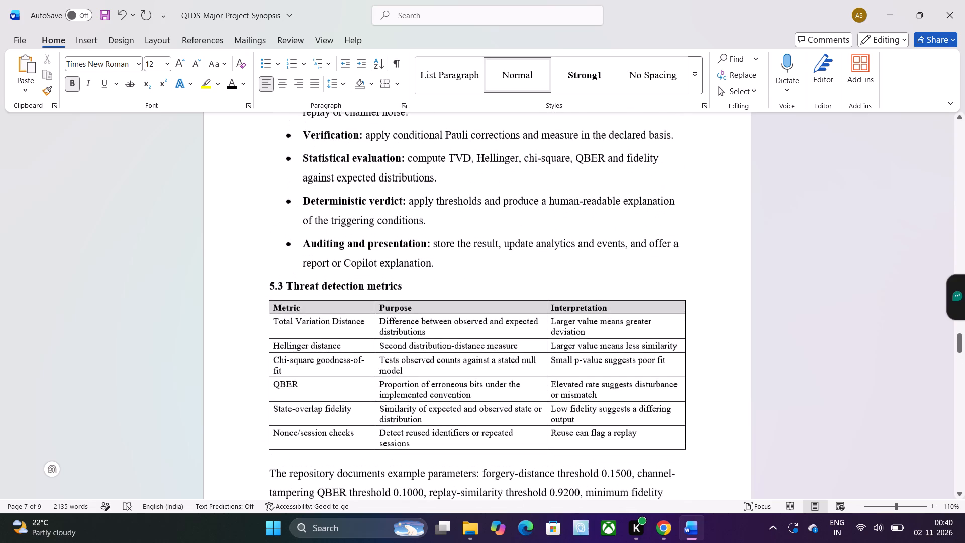
click(286, 286)
key(BackSpace)
key(BackSpace)
key(BackSpace)
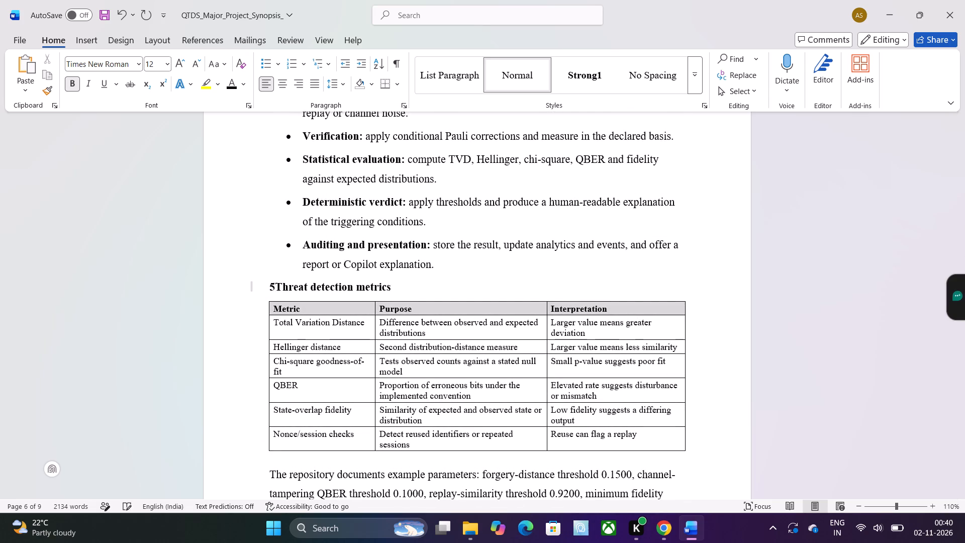
key(BackSpace)
In the Literature survey, accept the suggested space before citations [7], [5], [6] and [4].
scroll(286, 286, up, 3)
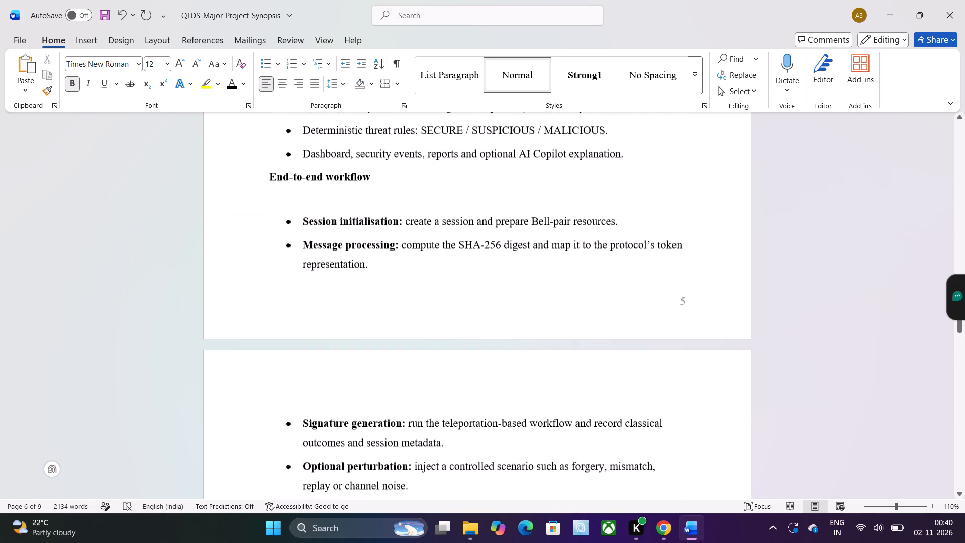
click(286, 286)
scroll(286, 286, up, 4)
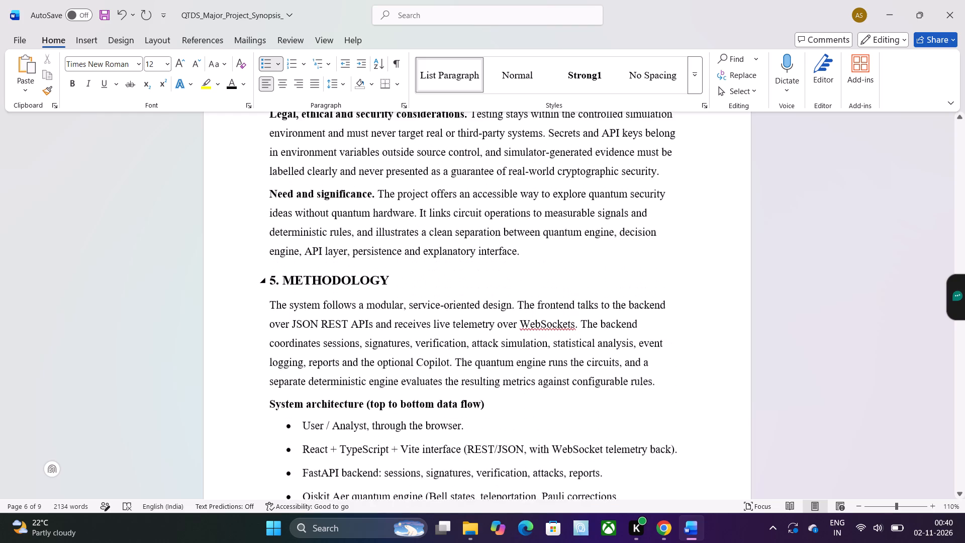
scroll(286, 286, up, 2)
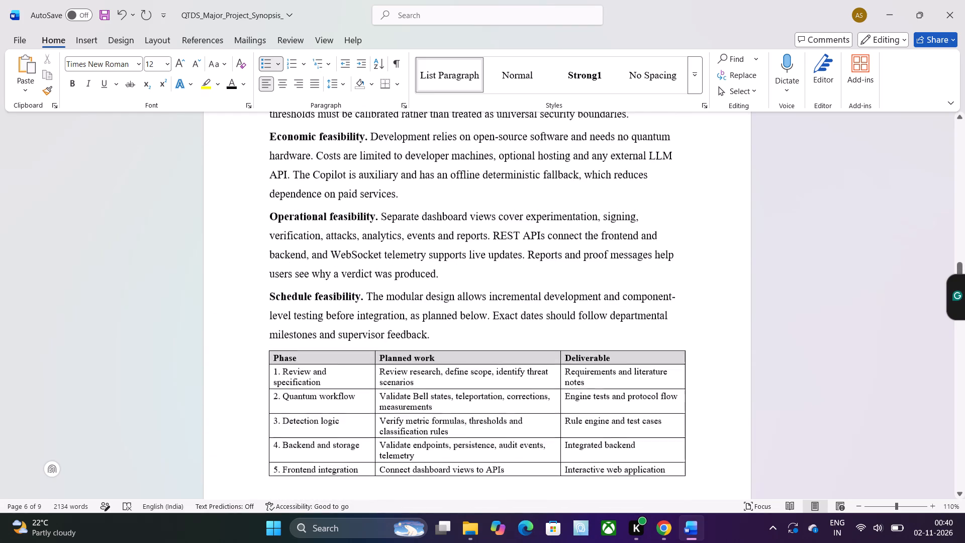
scroll(286, 286, up, 3)
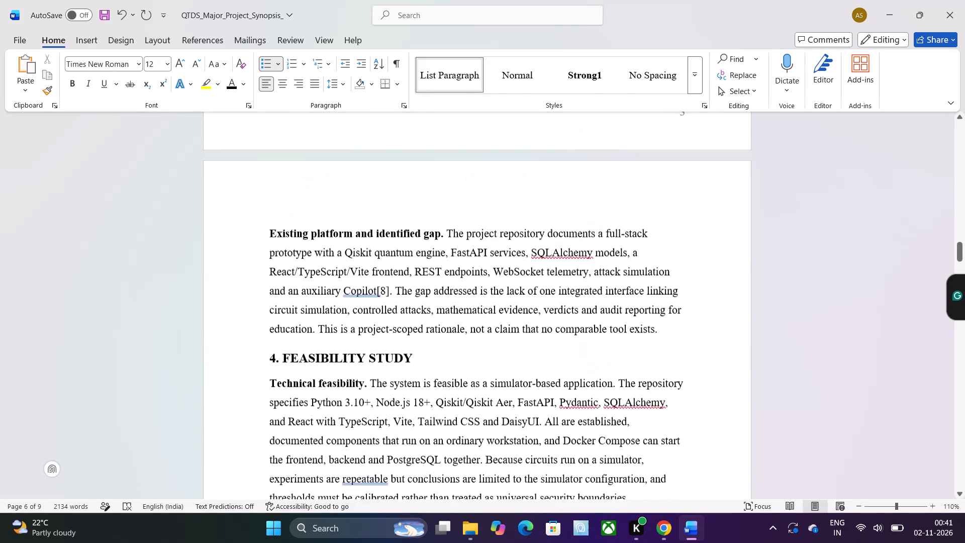
scroll(286, 286, up, 3)
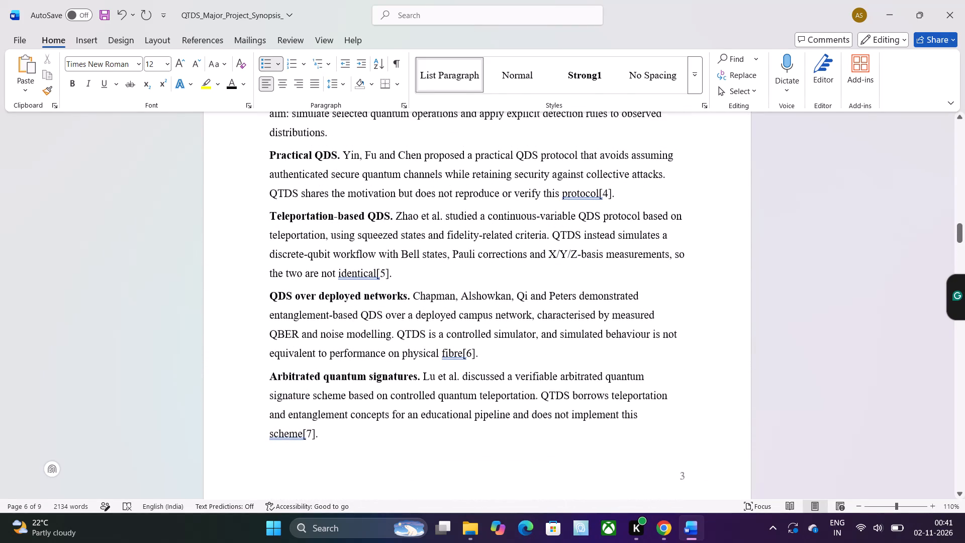
click(300, 438)
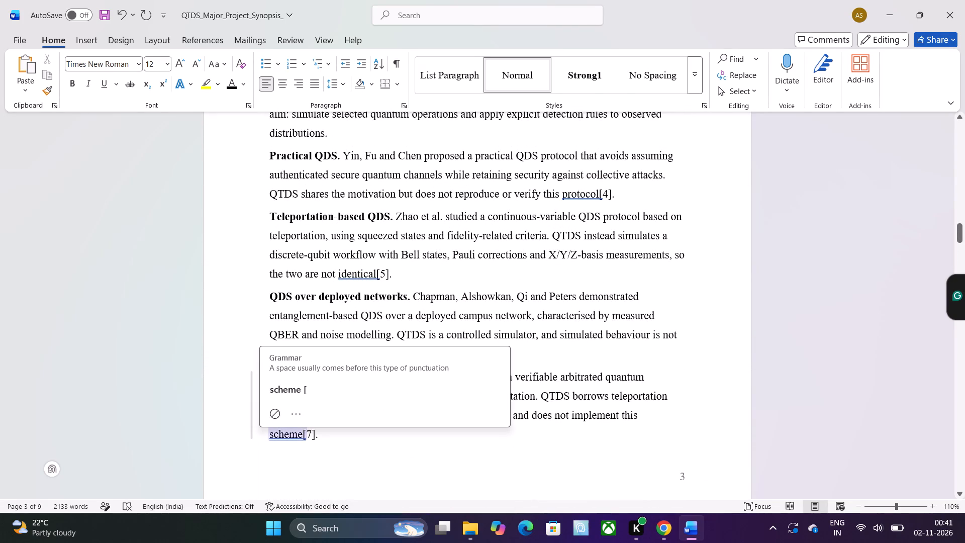
click(285, 395)
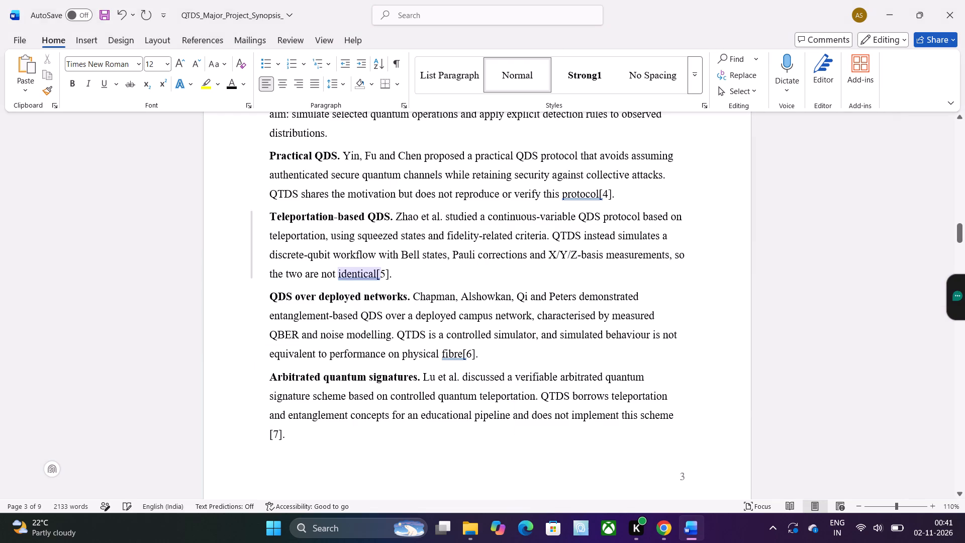
click(367, 273)
click(370, 320)
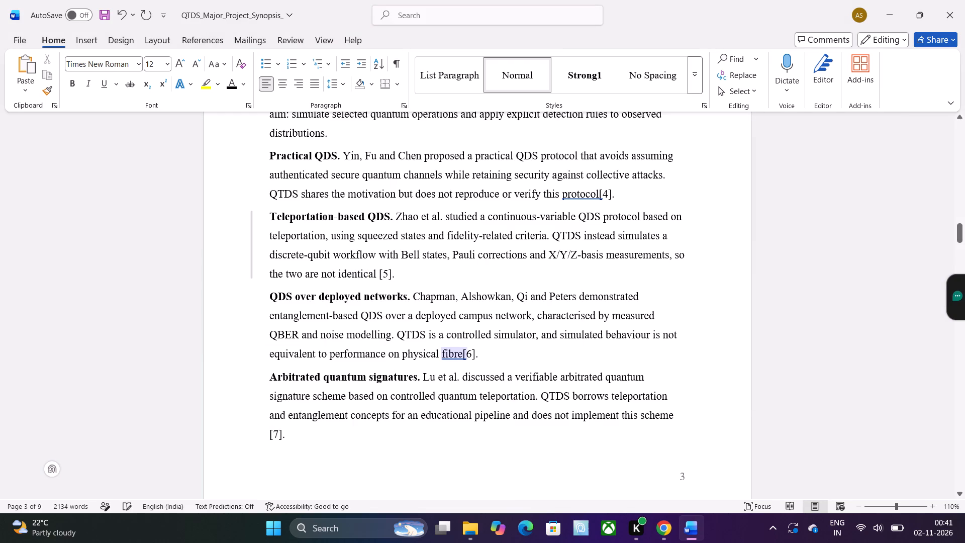
click(450, 357)
click(457, 403)
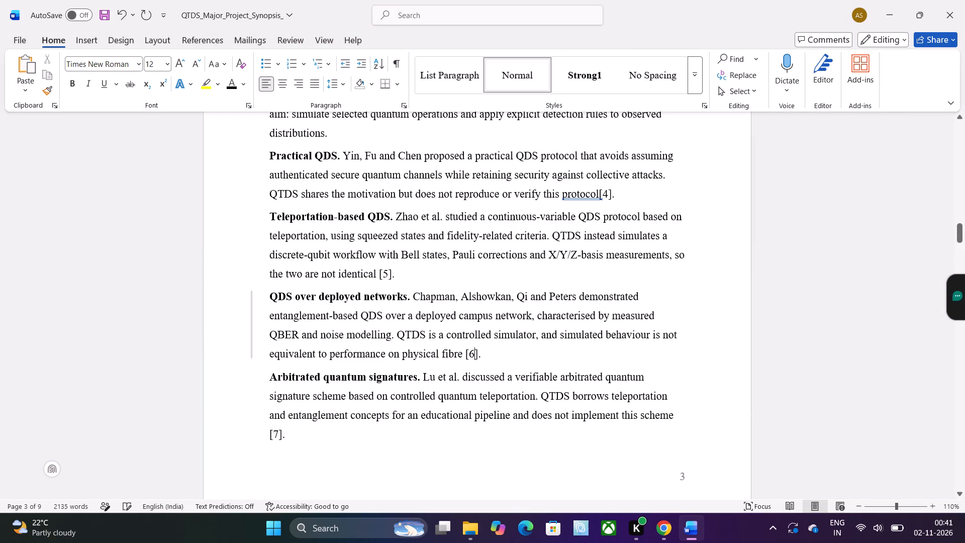
click(588, 192)
click(579, 241)
Accept the suggested space between "Copilot" and citation [8] in the "Existing platform and identified gap" paragraph.
scroll(579, 241, down, 1)
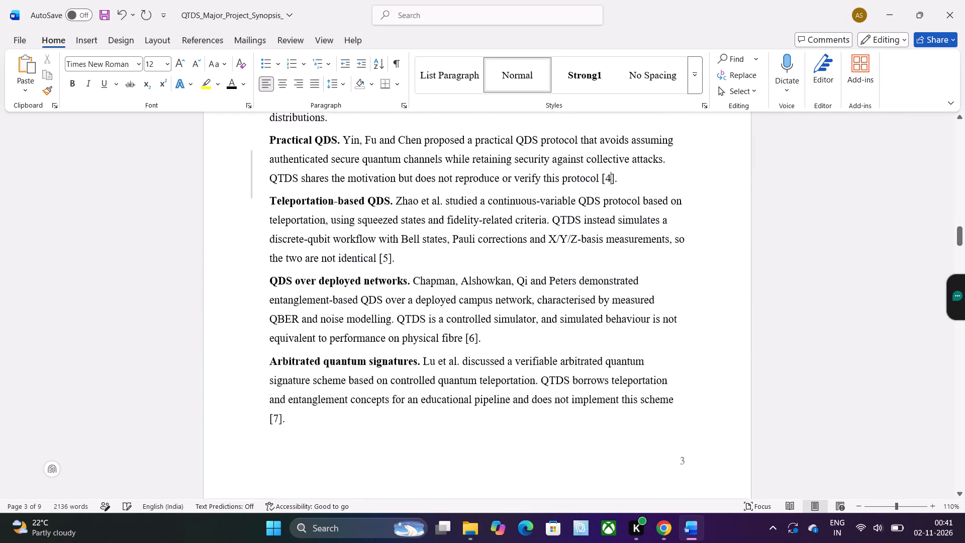
scroll(579, 241, down, 1)
click(371, 370)
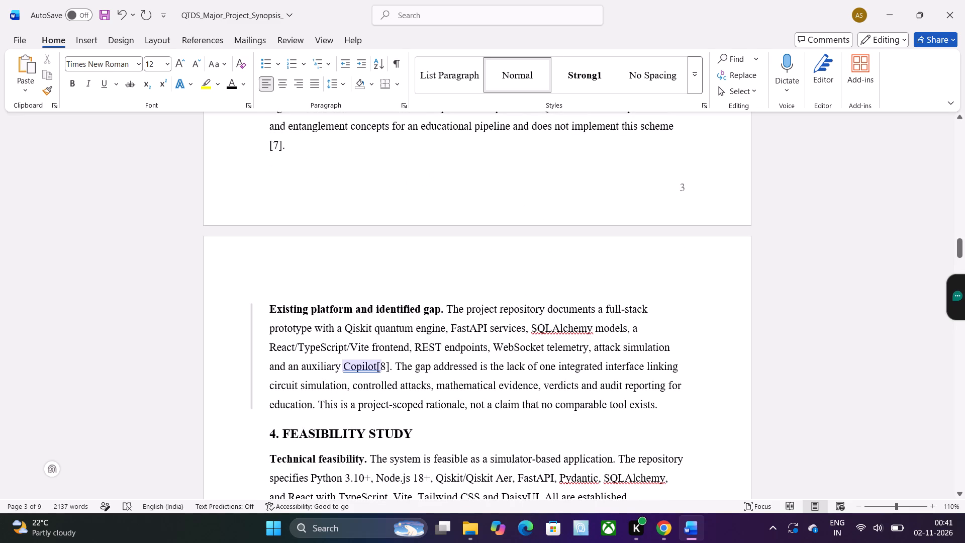
click(379, 415)
Accept the suggested comma after "repeatable" in the Technical feasibility paragraph.
scroll(379, 415, down, 1)
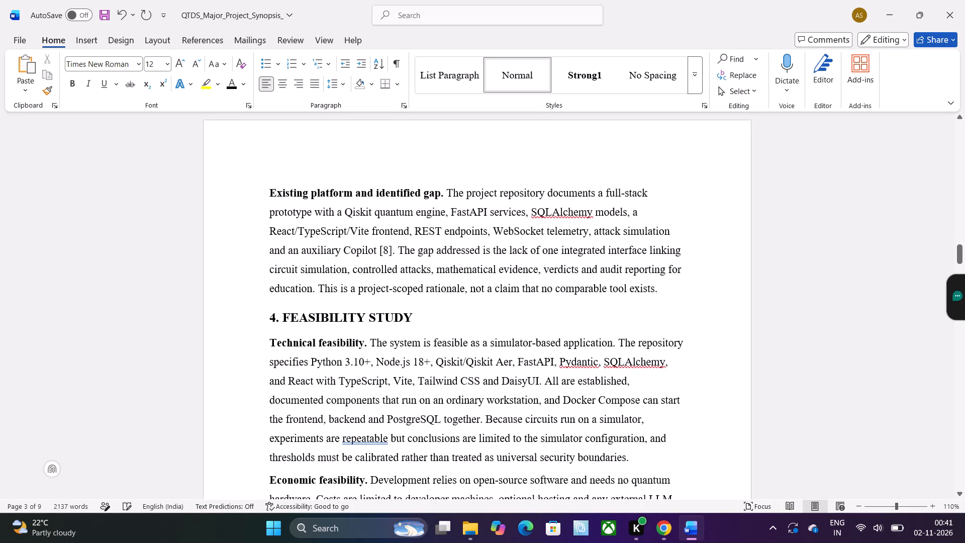
click(350, 446)
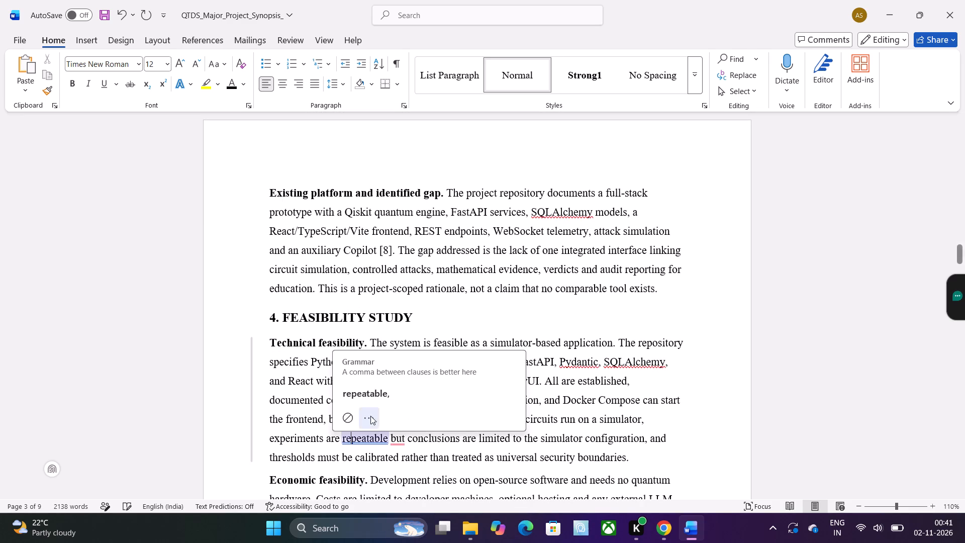
click(377, 392)
Review the Feasibility study, Literature survey and Project objectives sections for remaining language and formatting issues.
scroll(377, 392, down, 1)
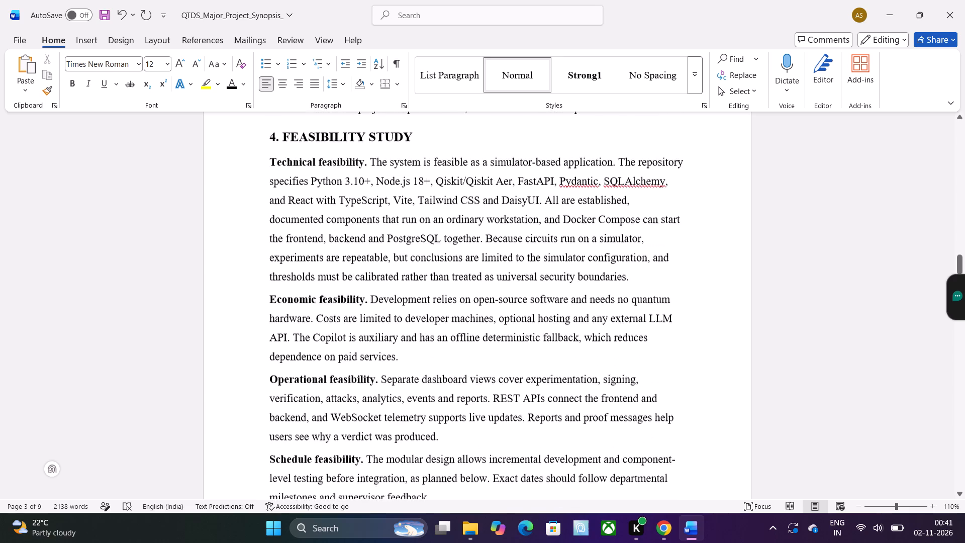
scroll(377, 392, down, 1)
scroll(493, 377, down, 1)
scroll(493, 377, up, 1)
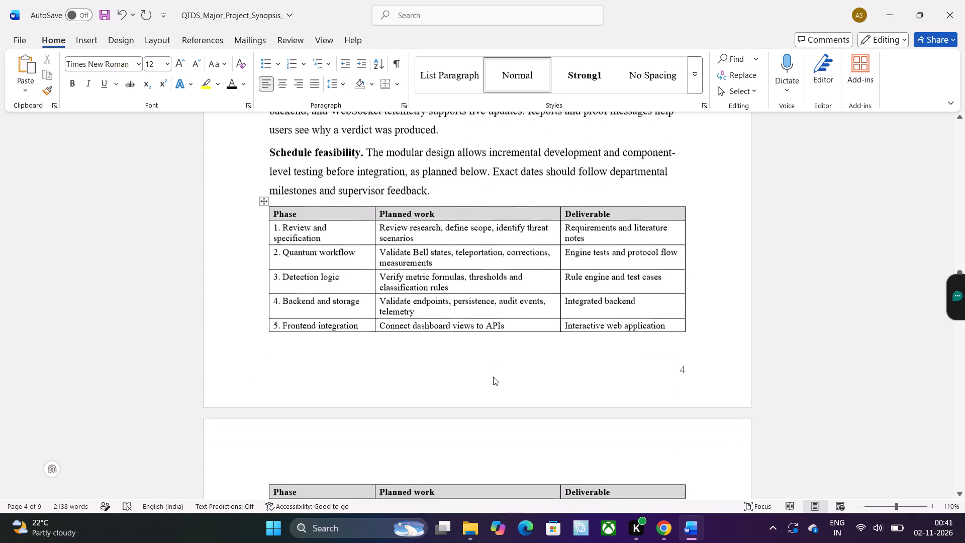
scroll(493, 377, up, 2)
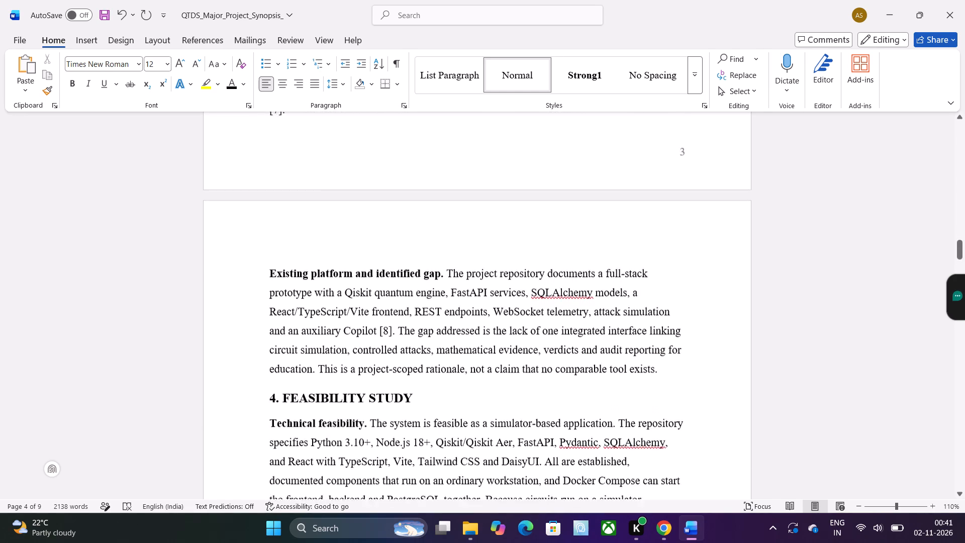
scroll(493, 377, up, 2)
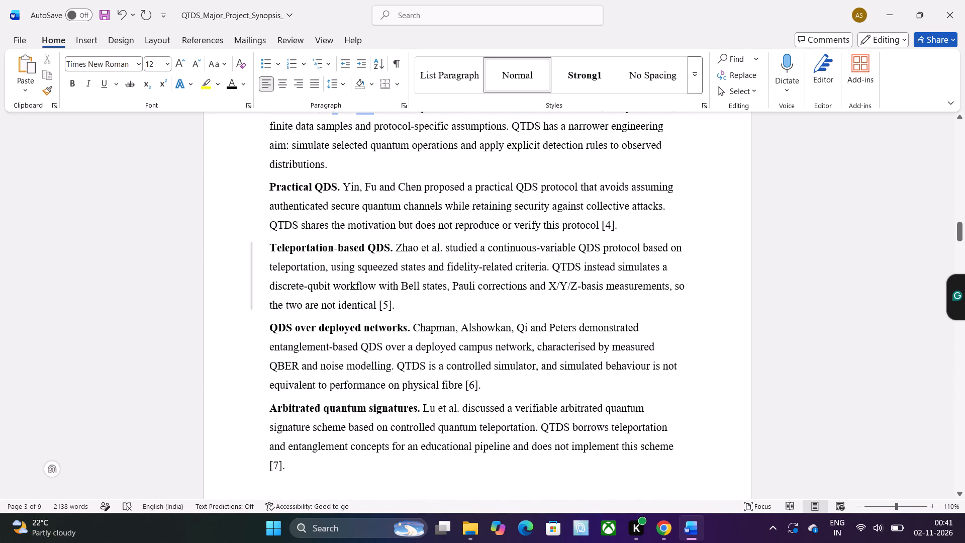
scroll(399, 296, up, 2)
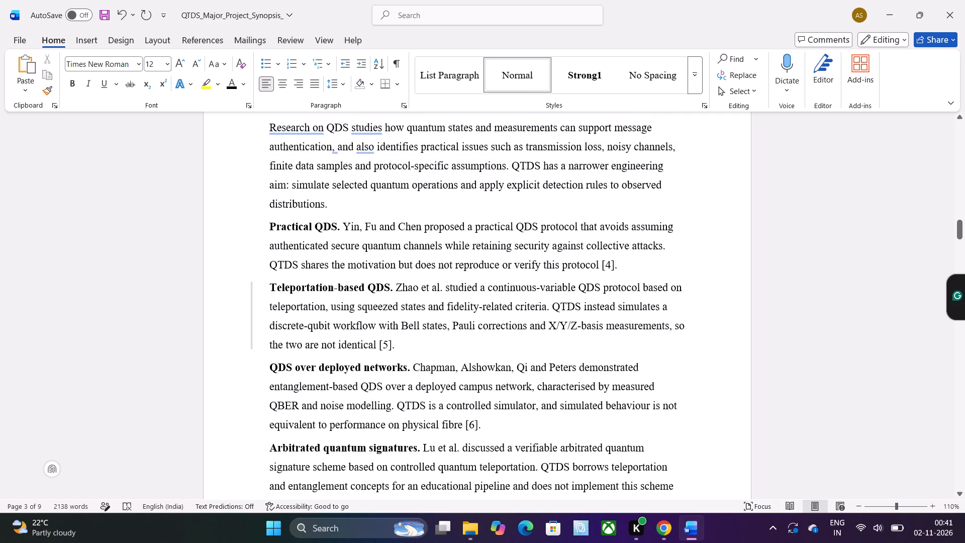
scroll(408, 248, up, 1)
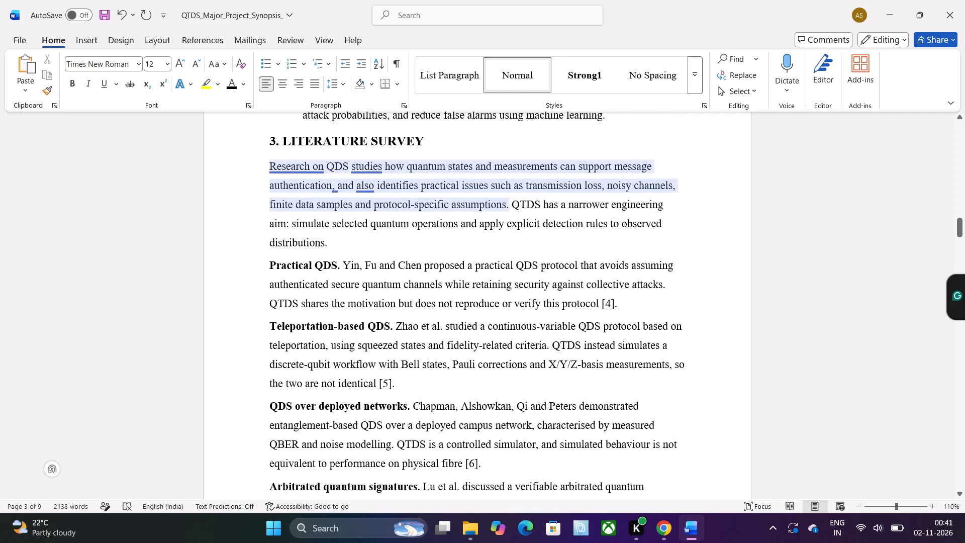
scroll(386, 391, up, 1)
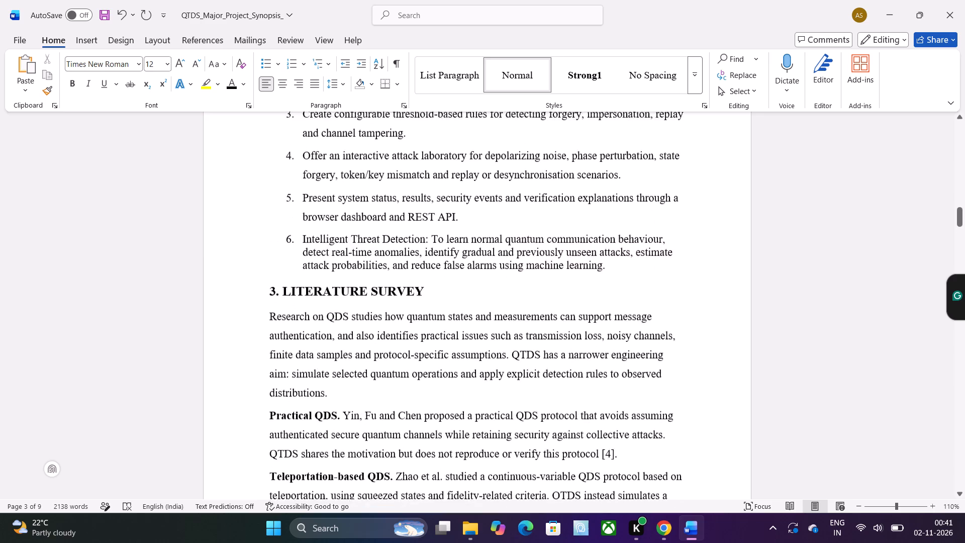
scroll(386, 391, up, 2)
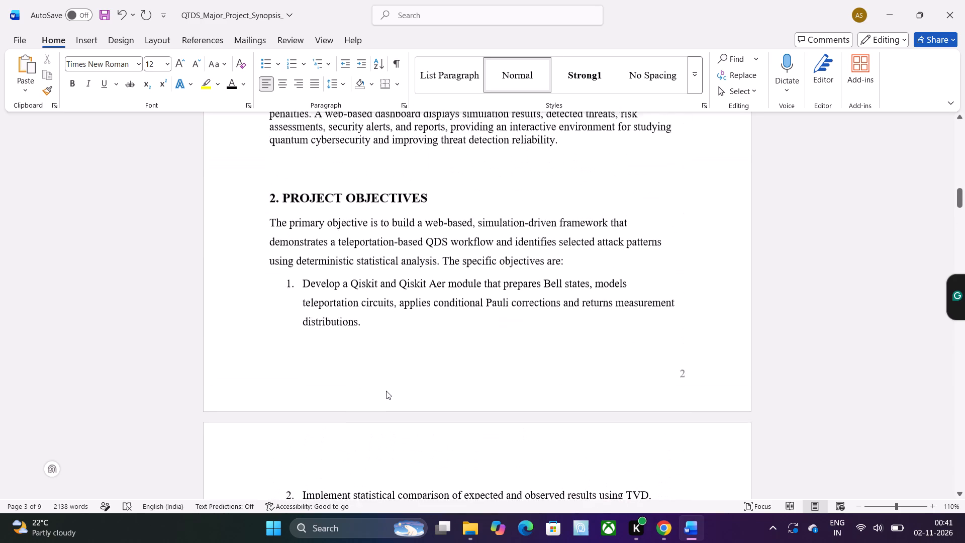
Convert the numbered list of specific objectives in the Project Objectives section to round bullets, from the Qiskit module item through Intelligent Threat Detection.
scroll(386, 391, down, 1)
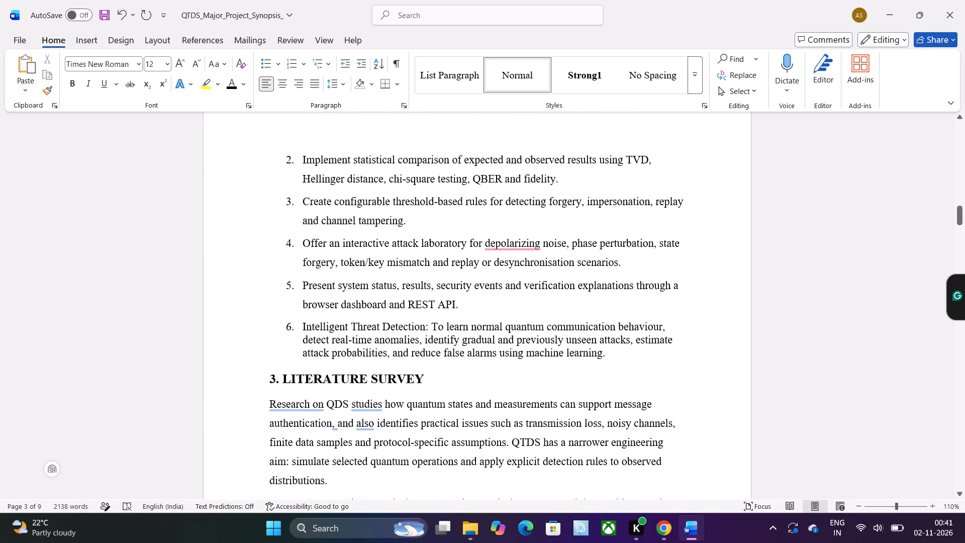
drag(610, 359, 309, 207)
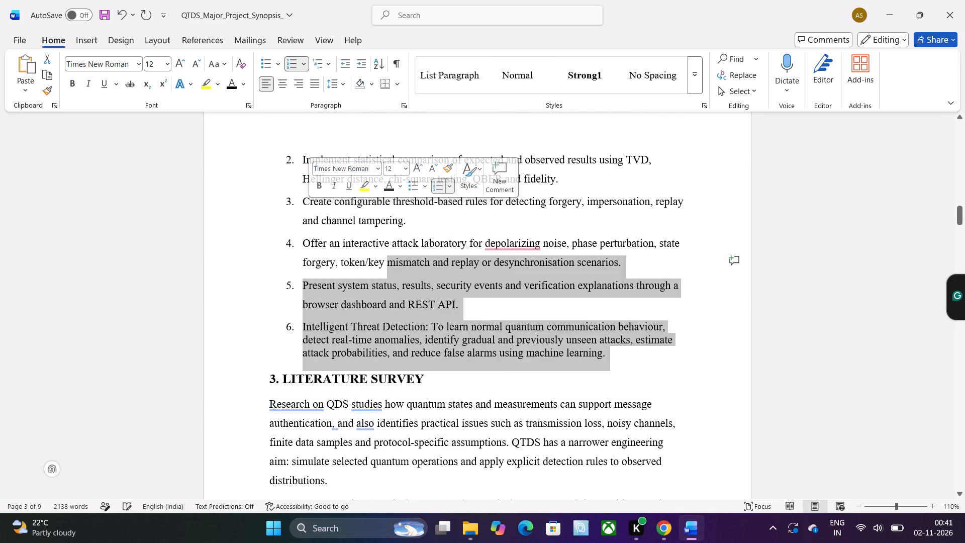
click(622, 380)
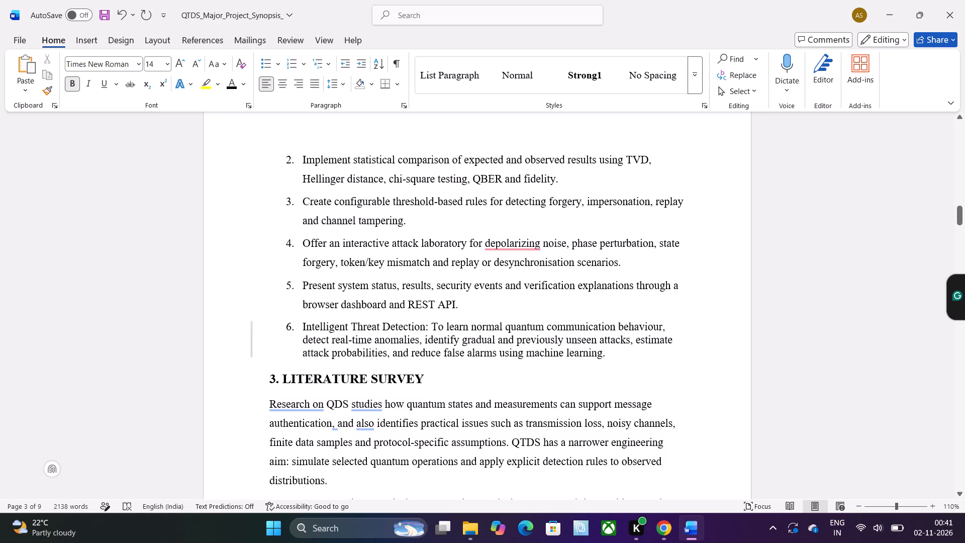
drag(607, 354, 393, 189)
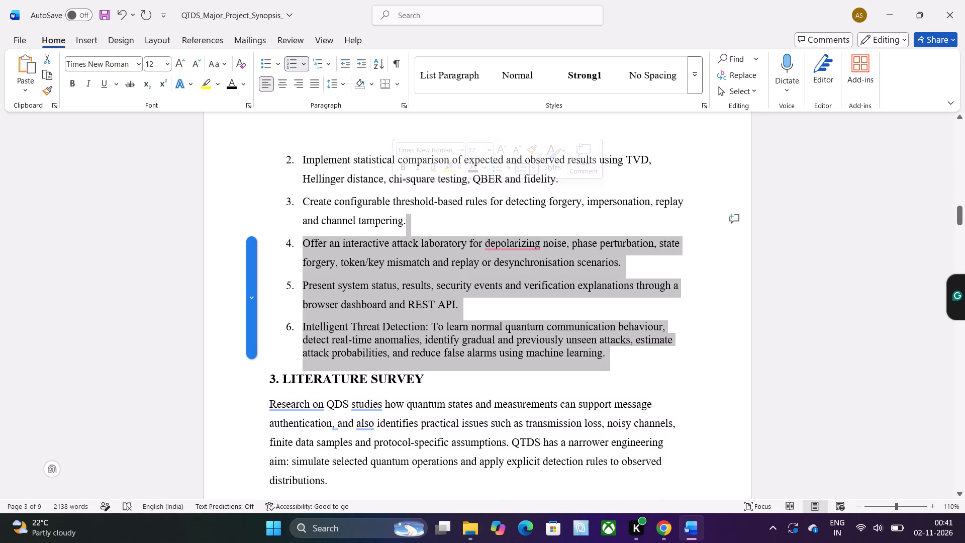
scroll(327, 165, up, 1)
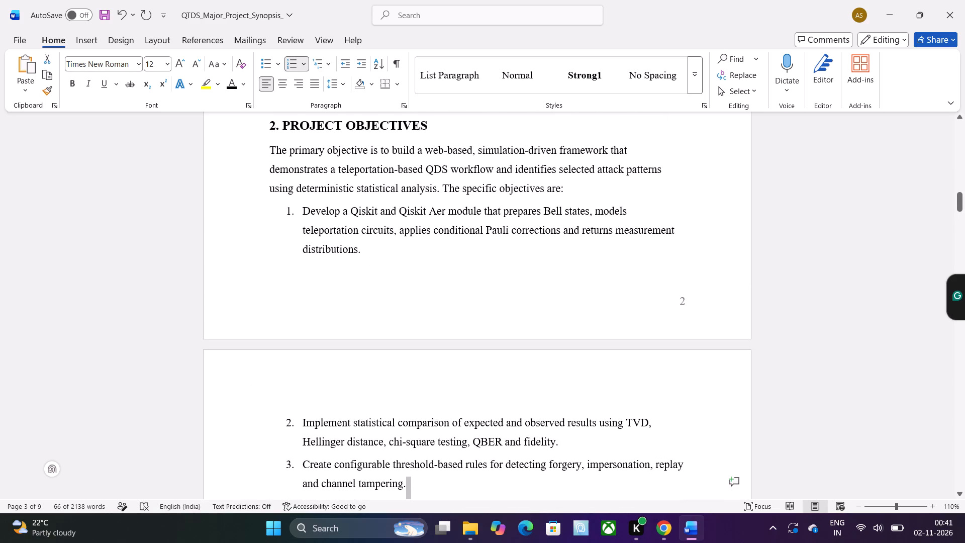
drag(281, 206, 438, 440)
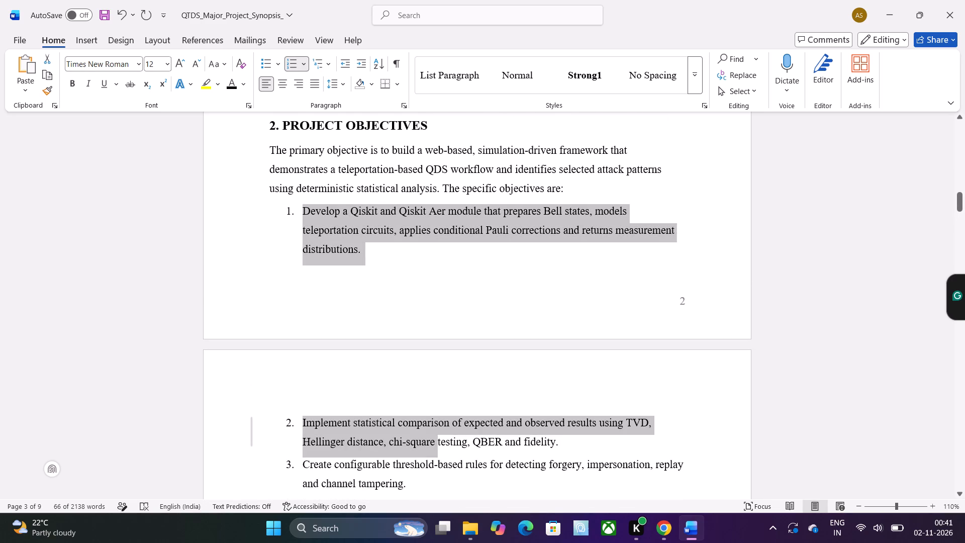
drag(438, 440, 596, 193)
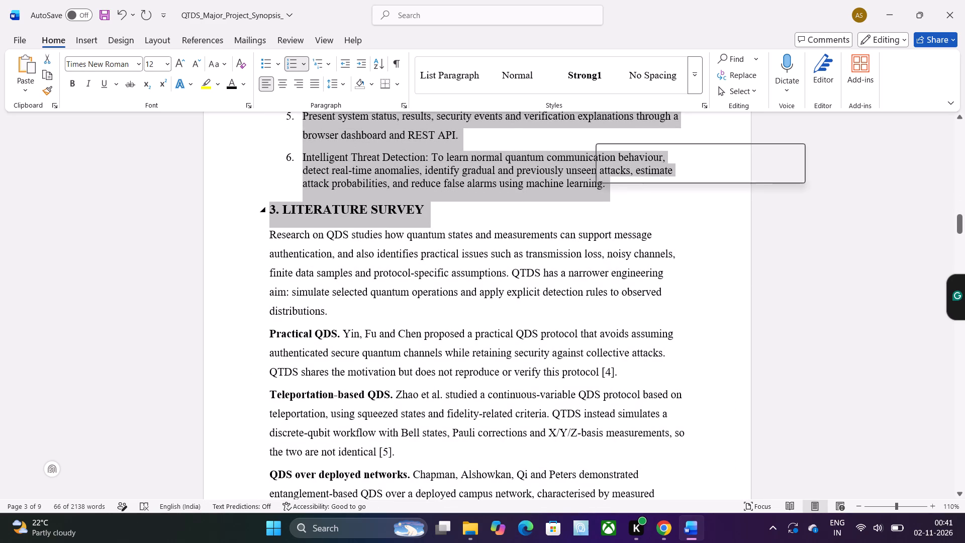
click(628, 193)
scroll(628, 193, up, 1)
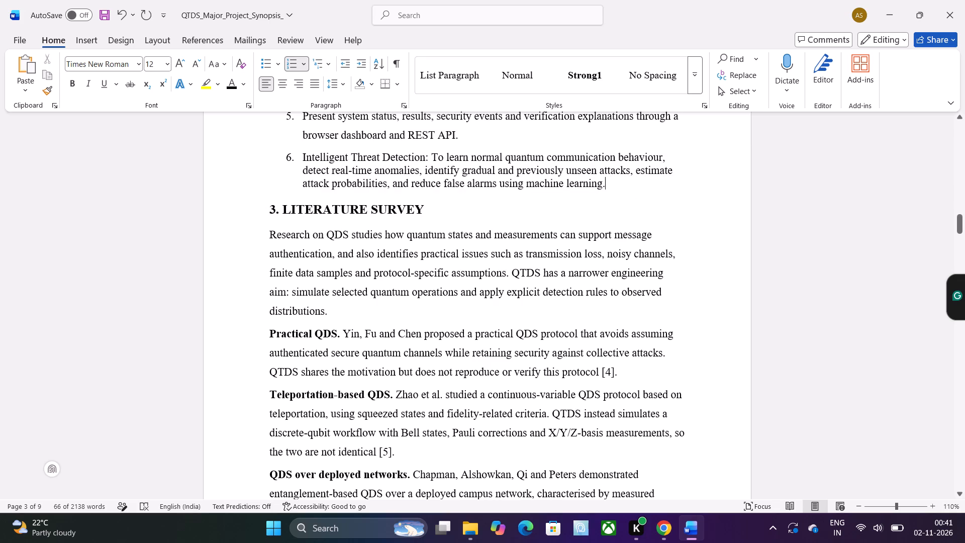
scroll(628, 193, up, 2)
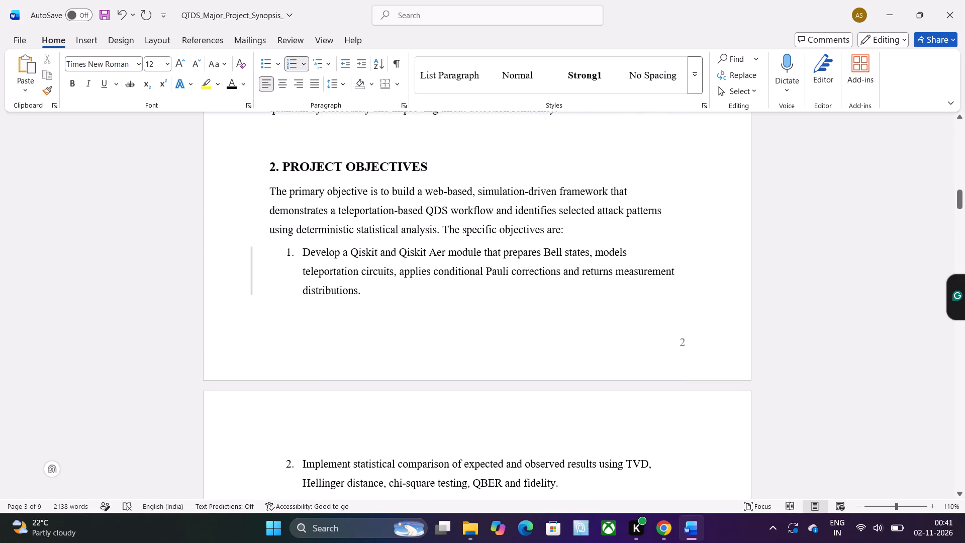
drag(301, 250, 503, 472)
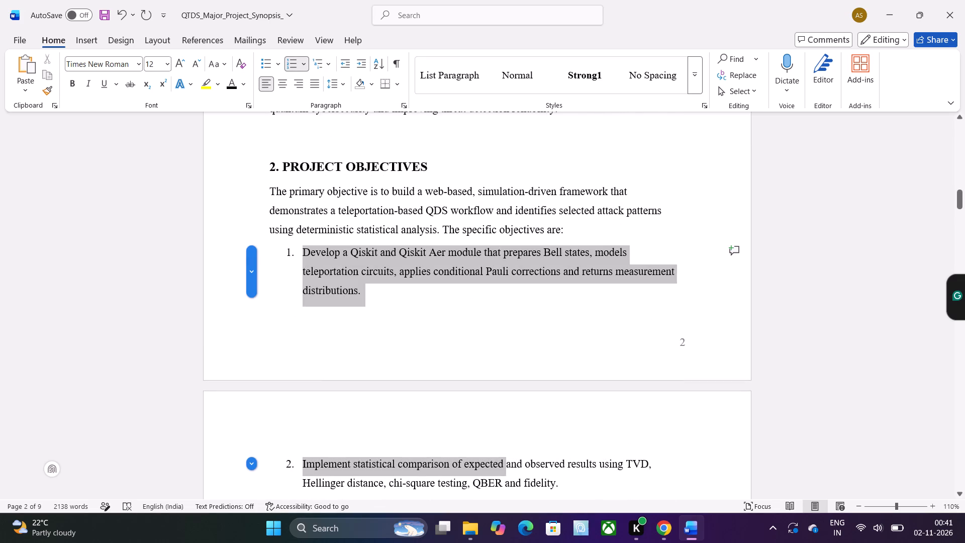
drag(503, 472, 642, 275)
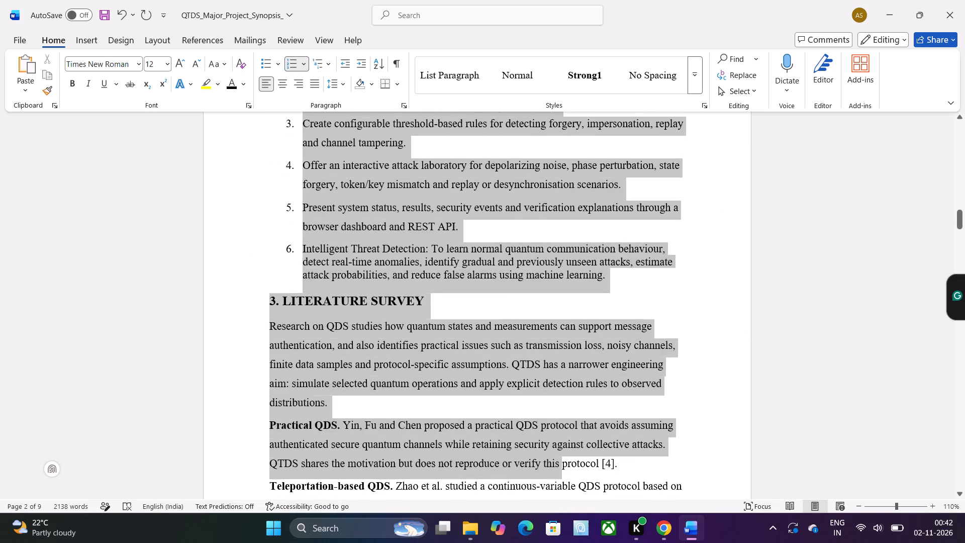
drag(642, 275, 622, 280)
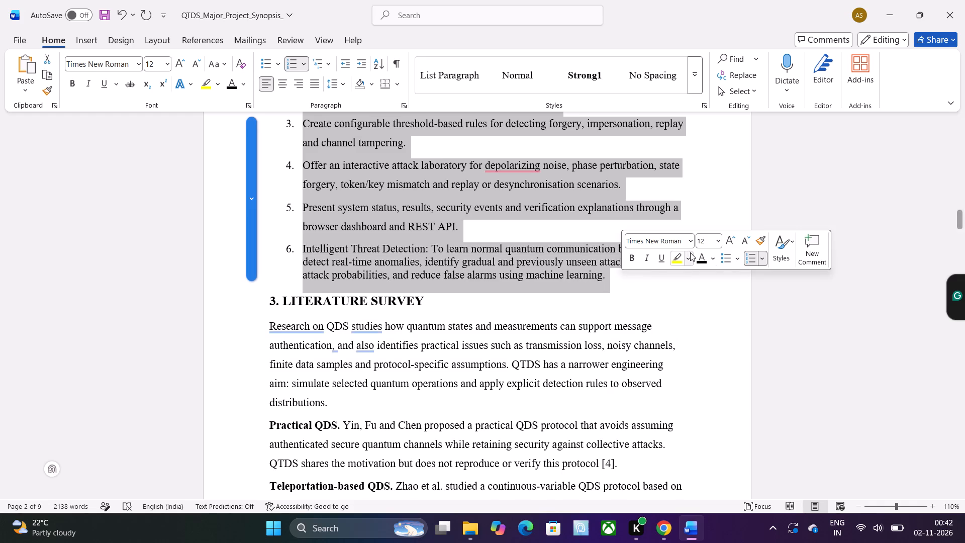
click(737, 262)
click(735, 294)
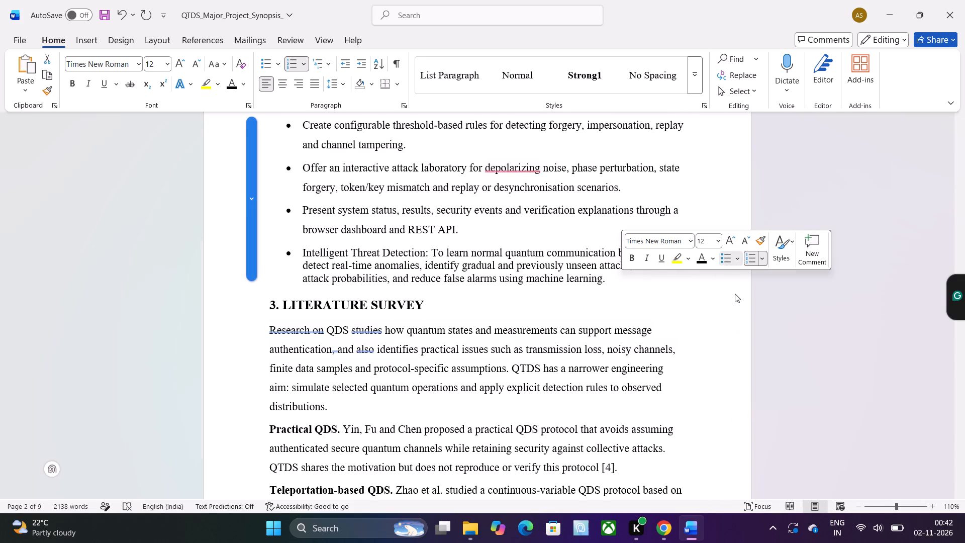
click(723, 301)
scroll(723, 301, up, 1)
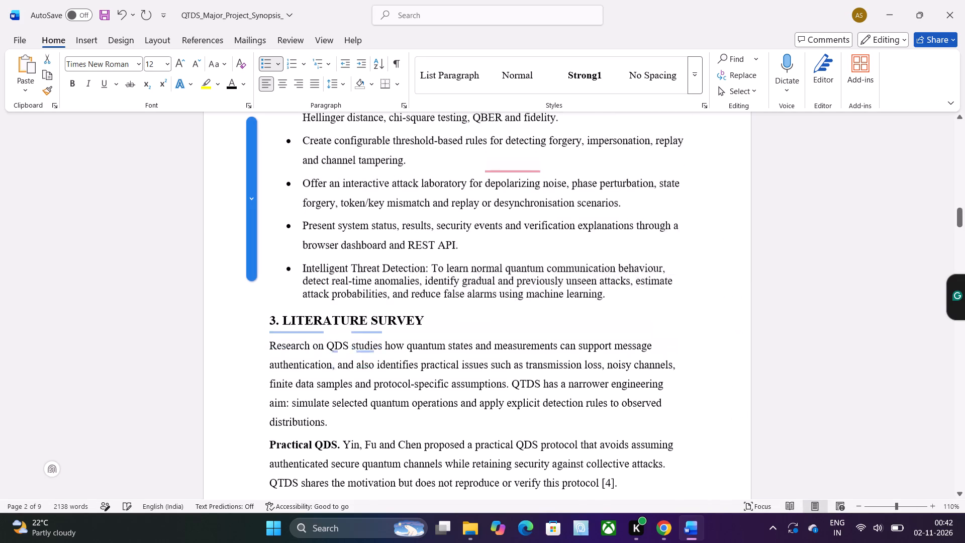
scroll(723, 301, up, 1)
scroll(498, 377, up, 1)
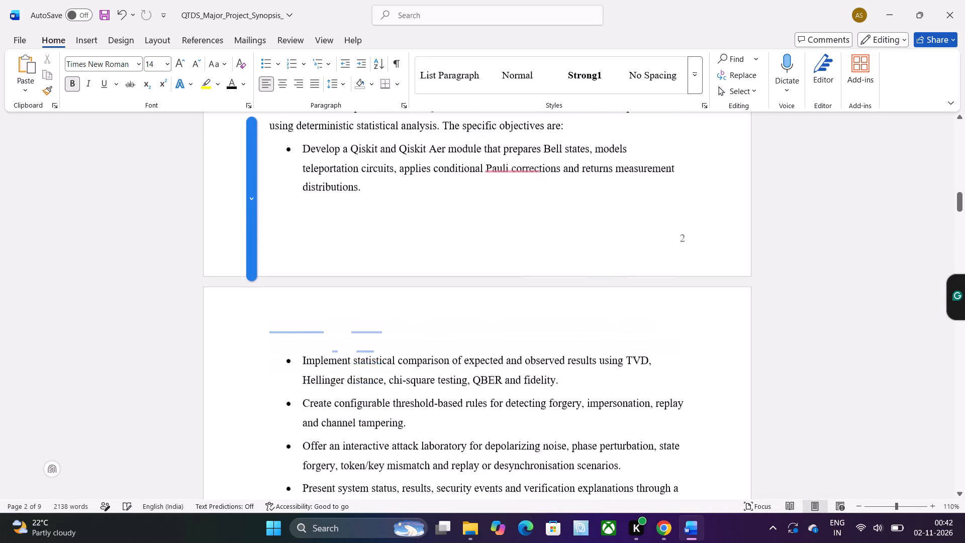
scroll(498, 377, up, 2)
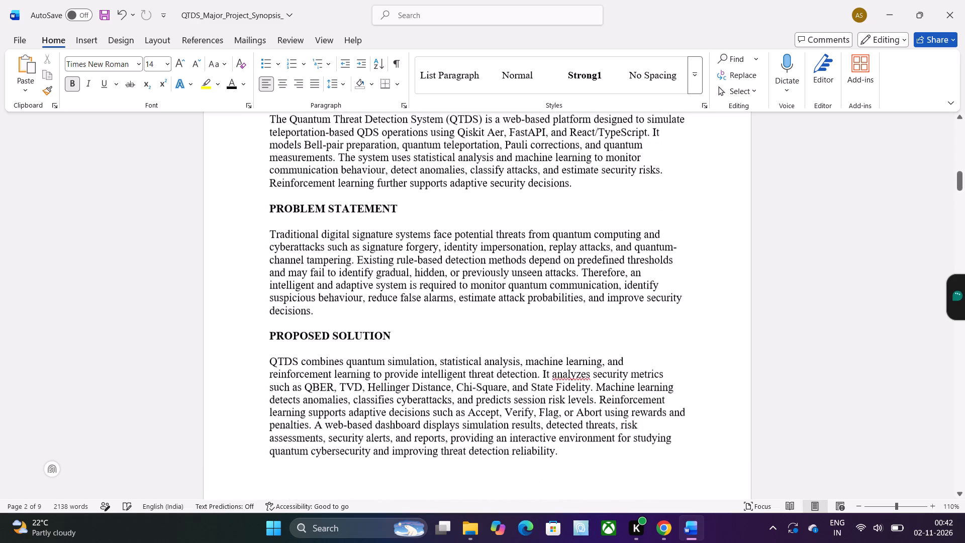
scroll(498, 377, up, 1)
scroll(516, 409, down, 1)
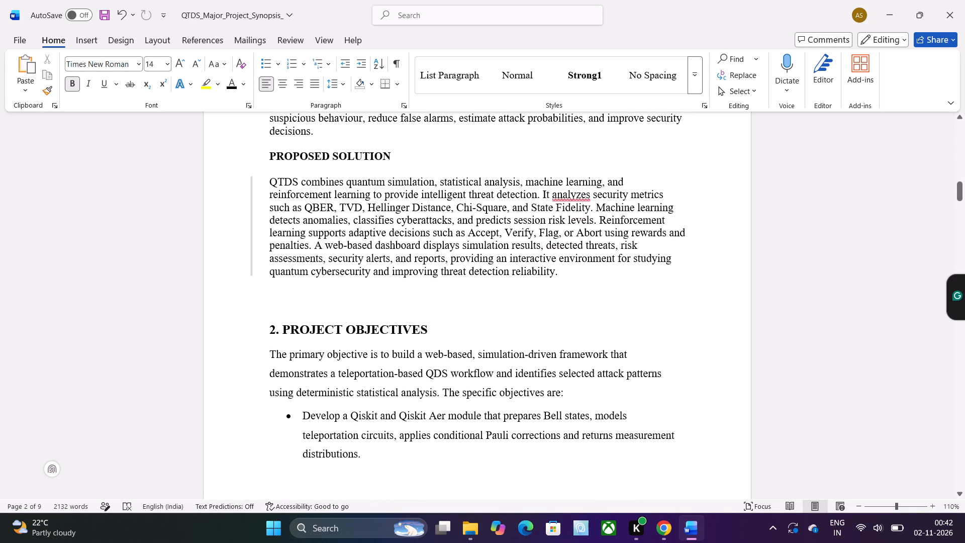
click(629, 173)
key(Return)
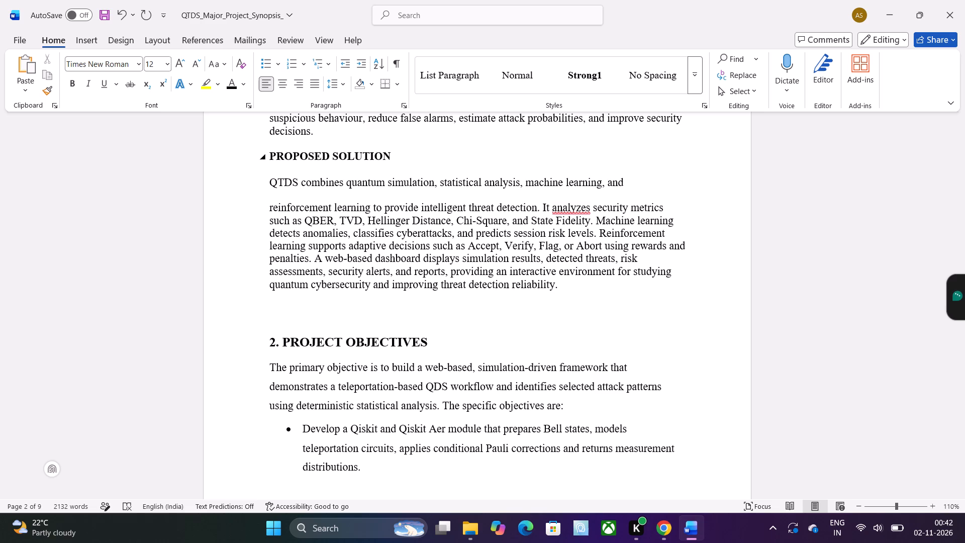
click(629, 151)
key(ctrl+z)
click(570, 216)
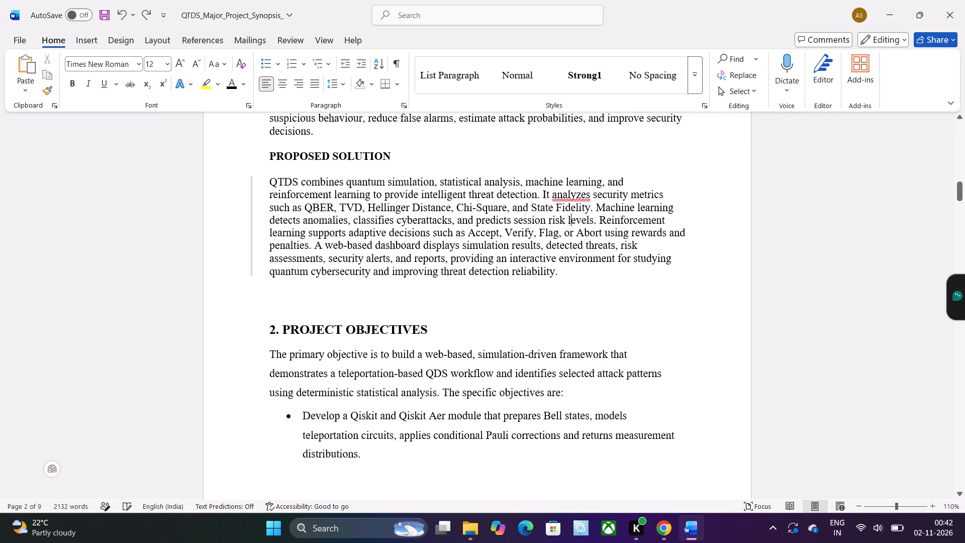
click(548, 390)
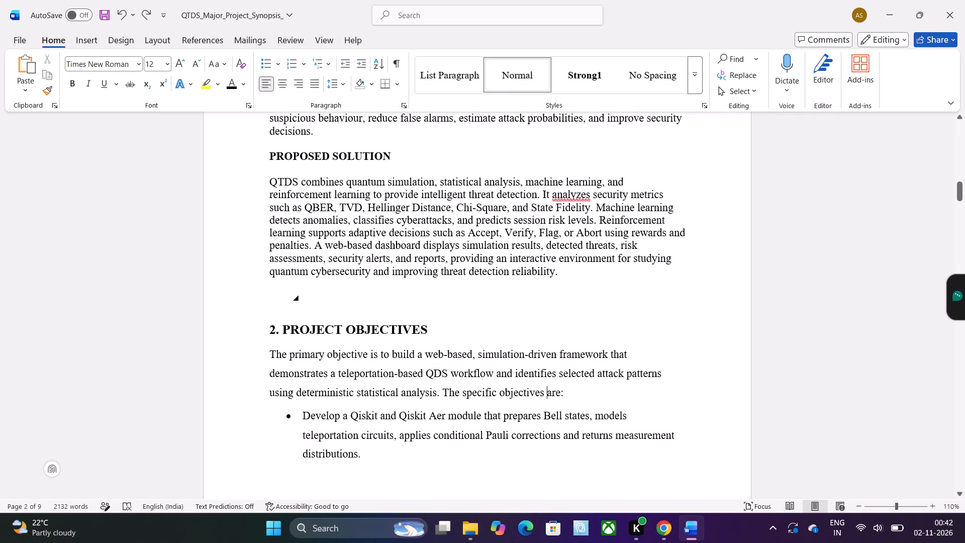
Apply the Normal style to the paragraph under Proposed Solution and the blank line below it.
drag(556, 280, 362, 150)
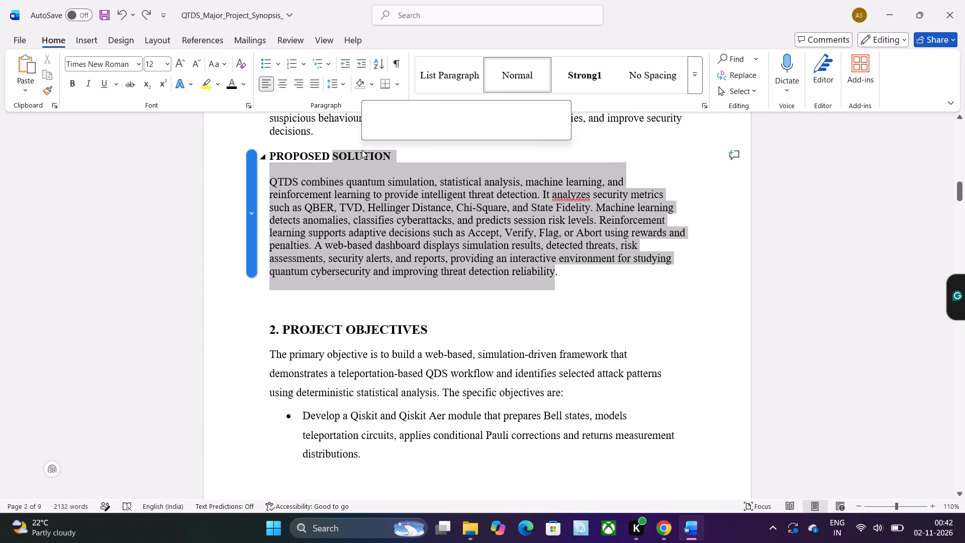
click(326, 168)
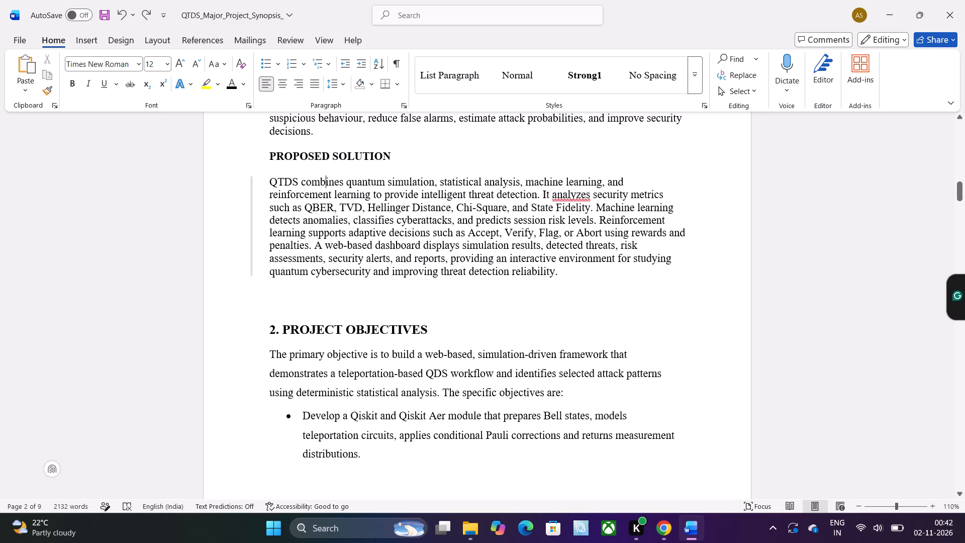
drag(270, 179, 546, 290)
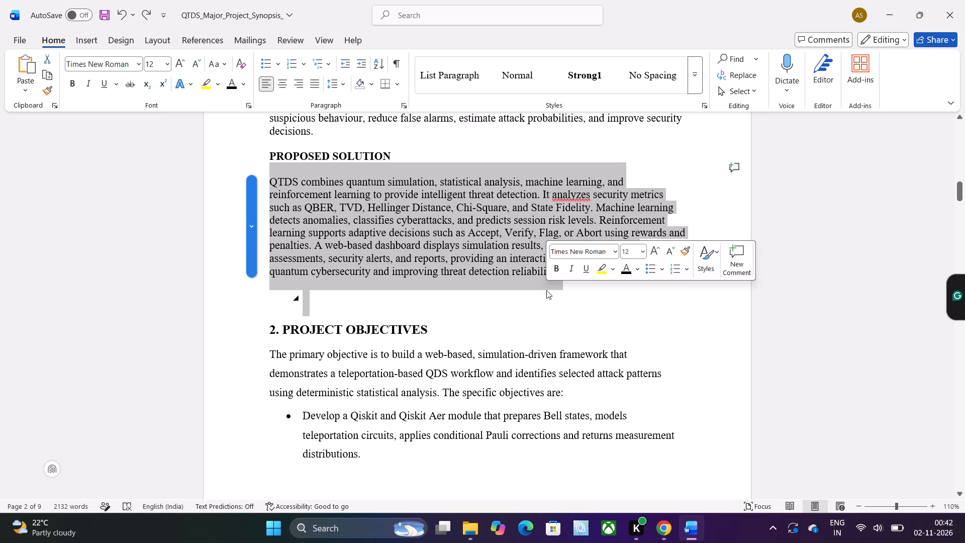
click(517, 90)
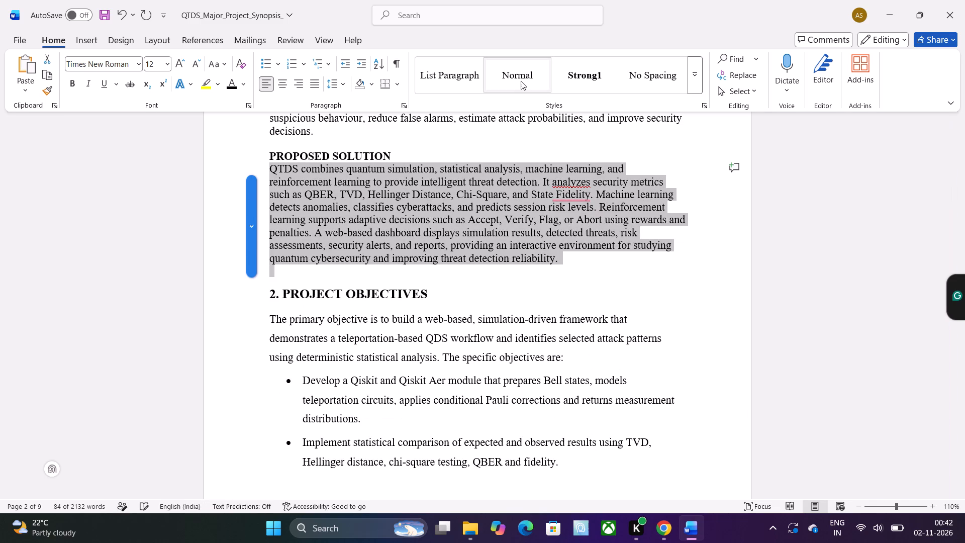
click(522, 82)
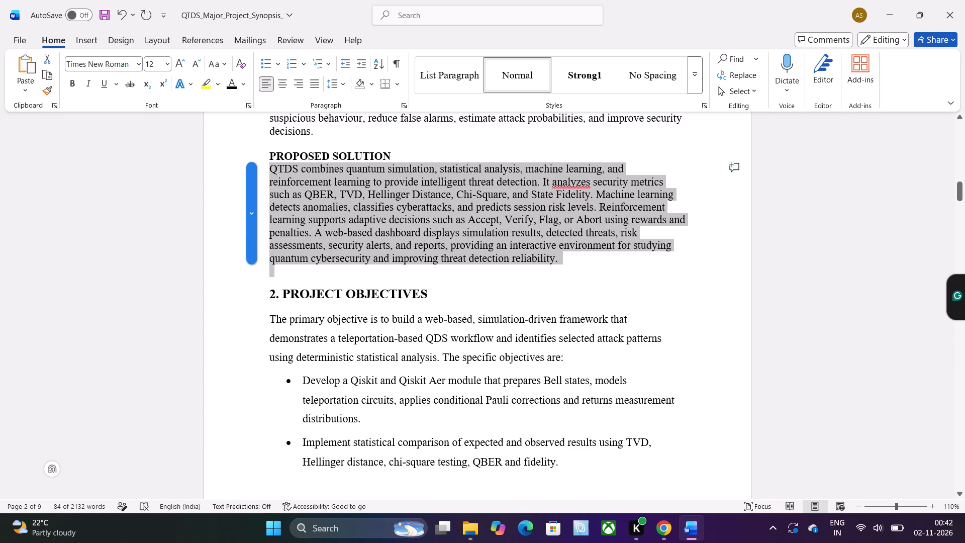
click(616, 313)
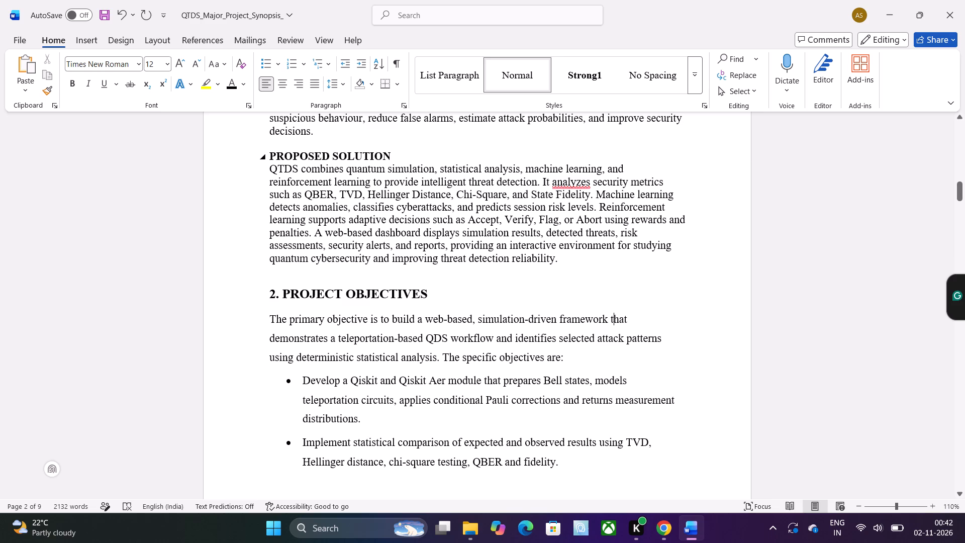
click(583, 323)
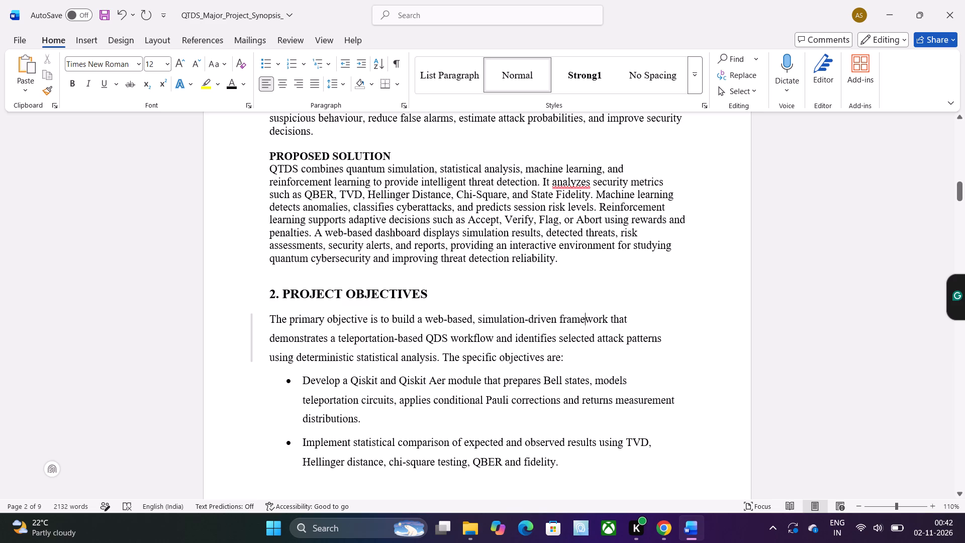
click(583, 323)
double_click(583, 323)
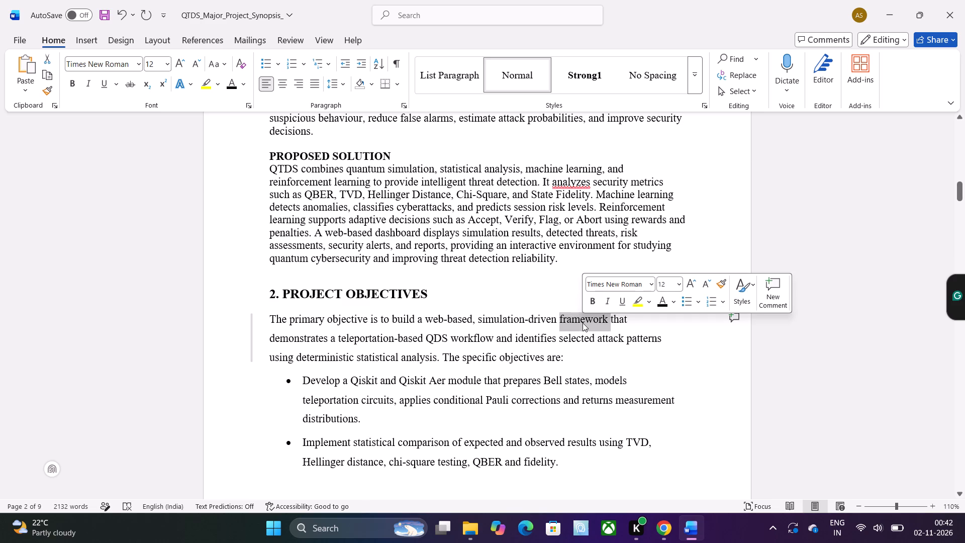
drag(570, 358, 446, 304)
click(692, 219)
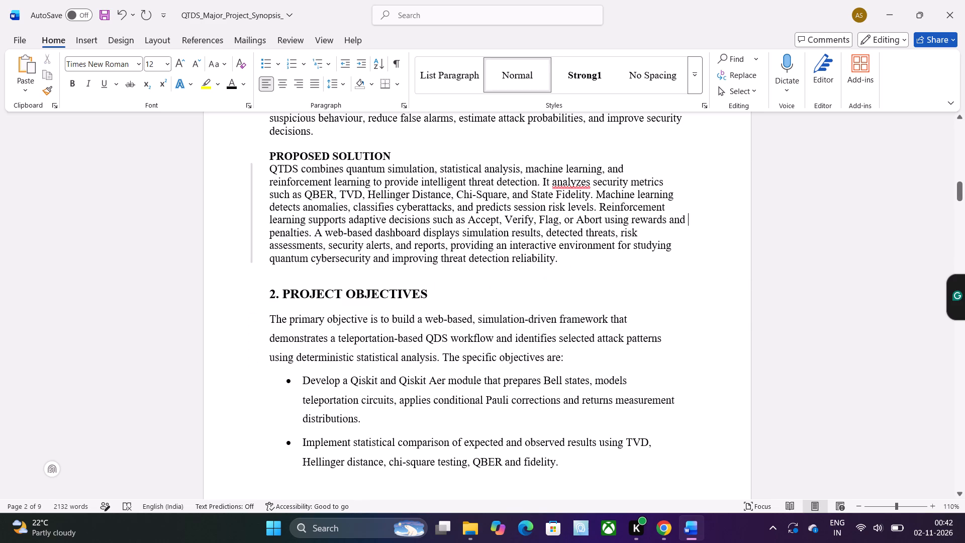
Apply the List Paragraph style to the paragraph under Proposed Solution.
drag(561, 263, 380, 174)
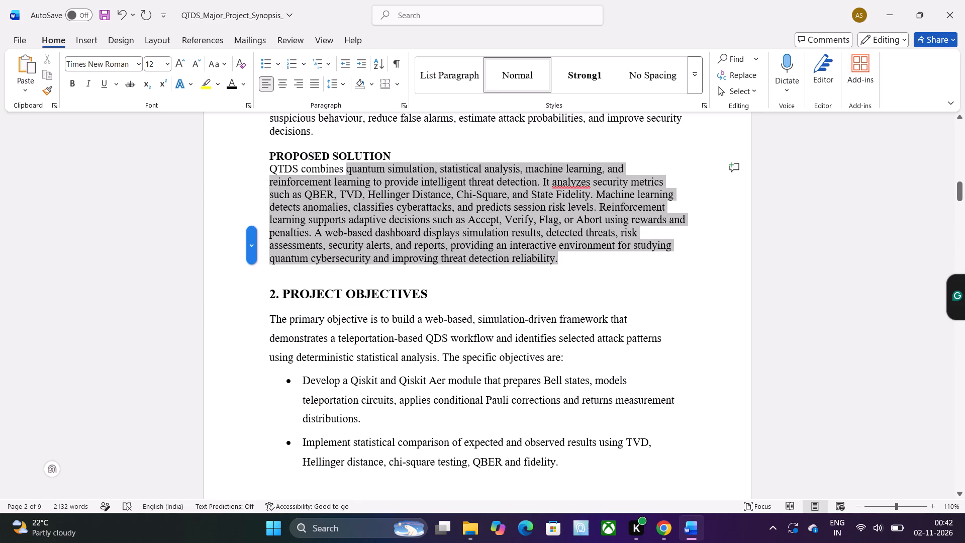
drag(380, 174, 249, 170)
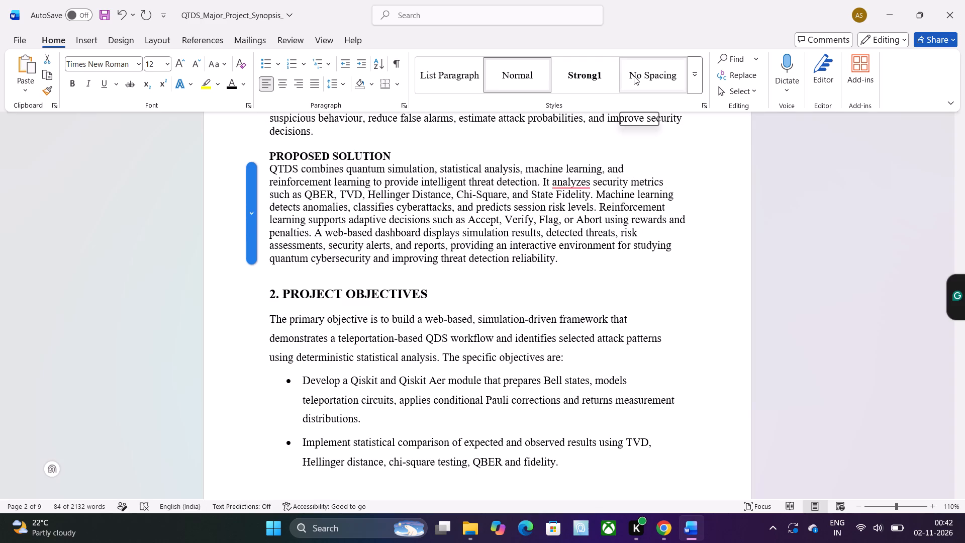
click(699, 79)
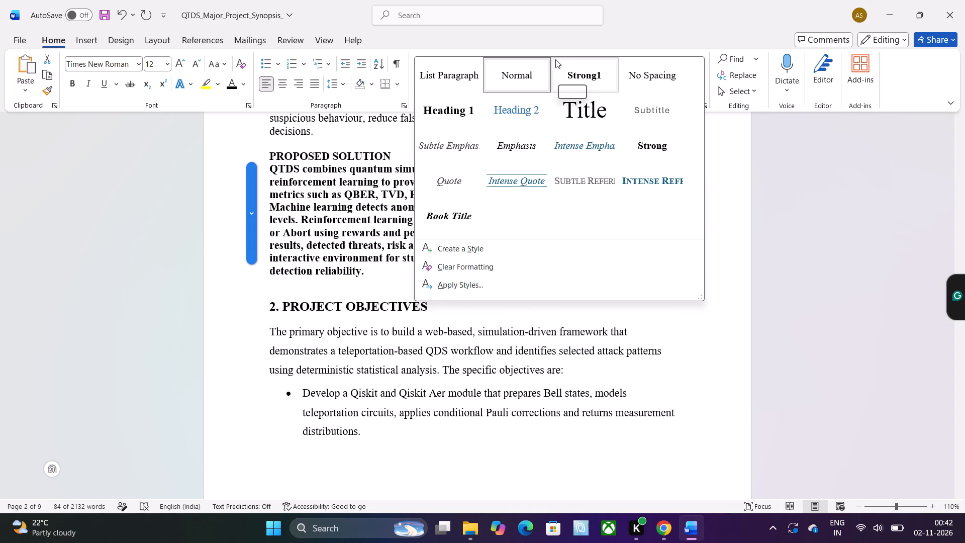
click(453, 75)
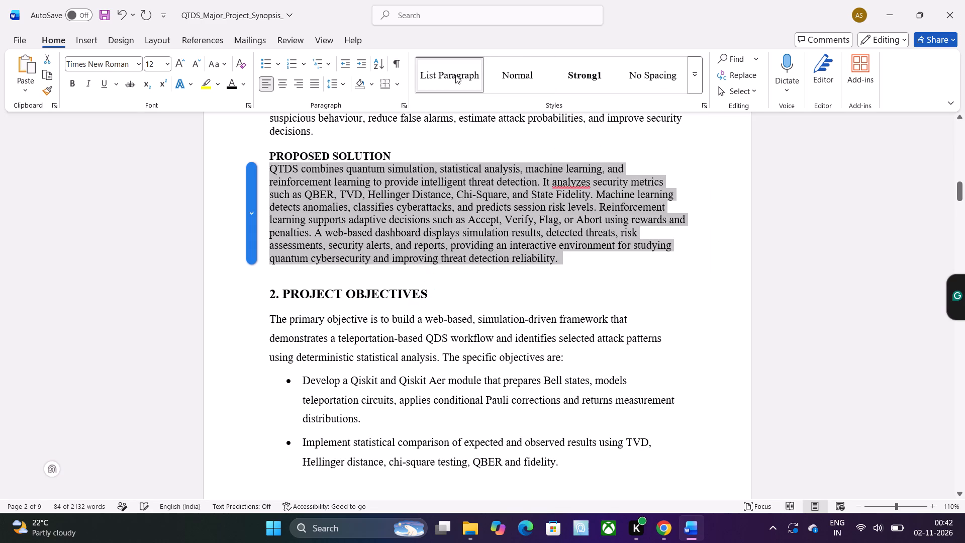
click(570, 241)
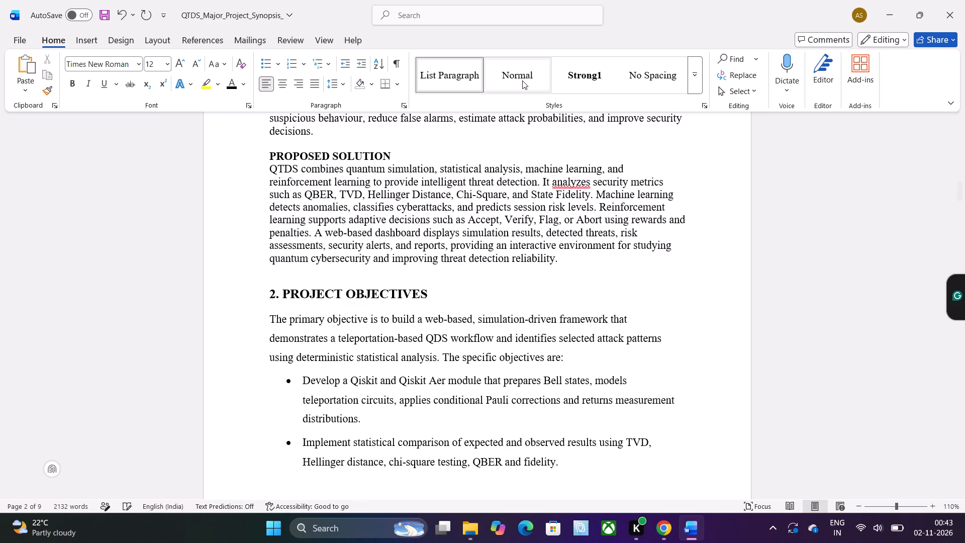
Apply the Normal style to the paragraph under Proposed Solution.
click(518, 80)
Compare the style and font settings of the Proposed Solution paragraph with those of the opening paragraph under Project Objectives.
triple_click(463, 192)
triple_click(463, 192)
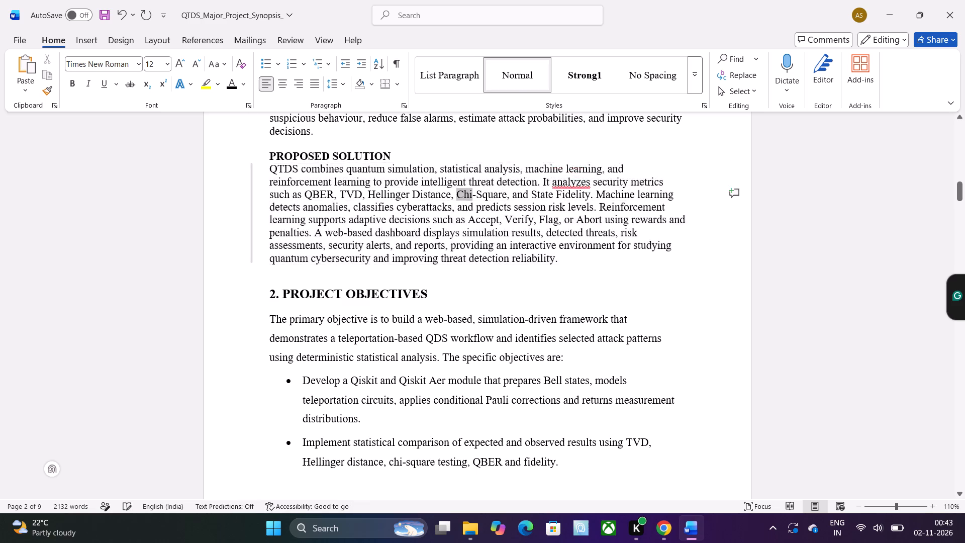
double_click(463, 192)
double_click(463, 192)
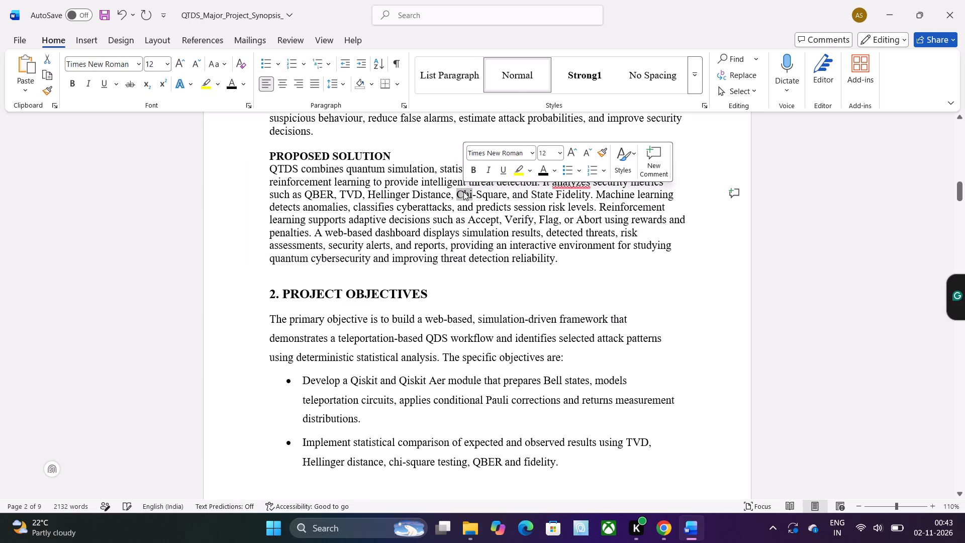
double_click(463, 192)
double_click(463, 192)
double_click(463, 192)
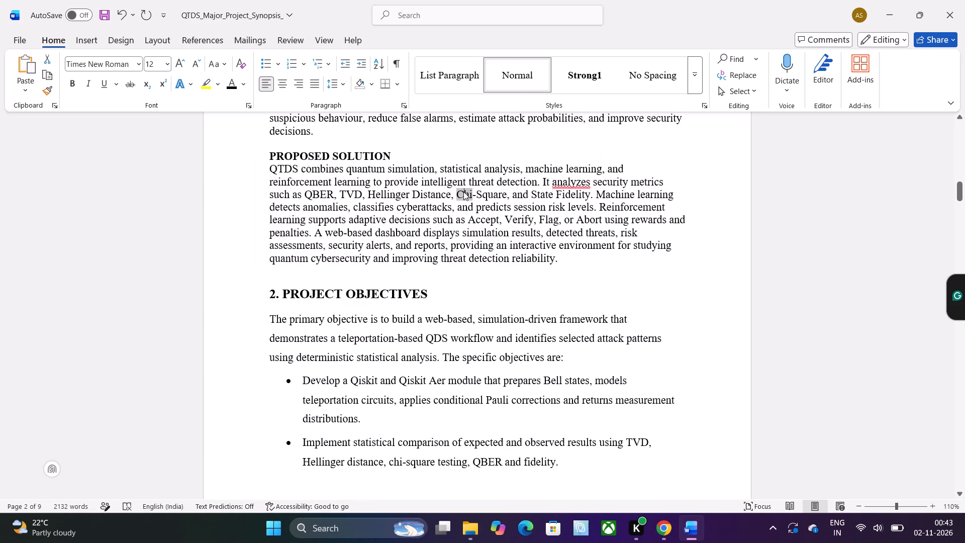
double_click(464, 195)
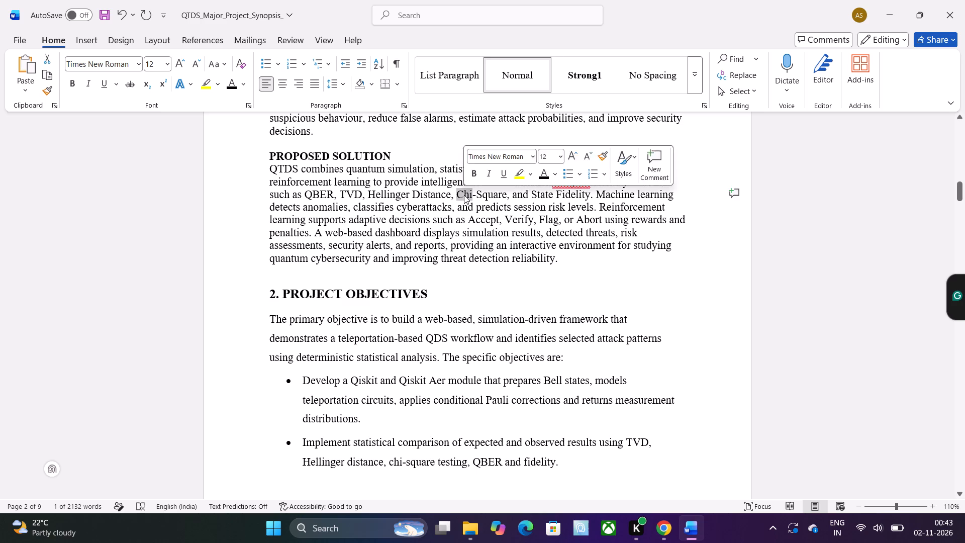
triple_click(464, 195)
click(464, 195)
double_click(464, 195)
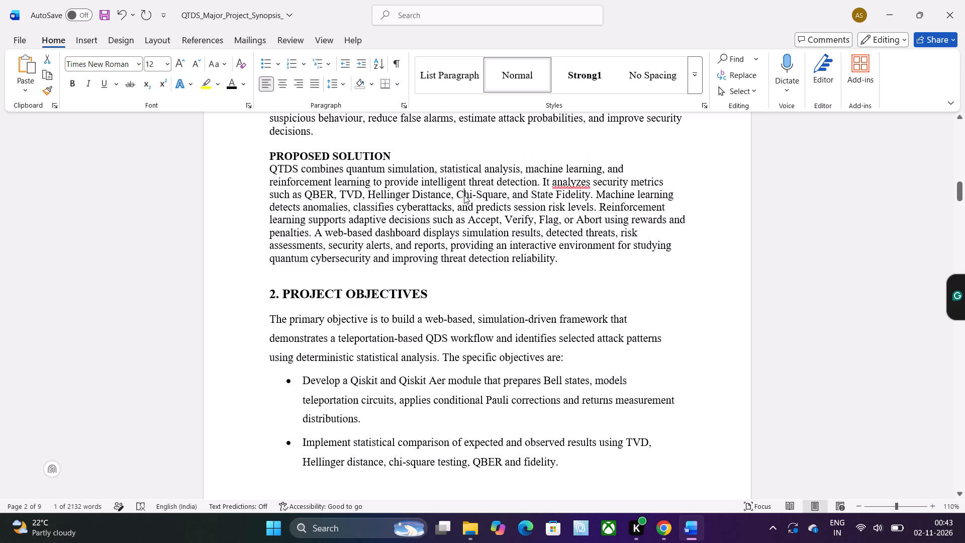
double_click(464, 195)
triple_click(464, 195)
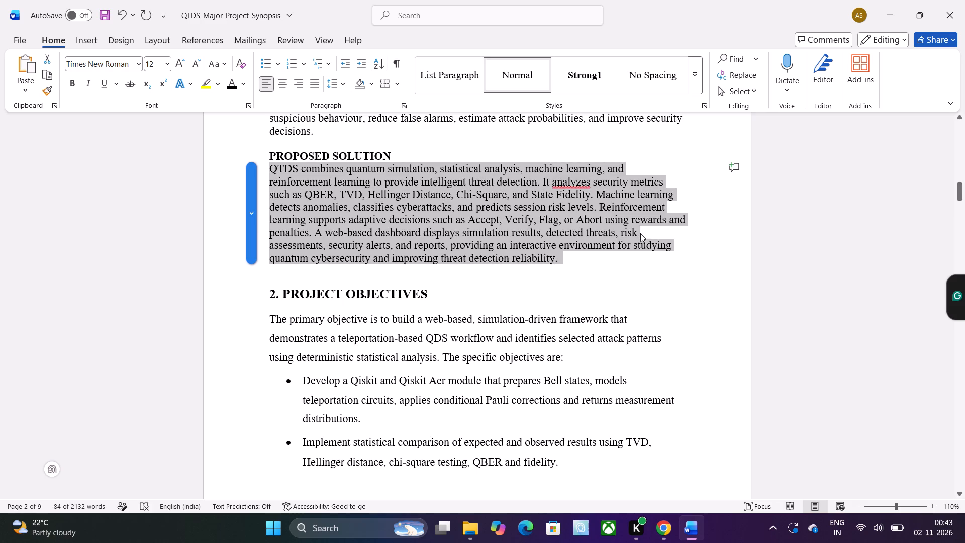
triple_click(585, 335)
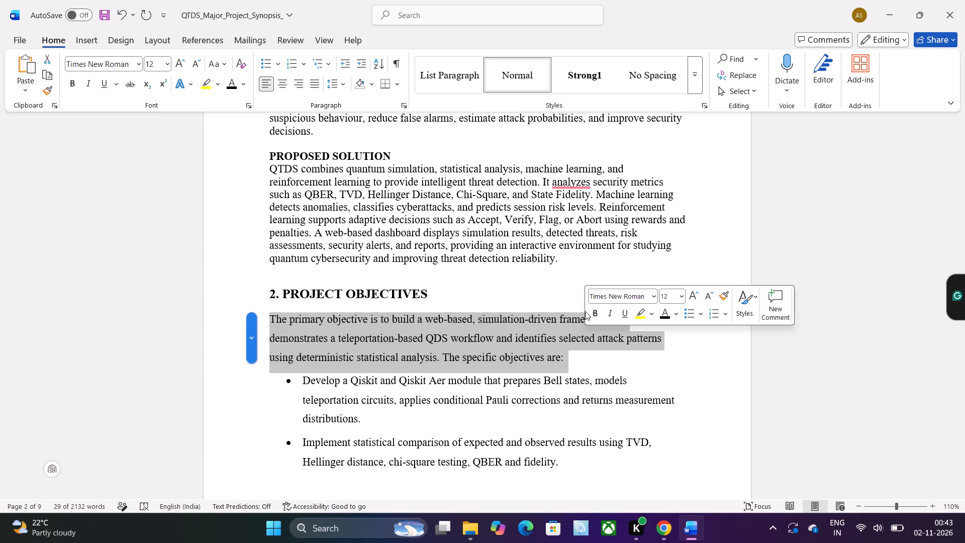
triple_click(512, 209)
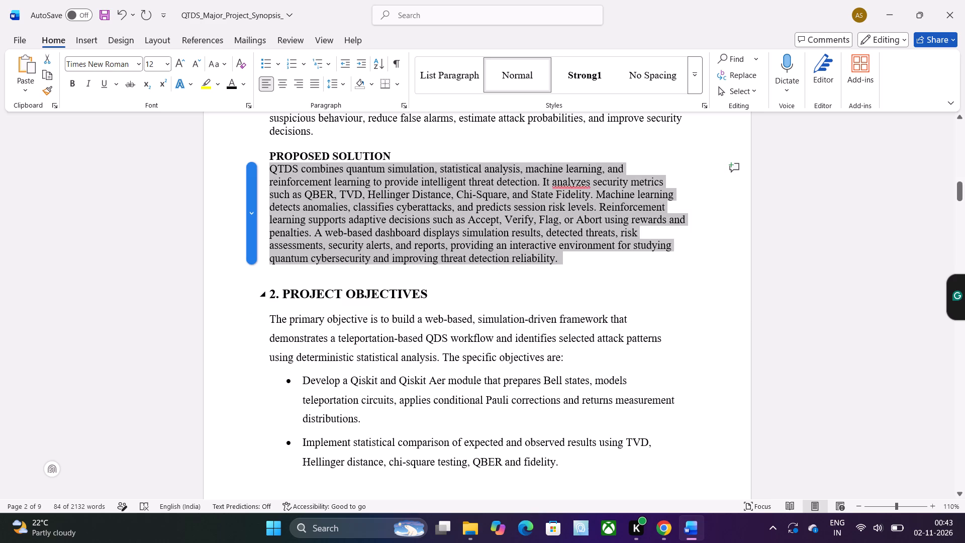
triple_click(448, 338)
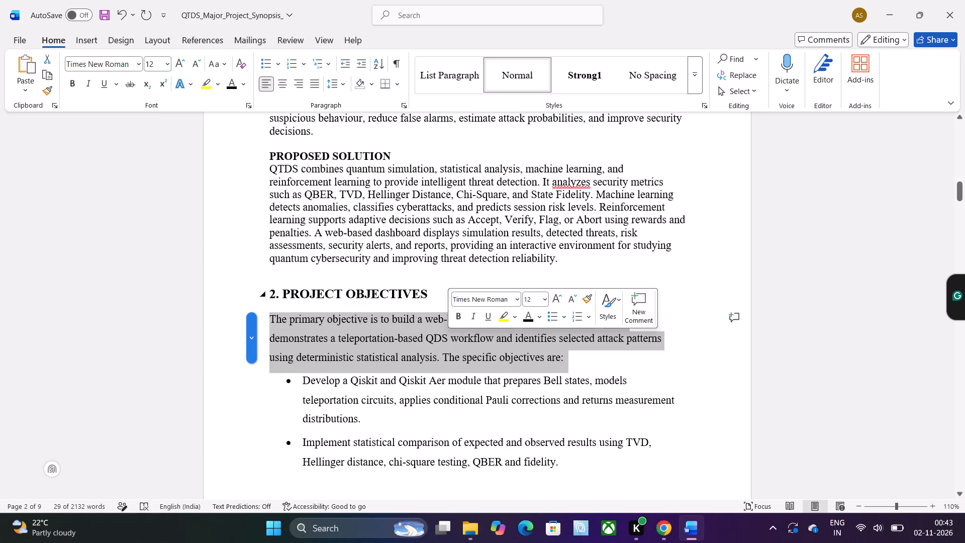
triple_click(448, 239)
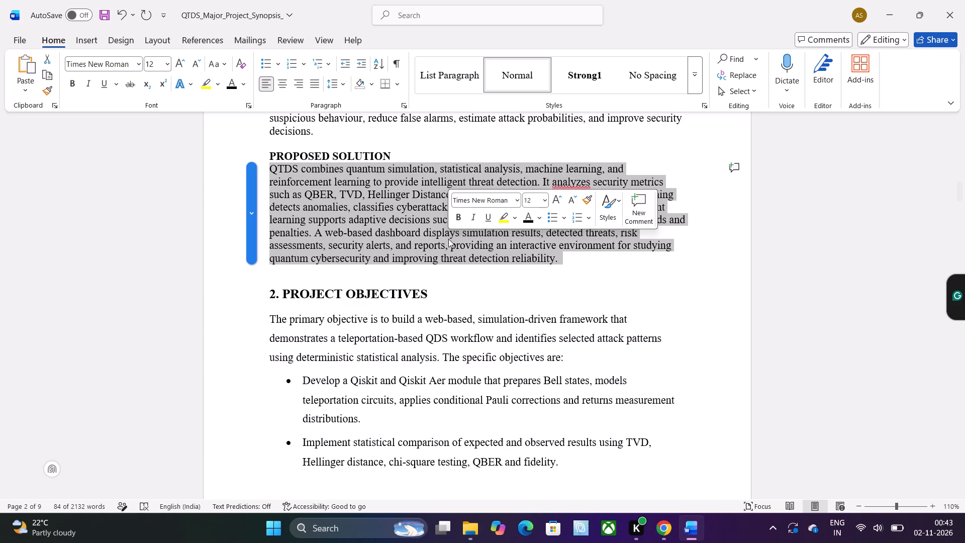
click(431, 344)
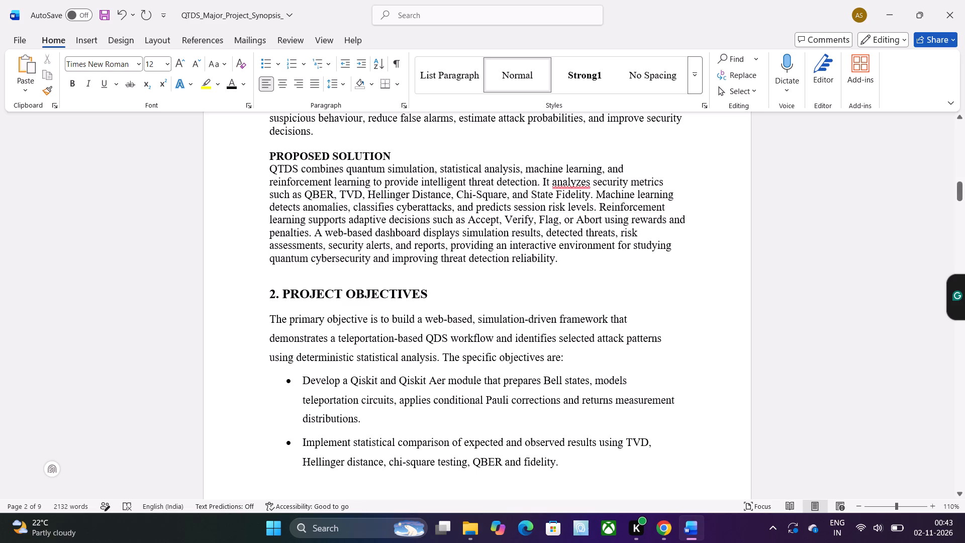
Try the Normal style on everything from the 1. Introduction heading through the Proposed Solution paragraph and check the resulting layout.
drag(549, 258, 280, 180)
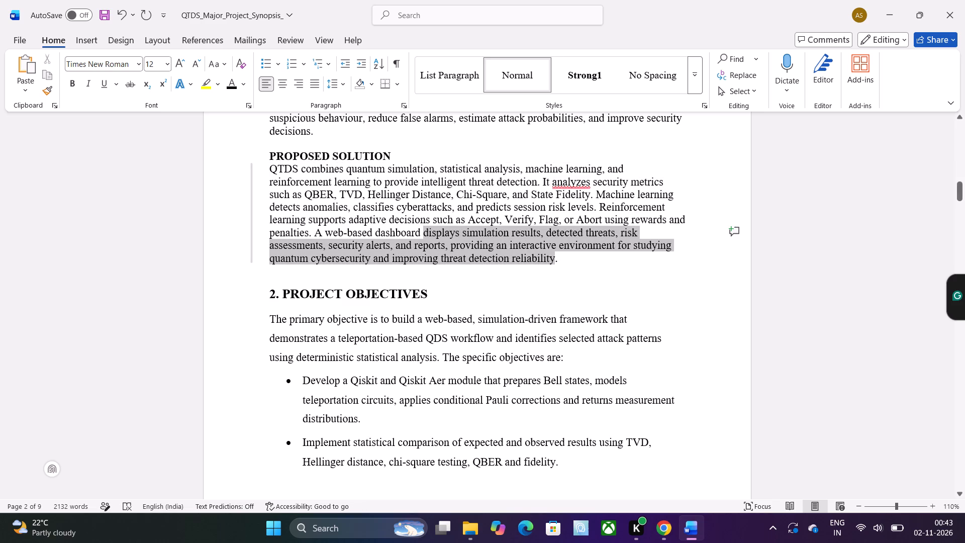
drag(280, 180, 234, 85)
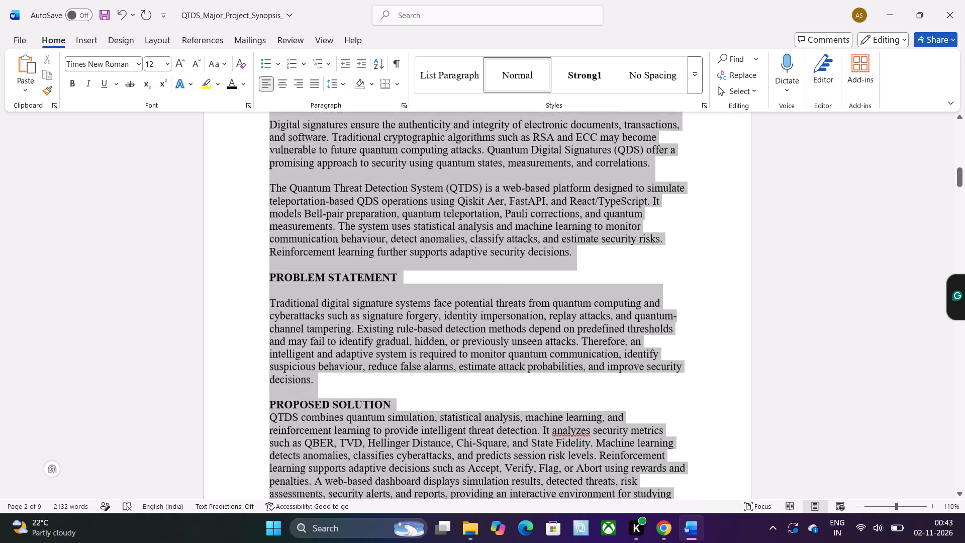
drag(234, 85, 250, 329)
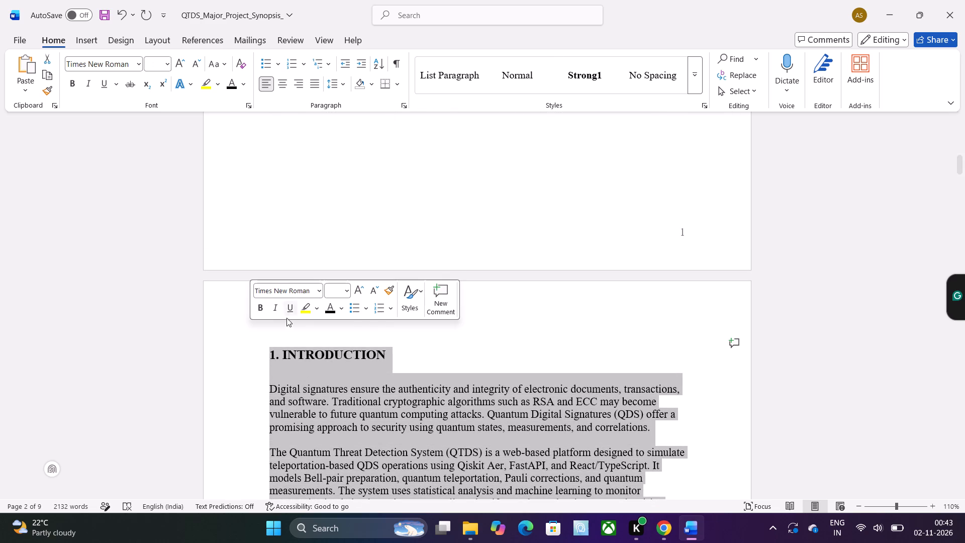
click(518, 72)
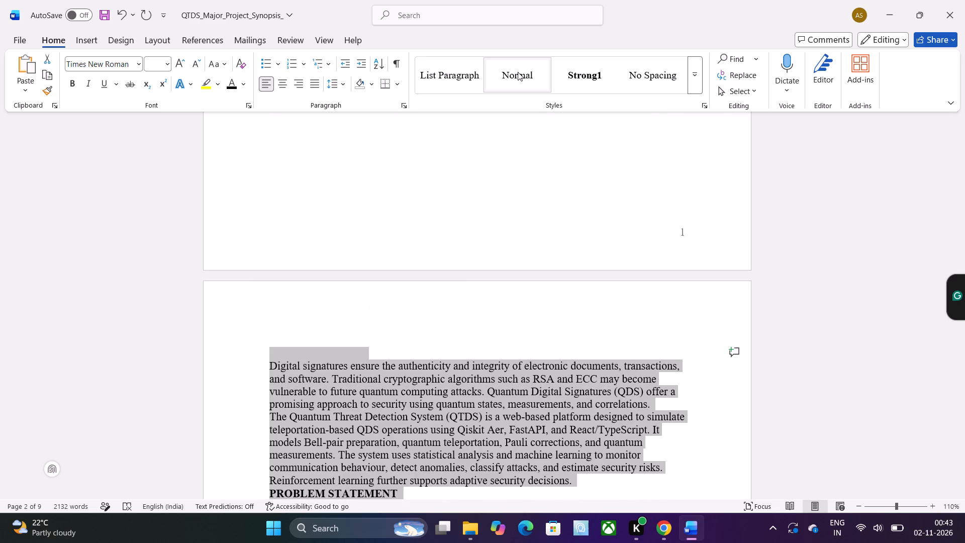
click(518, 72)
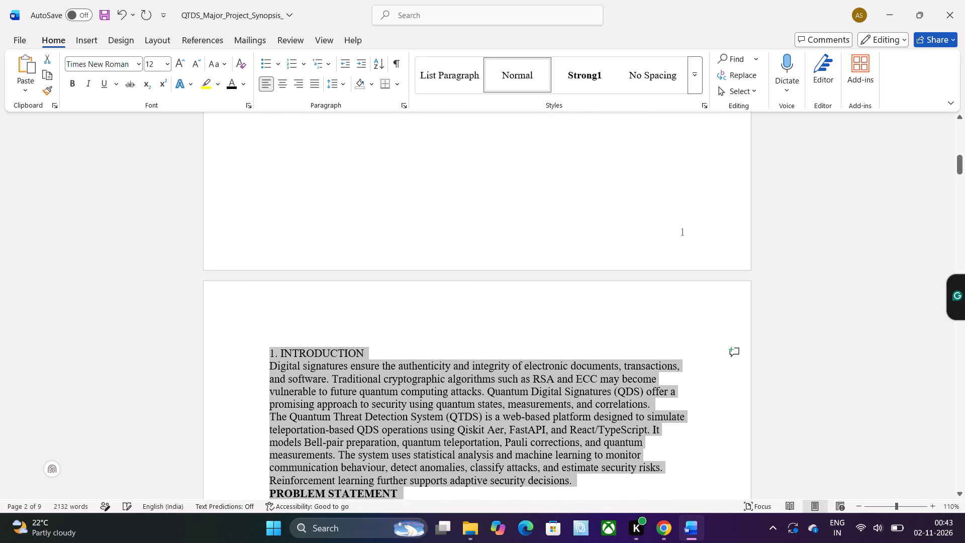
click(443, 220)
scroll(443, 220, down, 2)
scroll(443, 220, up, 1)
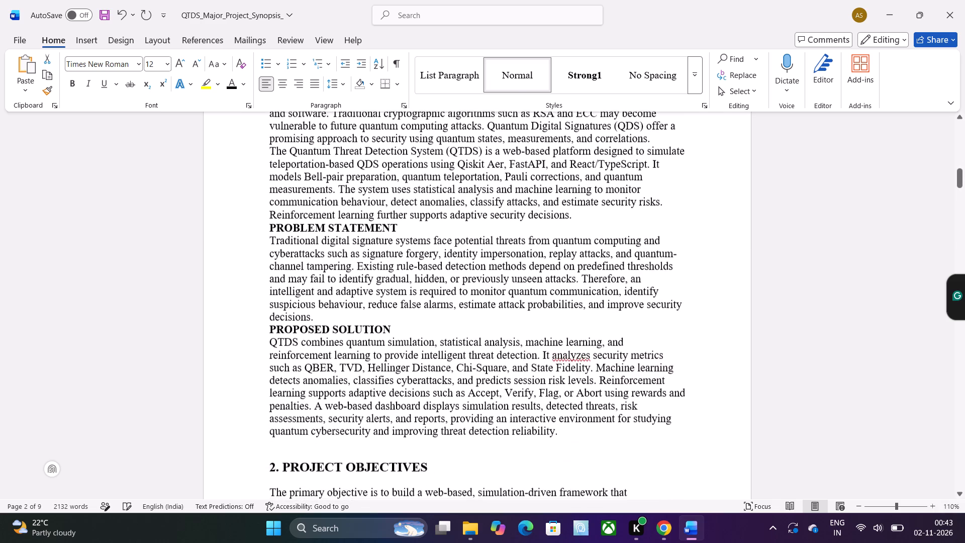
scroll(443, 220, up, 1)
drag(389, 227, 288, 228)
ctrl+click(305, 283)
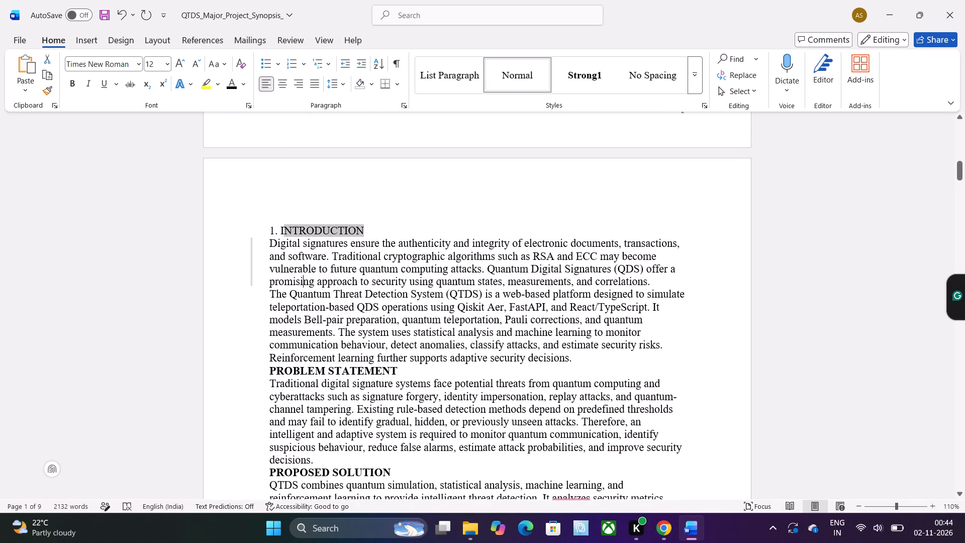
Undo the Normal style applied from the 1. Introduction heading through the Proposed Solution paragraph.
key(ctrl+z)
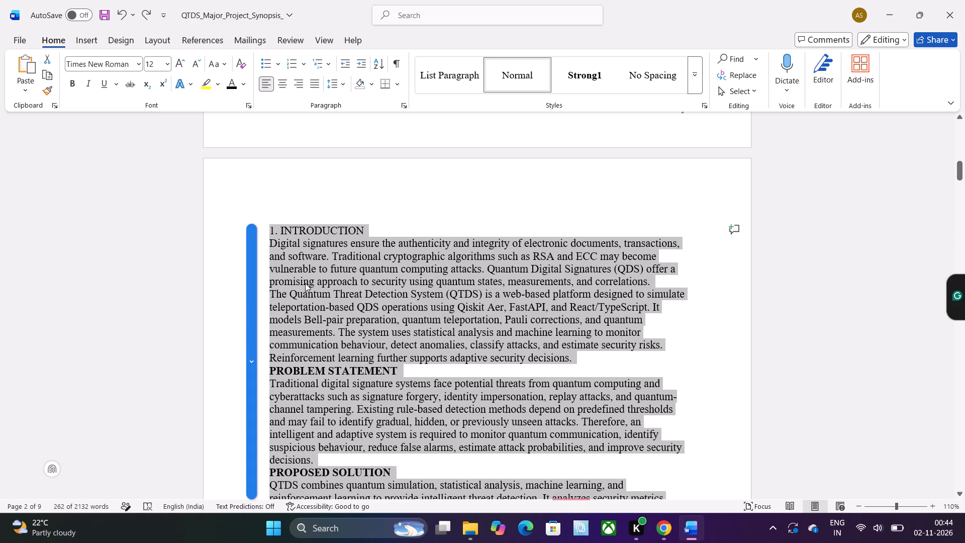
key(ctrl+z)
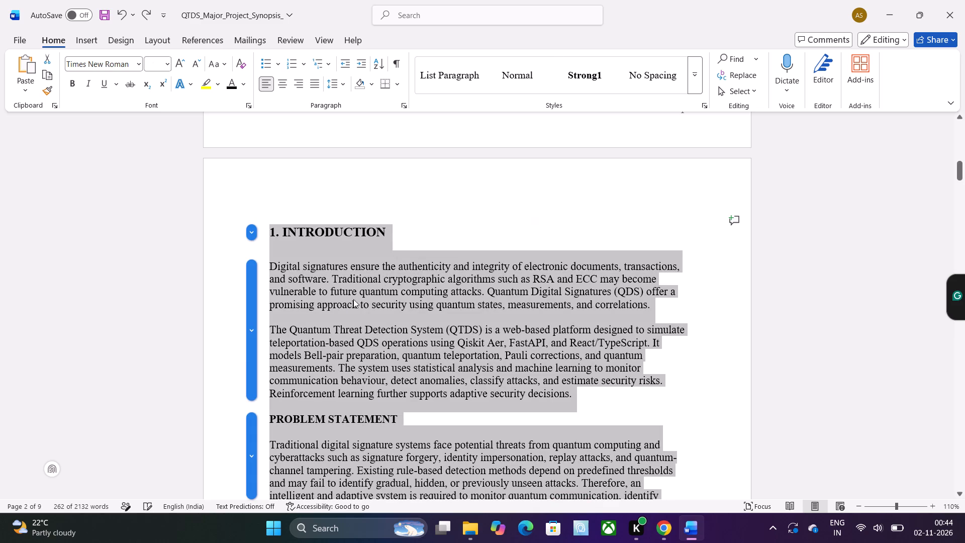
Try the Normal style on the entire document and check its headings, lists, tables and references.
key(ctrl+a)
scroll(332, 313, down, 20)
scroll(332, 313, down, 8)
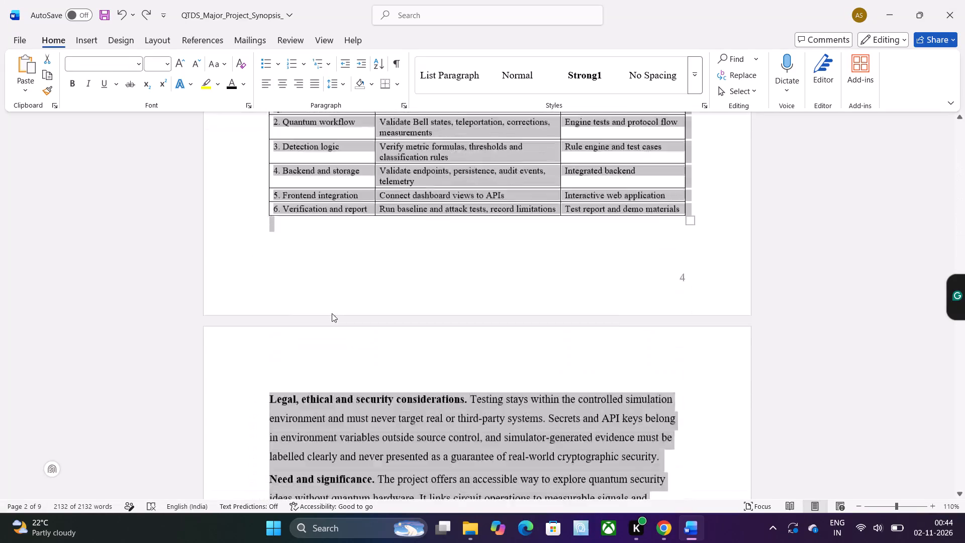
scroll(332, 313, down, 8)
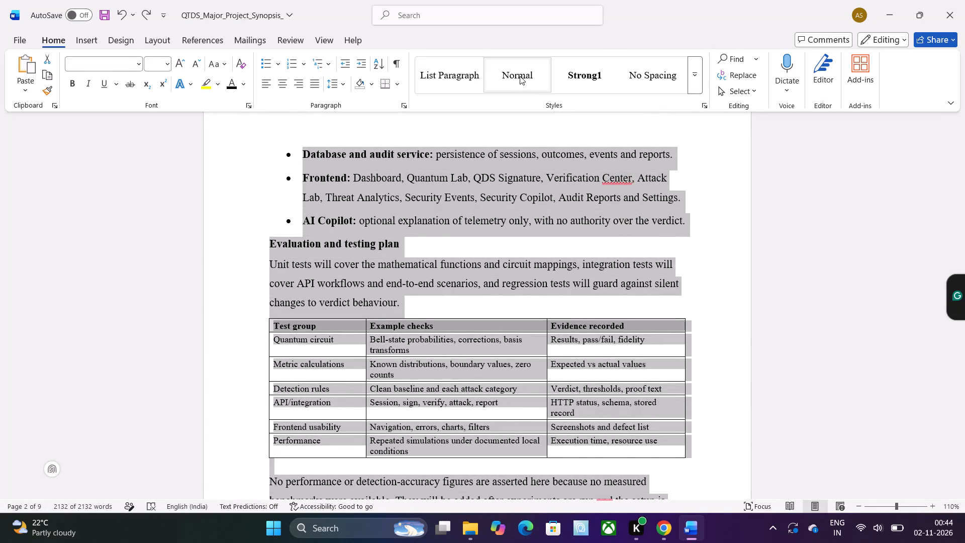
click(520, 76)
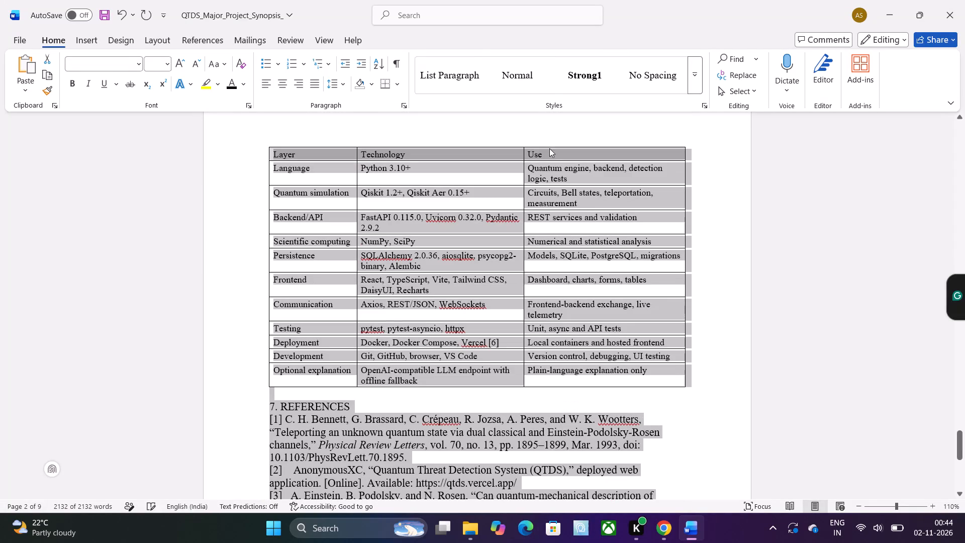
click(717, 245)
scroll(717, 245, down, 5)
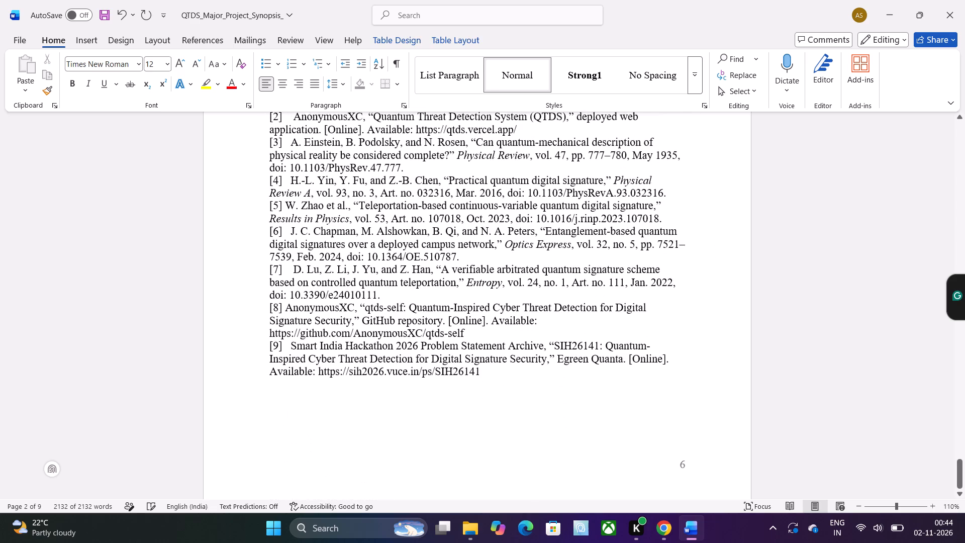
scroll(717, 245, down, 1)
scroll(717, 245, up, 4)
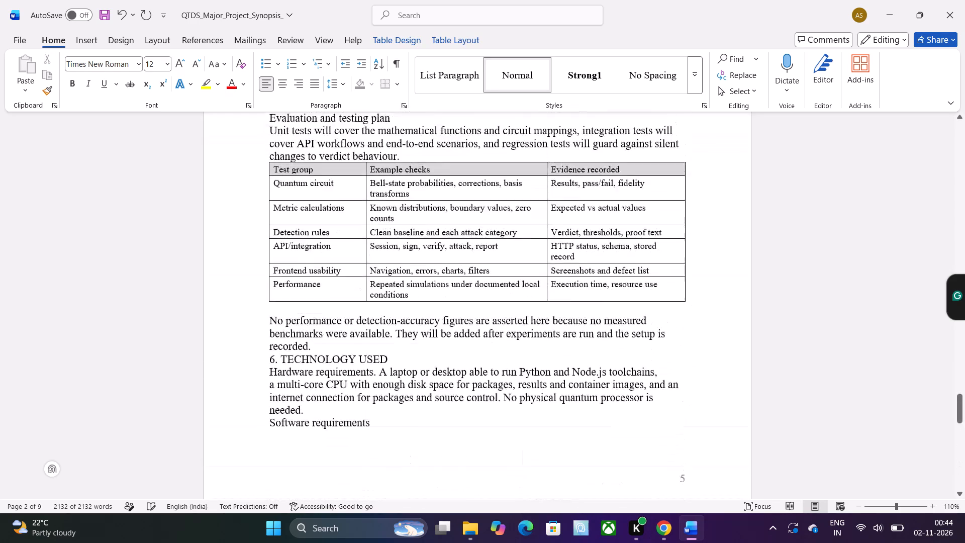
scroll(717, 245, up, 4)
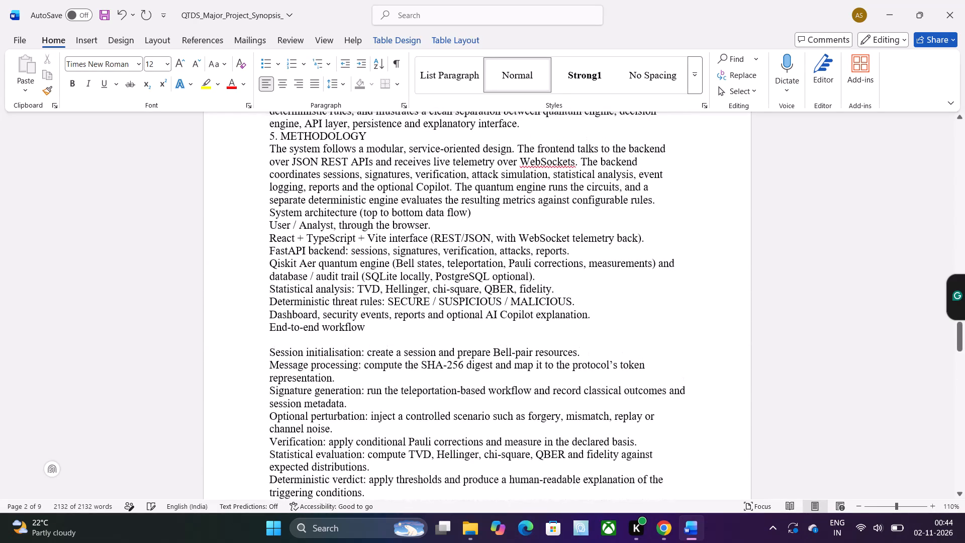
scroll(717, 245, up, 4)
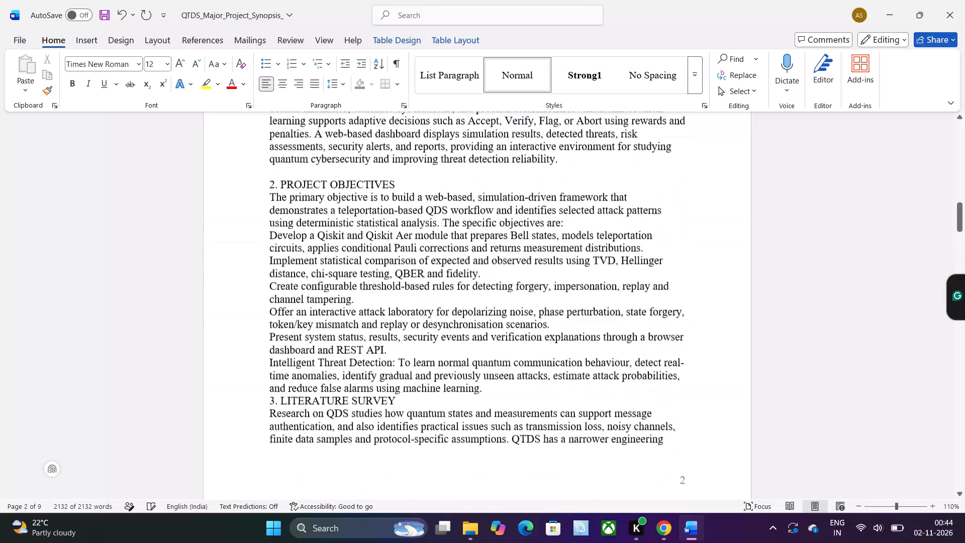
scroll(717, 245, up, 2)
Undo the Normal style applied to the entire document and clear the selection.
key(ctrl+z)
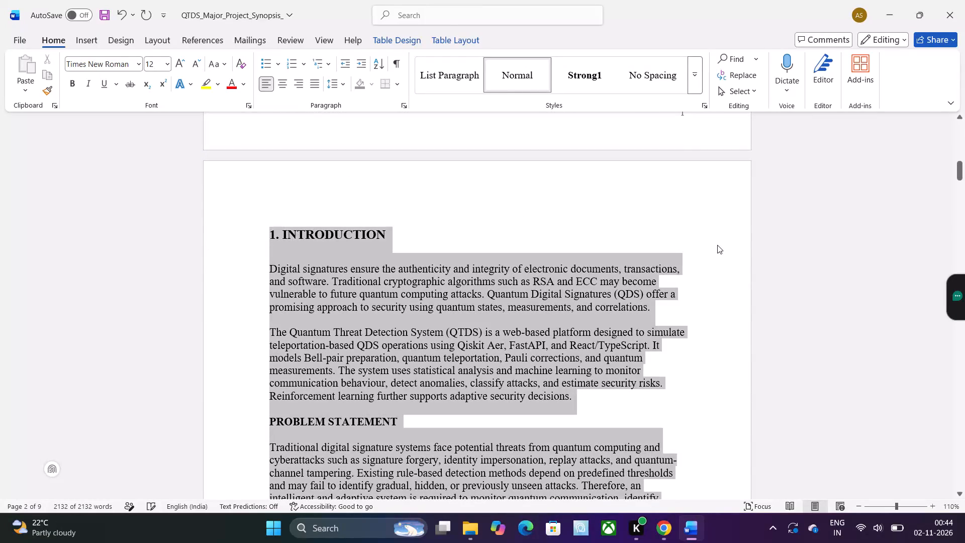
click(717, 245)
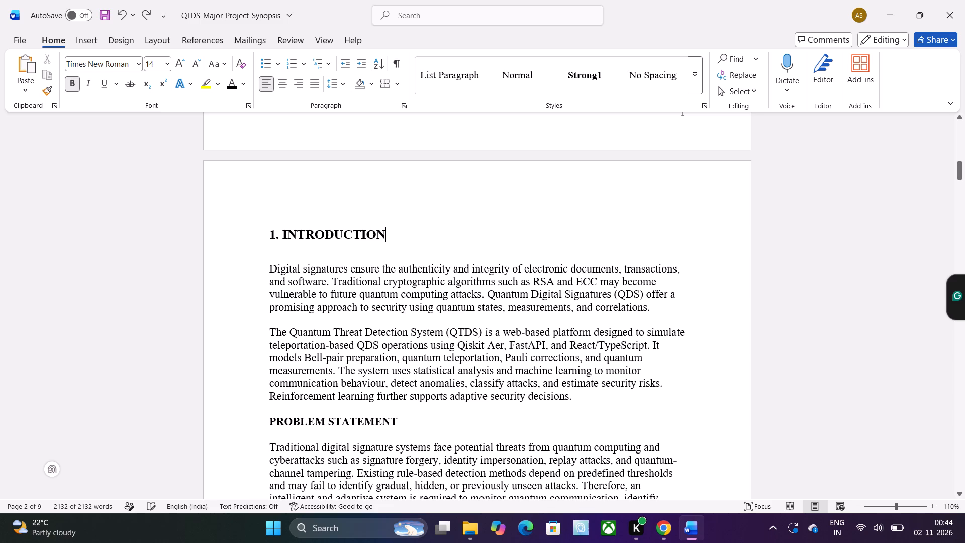
Apply the List Paragraph style to the two body paragraphs under the 1. Introduction heading.
drag(569, 392, 320, 297)
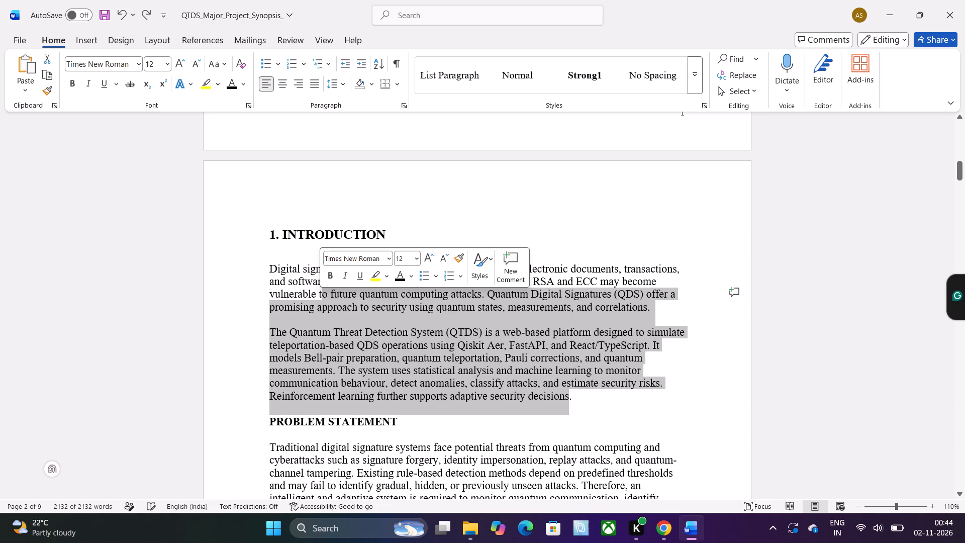
drag(261, 261, 533, 377)
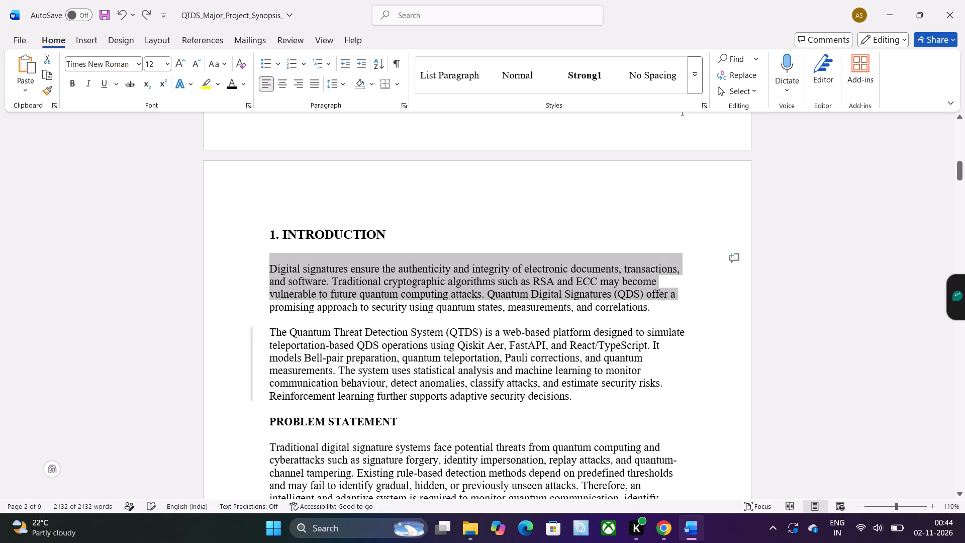
drag(533, 377, 565, 395)
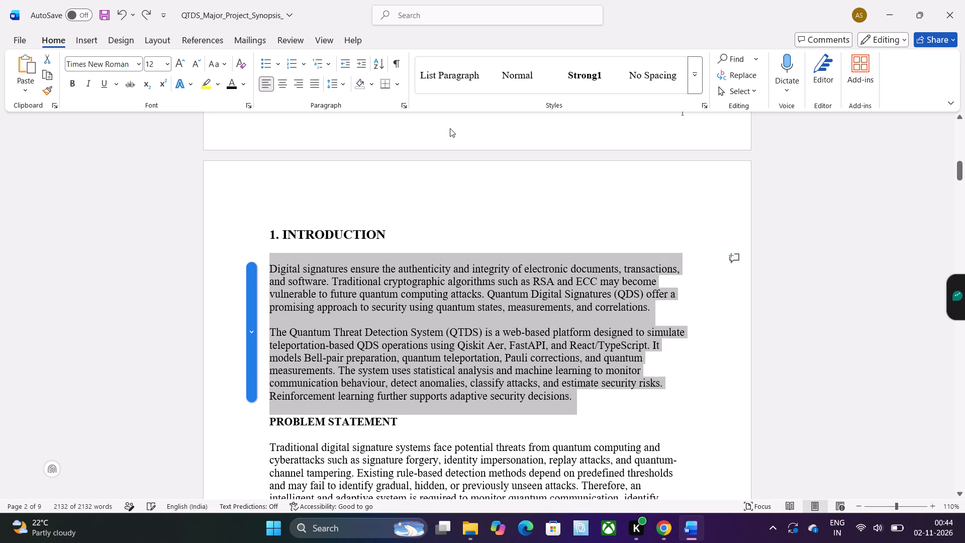
click(451, 83)
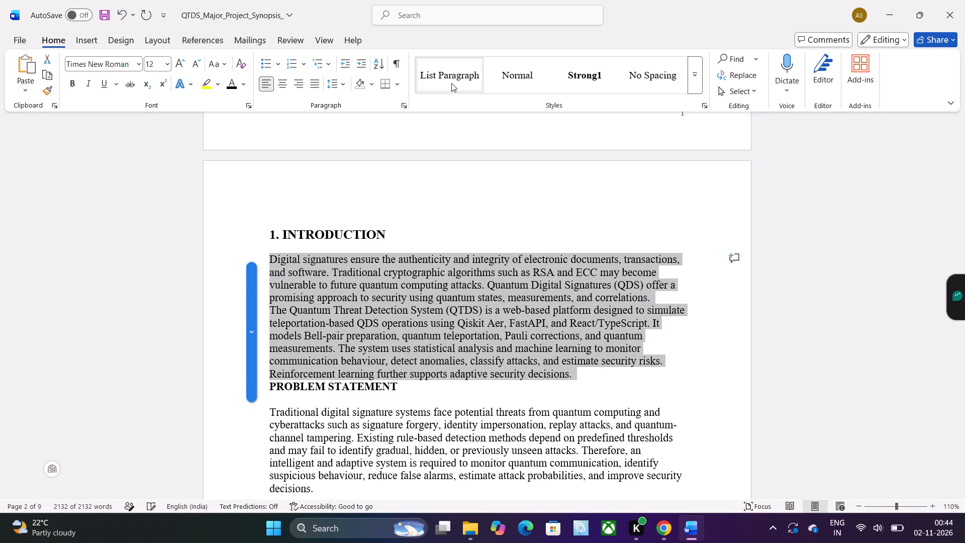
click(453, 84)
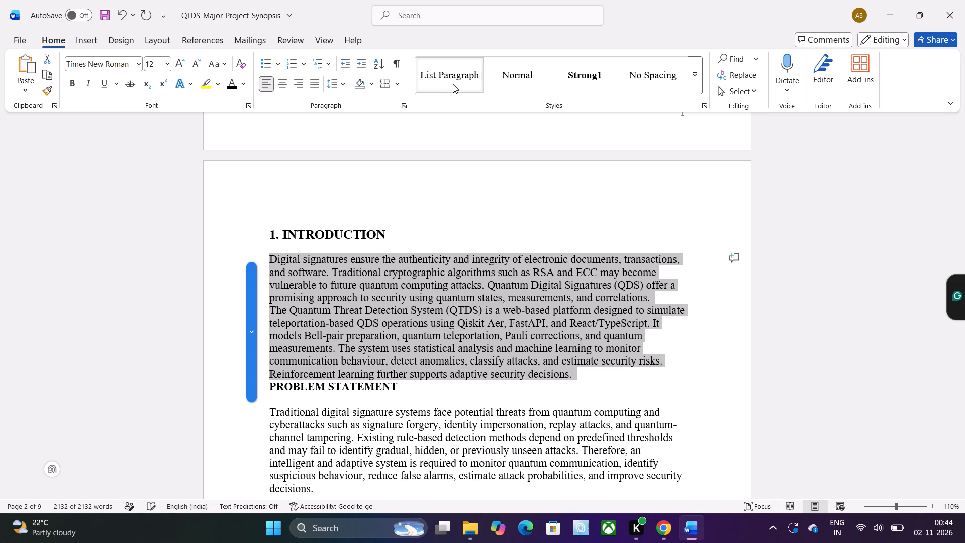
click(453, 84)
click(508, 211)
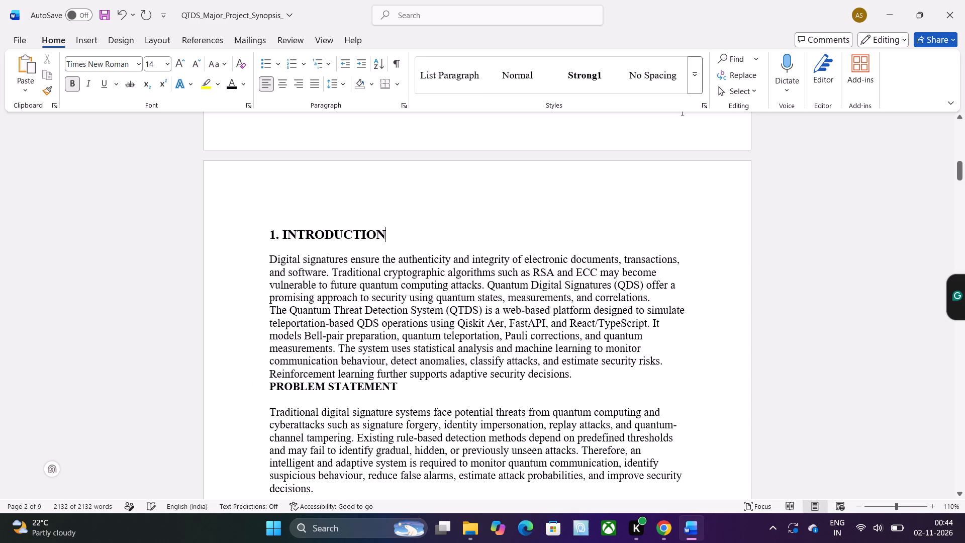
Undo the List Paragraph style on the two body paragraphs under the 1. Introduction heading and clear the selection.
key(ctrl+z)
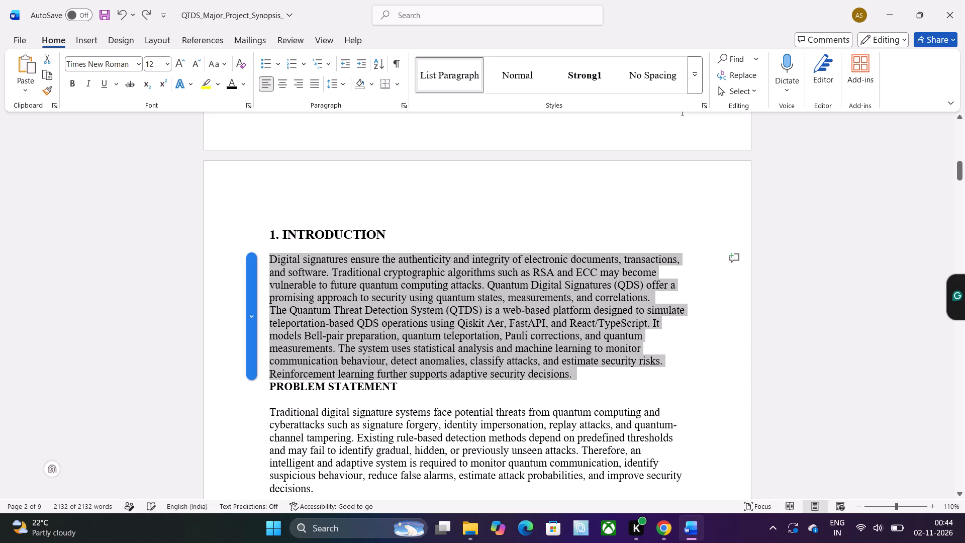
key(ctrl+z)
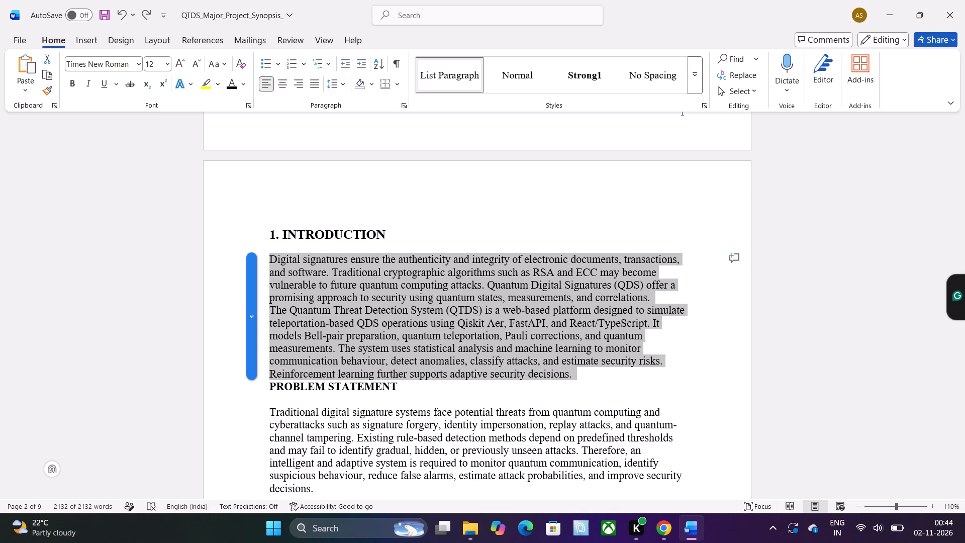
key(ctrl+z)
ctrl+click(508, 210)
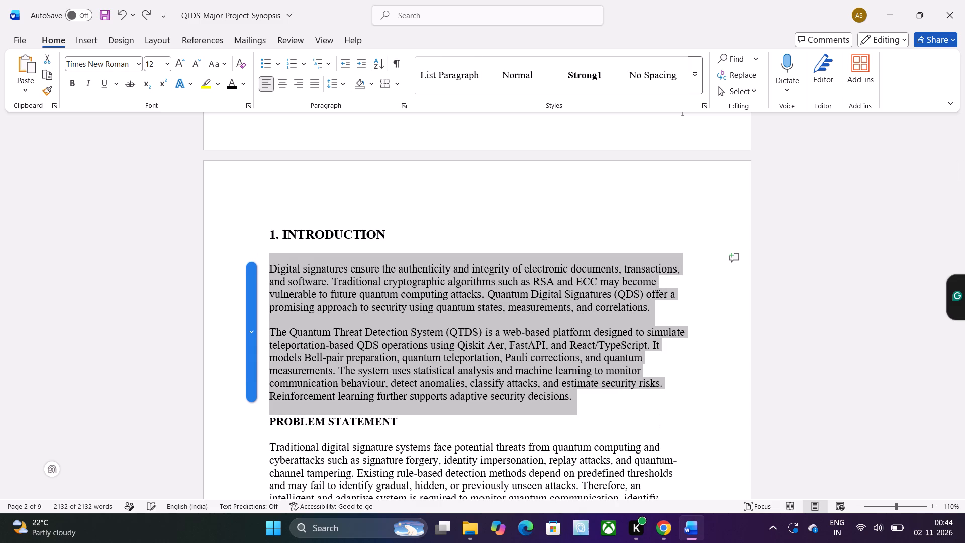
Review the document from the Introduction through the Technology Used section for spacing, layout and unneeded text.
scroll(465, 169, down, 2)
scroll(465, 169, up, 1)
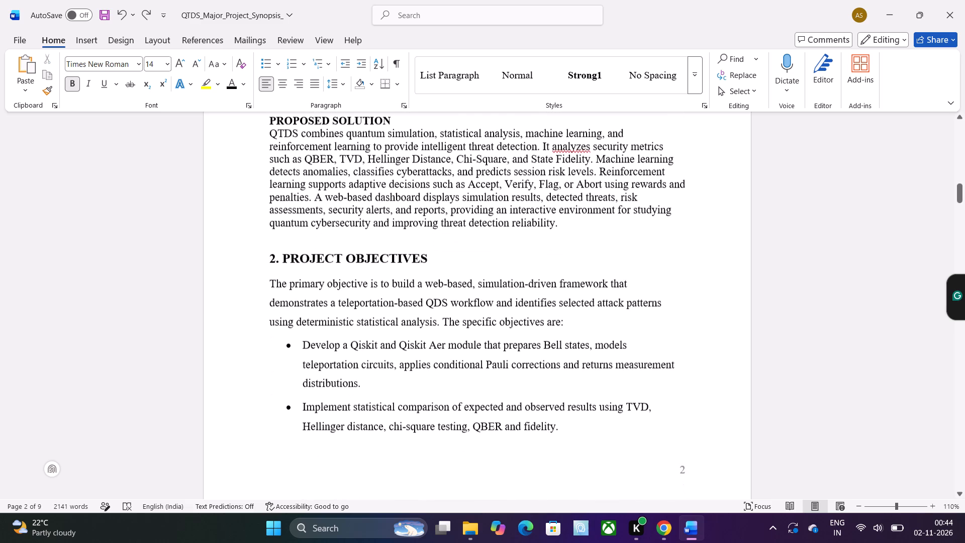
scroll(465, 169, up, 1)
scroll(465, 169, down, 2)
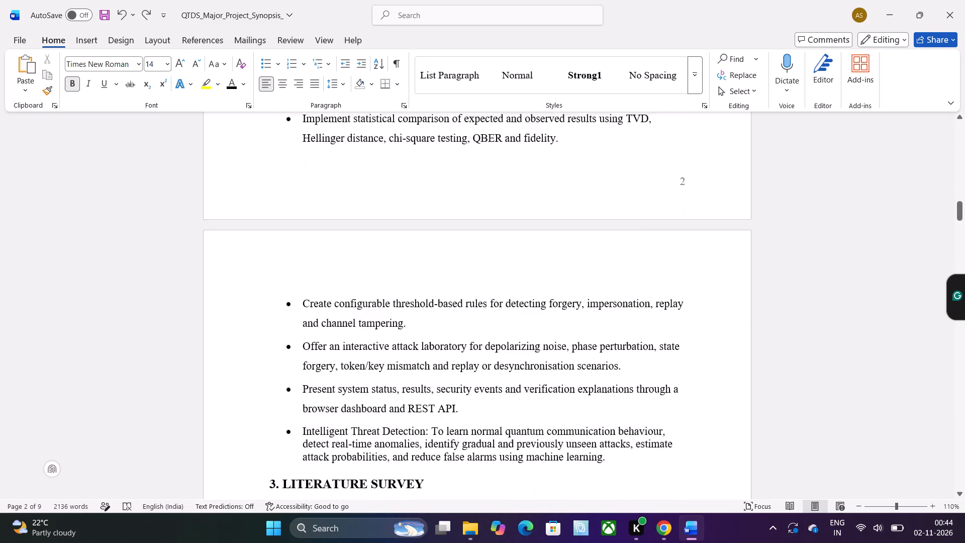
scroll(465, 169, down, 4)
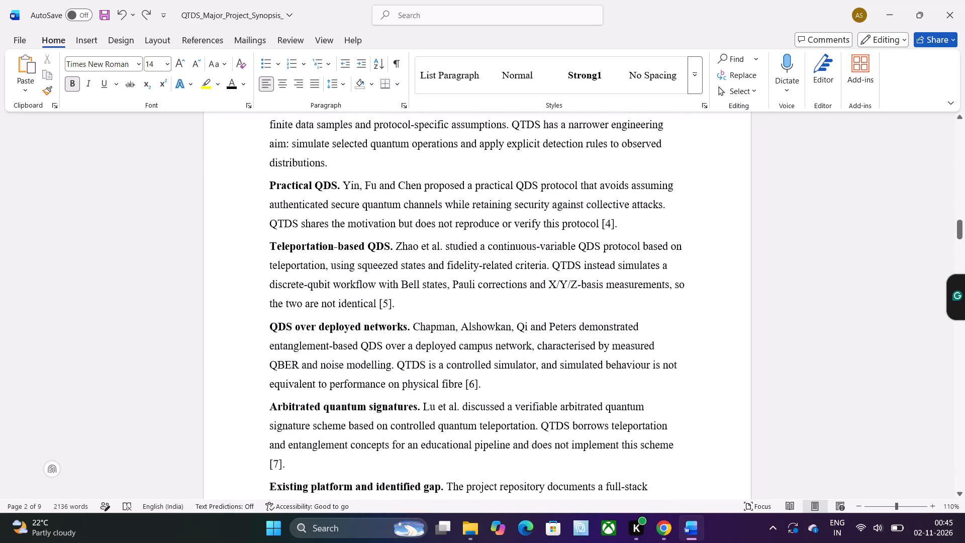
scroll(465, 169, down, 3)
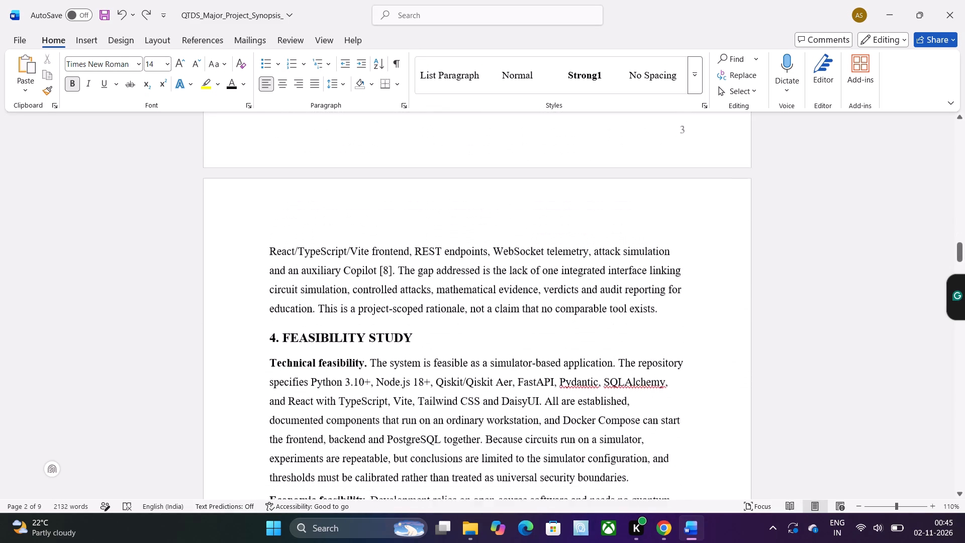
scroll(465, 169, down, 2)
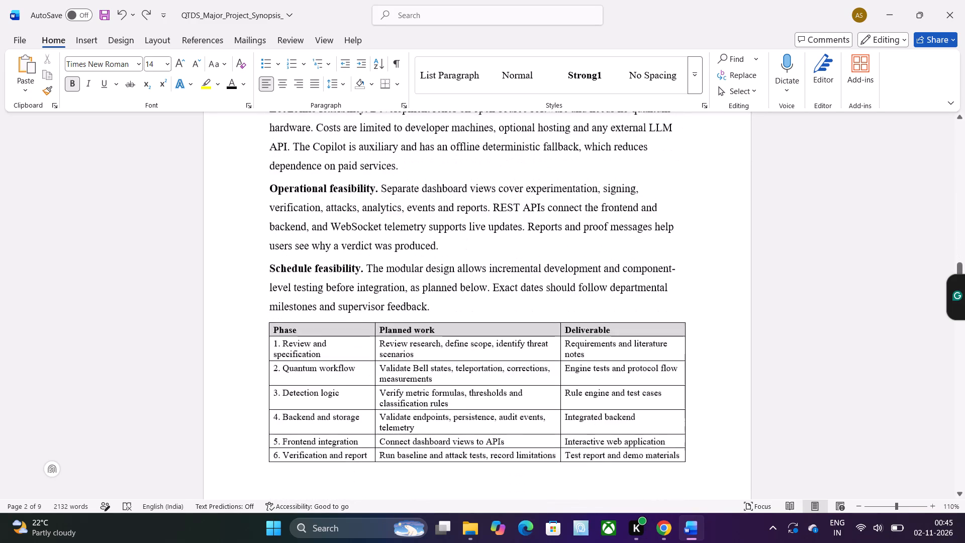
scroll(465, 169, down, 2)
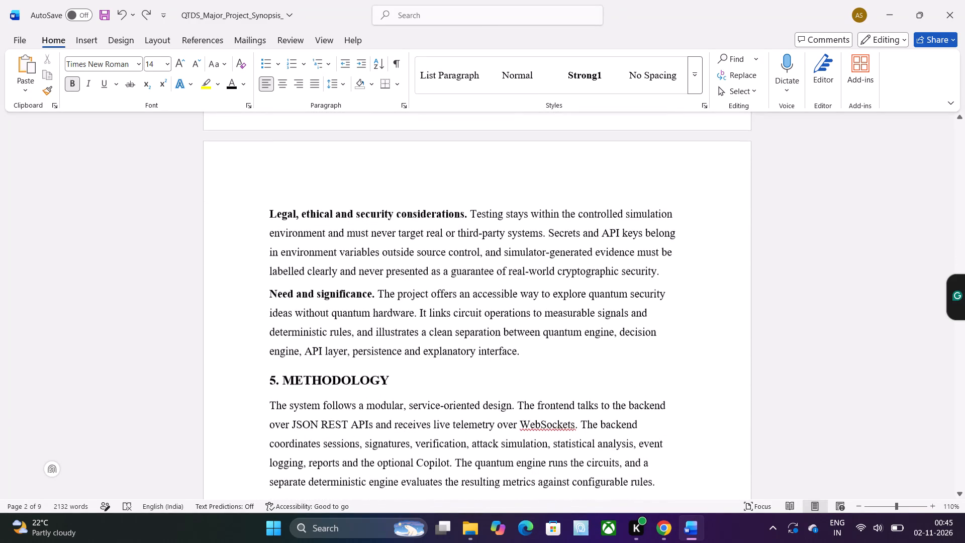
scroll(465, 169, down, 1)
scroll(465, 169, up, 3)
scroll(465, 169, down, 1)
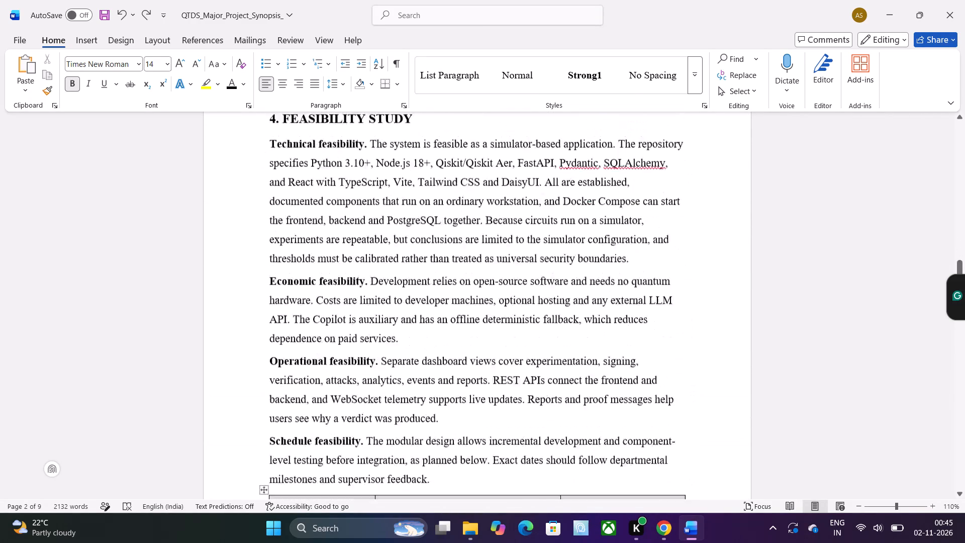
scroll(465, 169, down, 1)
scroll(465, 169, up, 1)
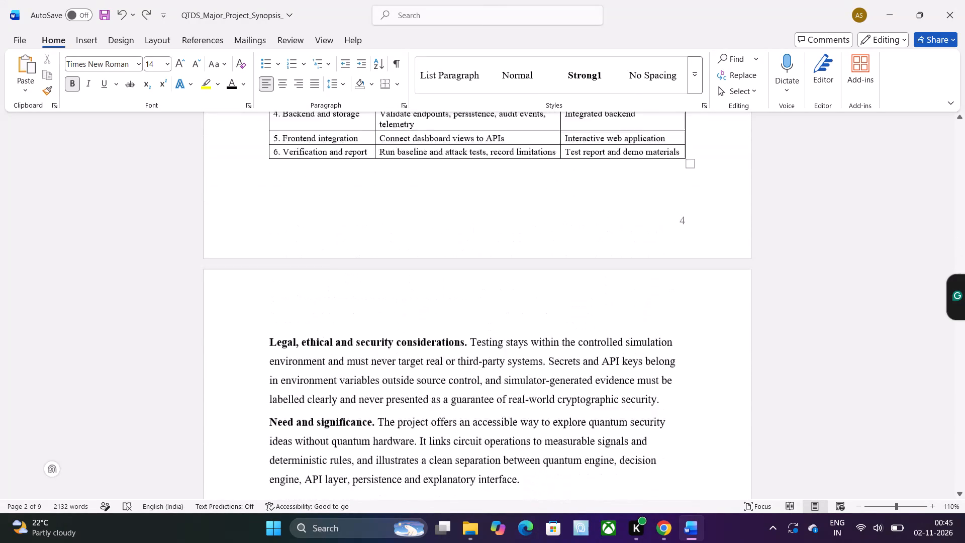
scroll(465, 169, up, 1)
scroll(465, 169, down, 4)
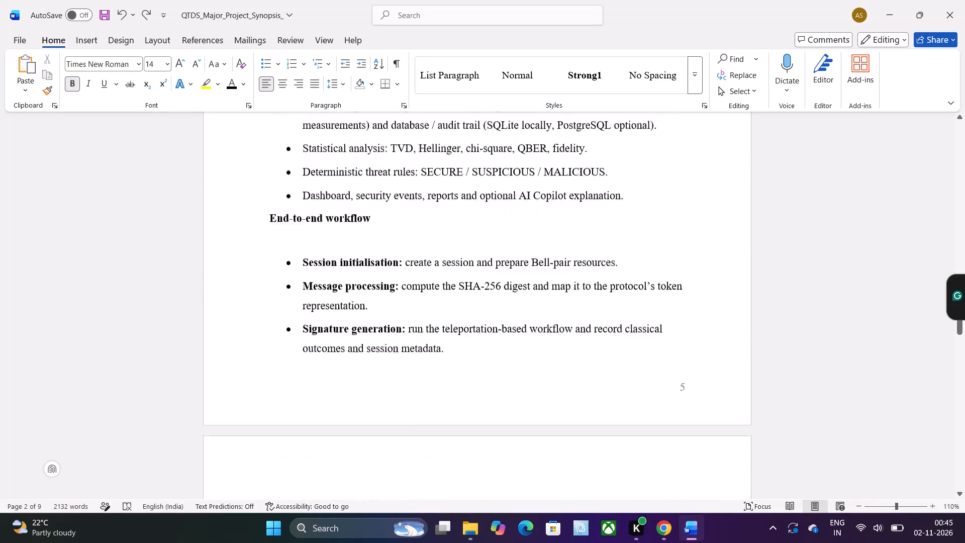
scroll(465, 169, down, 5)
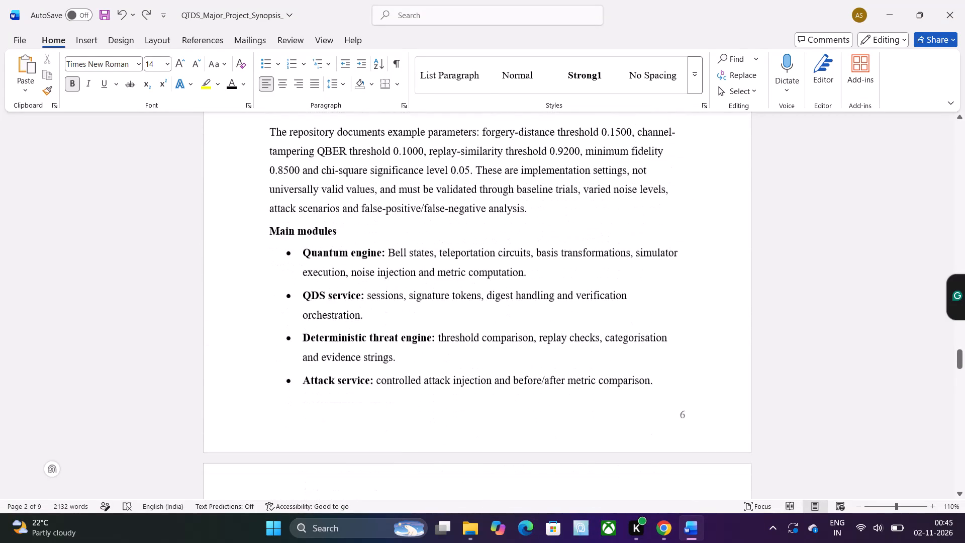
scroll(465, 169, down, 2)
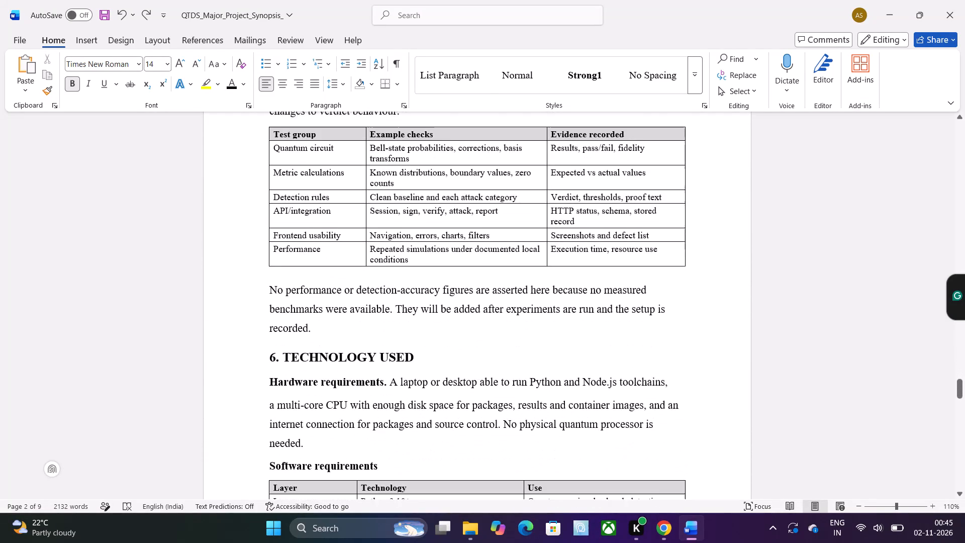
Delete the paragraph beginning "No performance or detection-accuracy figures" below the testing table, including its leftover full stop.
scroll(465, 169, down, 1)
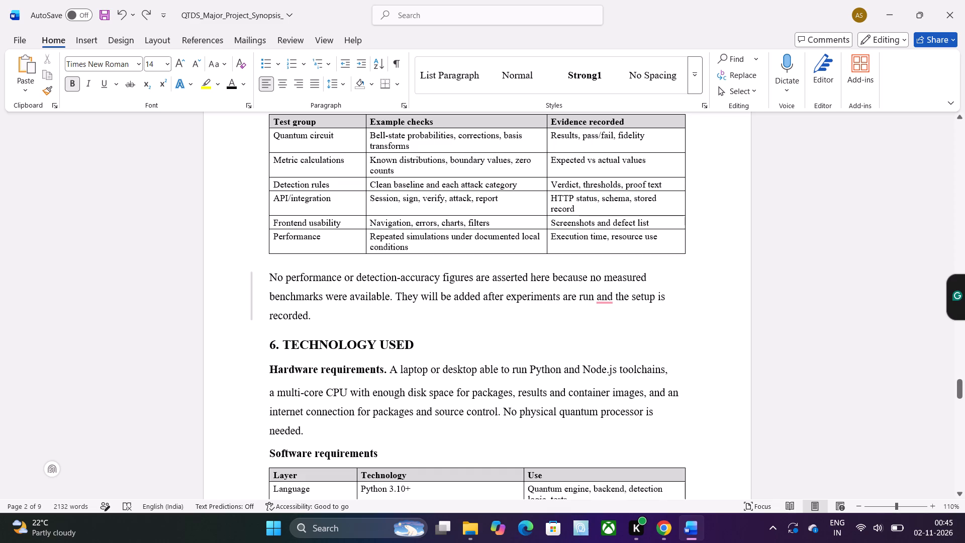
drag(306, 329, 271, 281)
key(BackSpace)
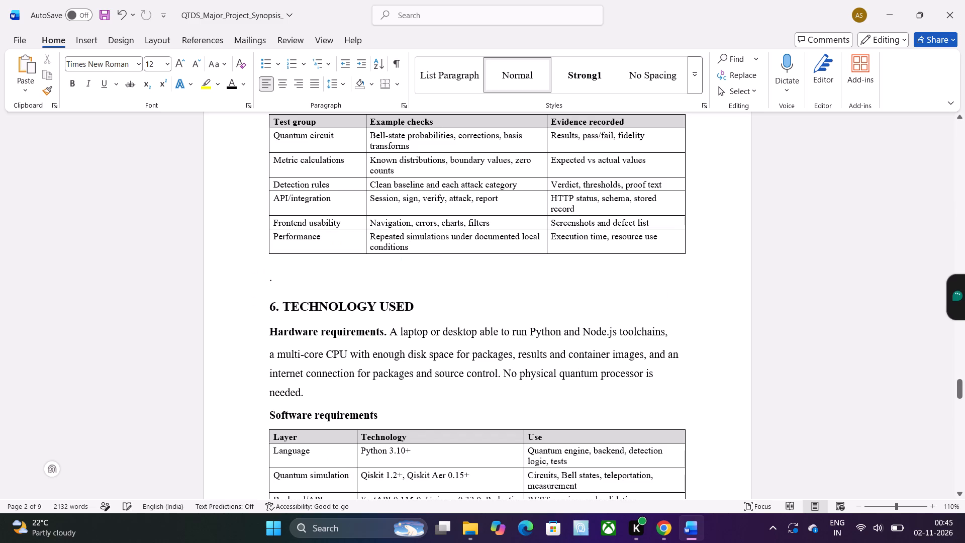
key(BackSpace)
click(271, 281)
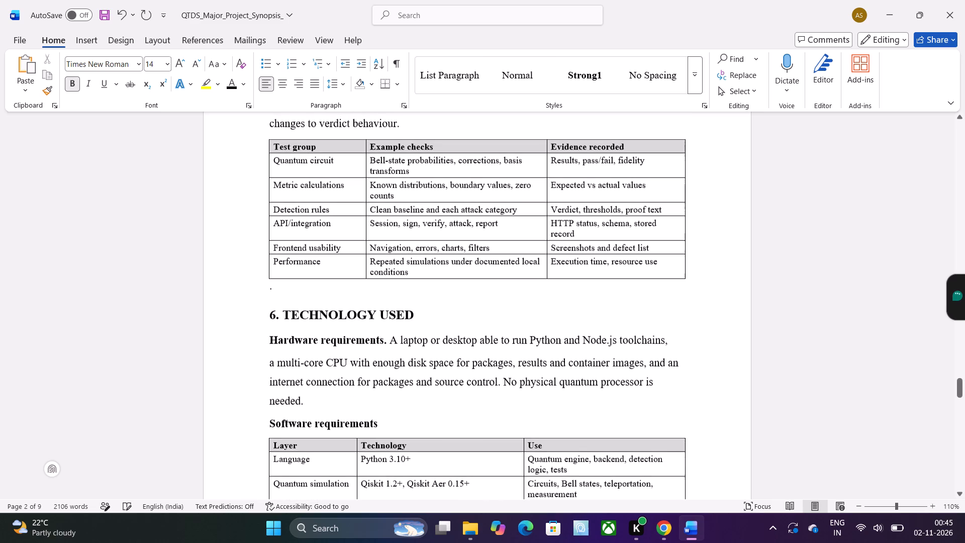
key(Down)
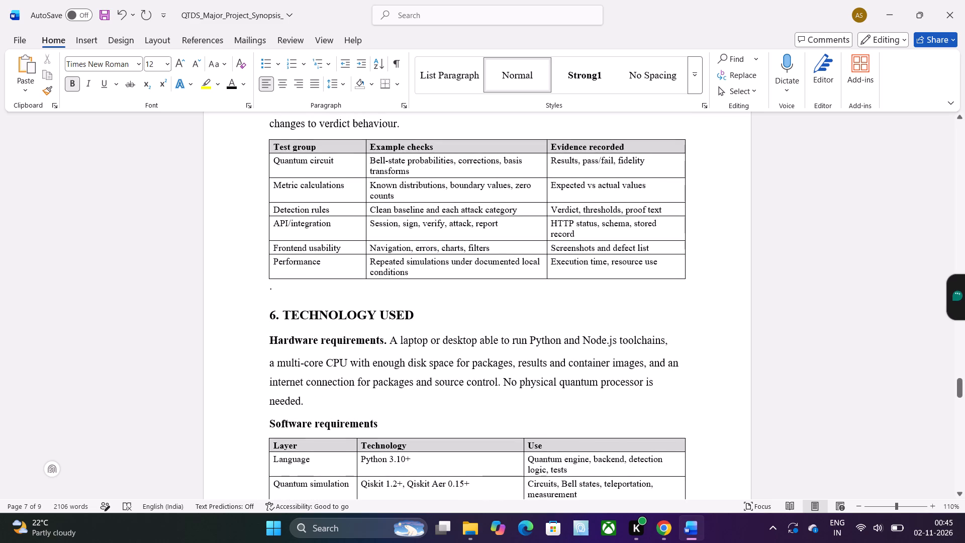
click(276, 293)
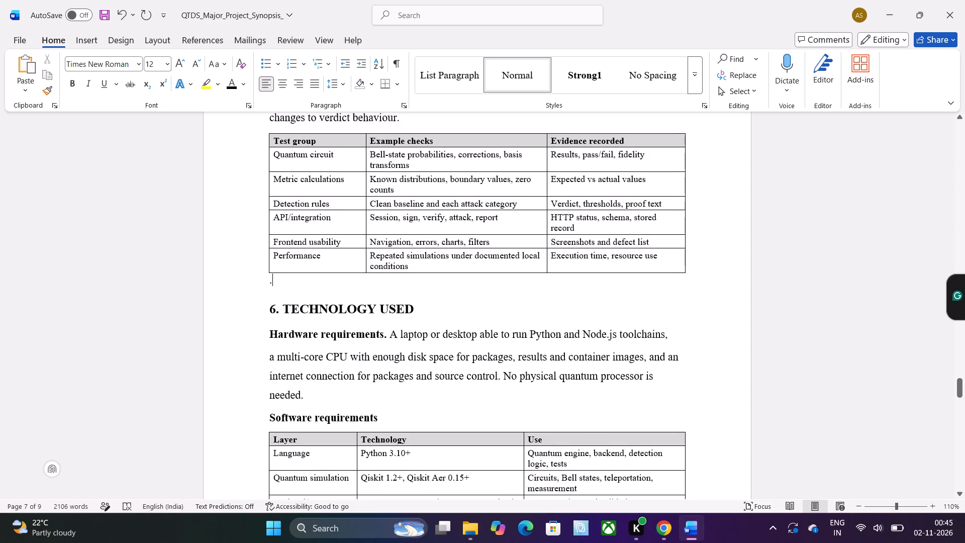
key(BackSpace)
Examine the Technology Used tables, the start of the References and the Main modules list for further text to trim.
scroll(276, 293, up, 1)
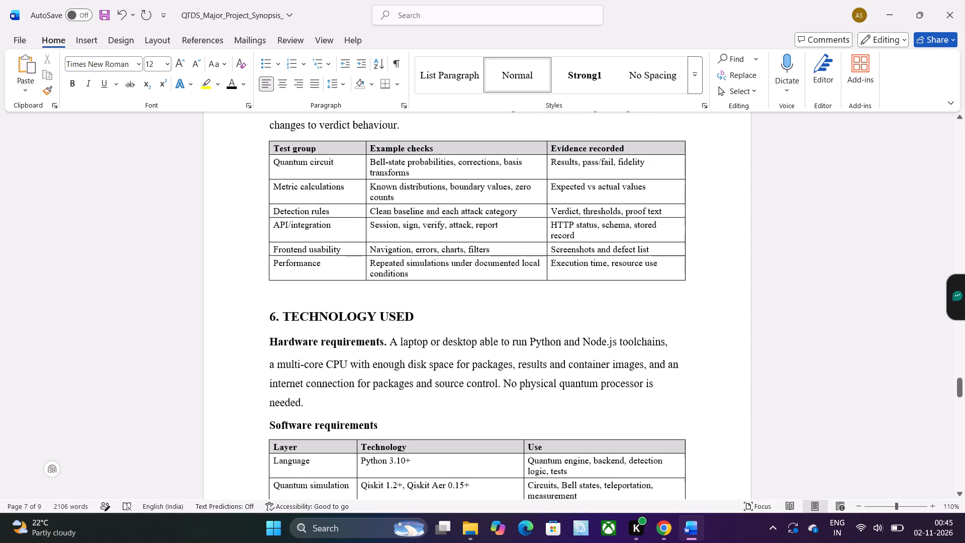
scroll(276, 293, up, 1)
scroll(276, 293, down, 4)
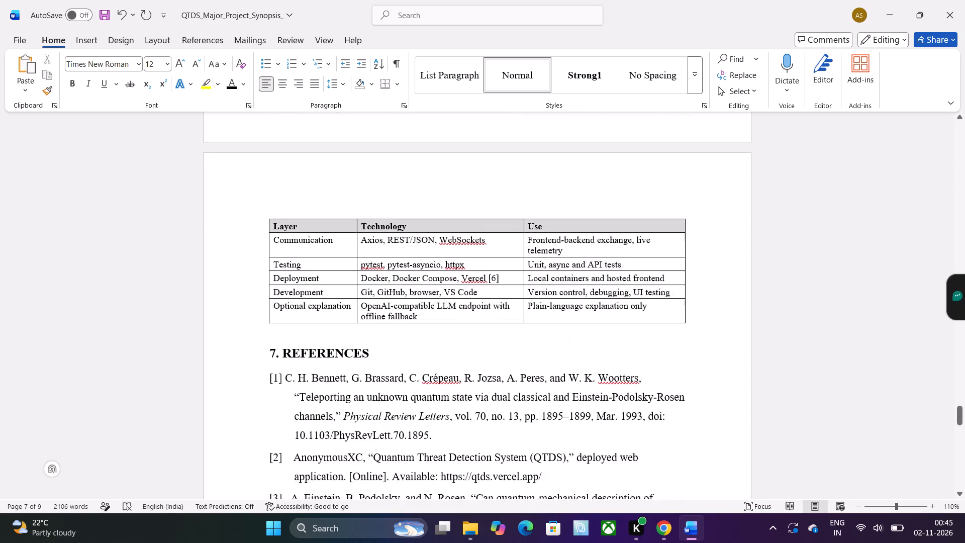
scroll(276, 293, up, 2)
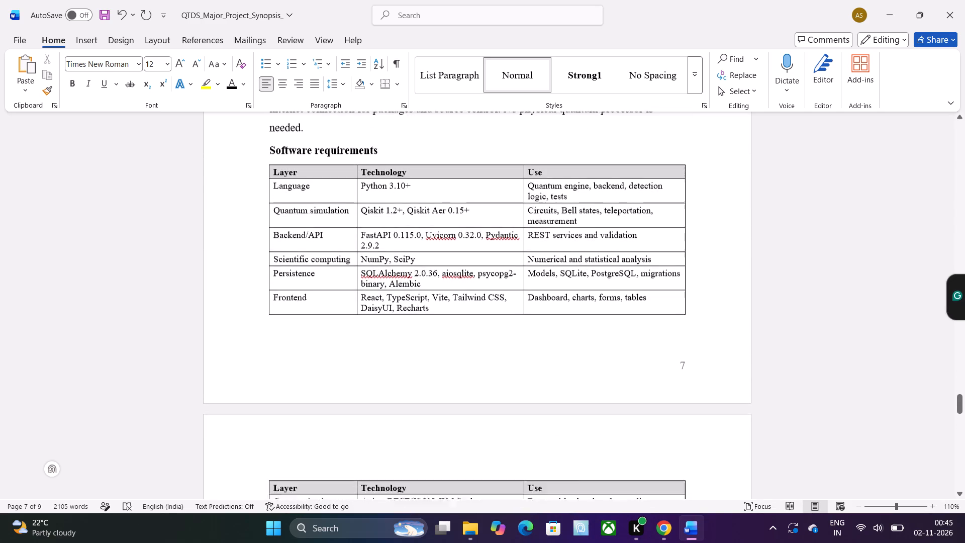
scroll(276, 293, up, 4)
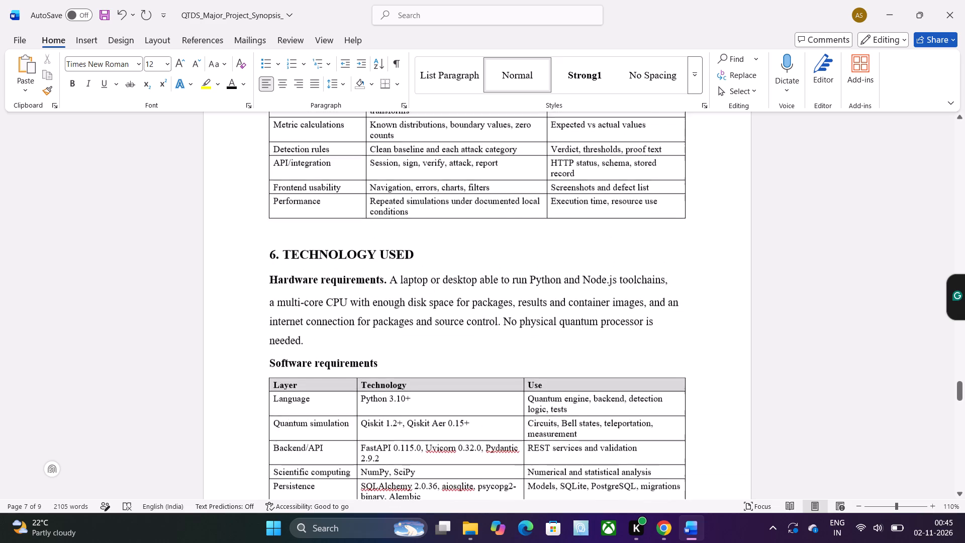
scroll(276, 293, up, 2)
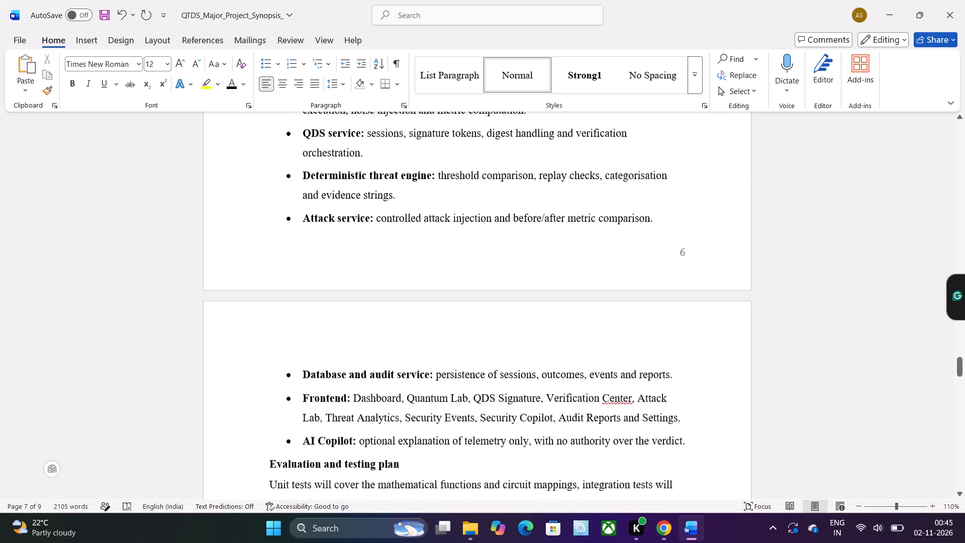
Delete the paragraph beginning "The repository documents example parameters" below the Threat detection metrics table.
scroll(276, 293, up, 2)
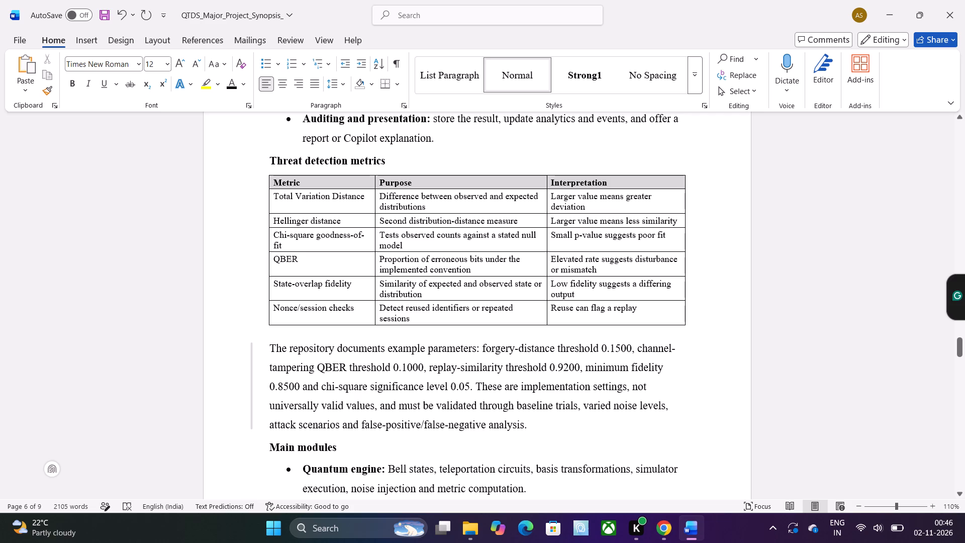
drag(545, 419, 348, 364)
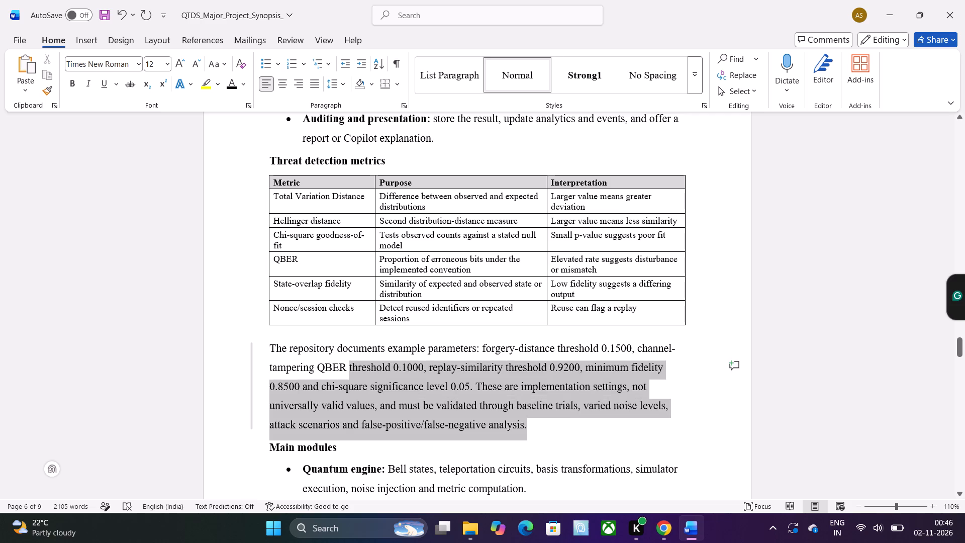
drag(348, 364, 268, 352)
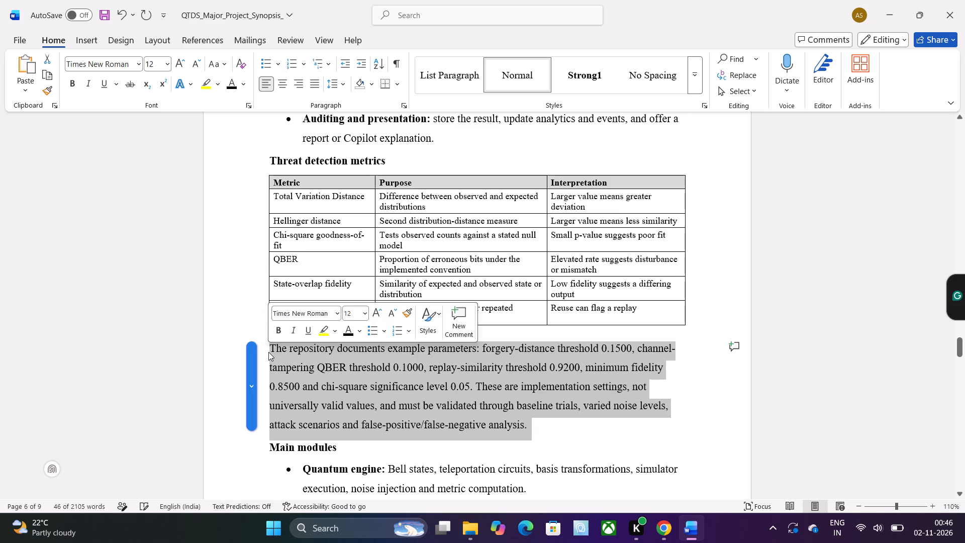
key(BackSpace)
Review the Methodology, Feasibility Study and Literature Survey sections for further text to trim.
scroll(268, 352, up, 2)
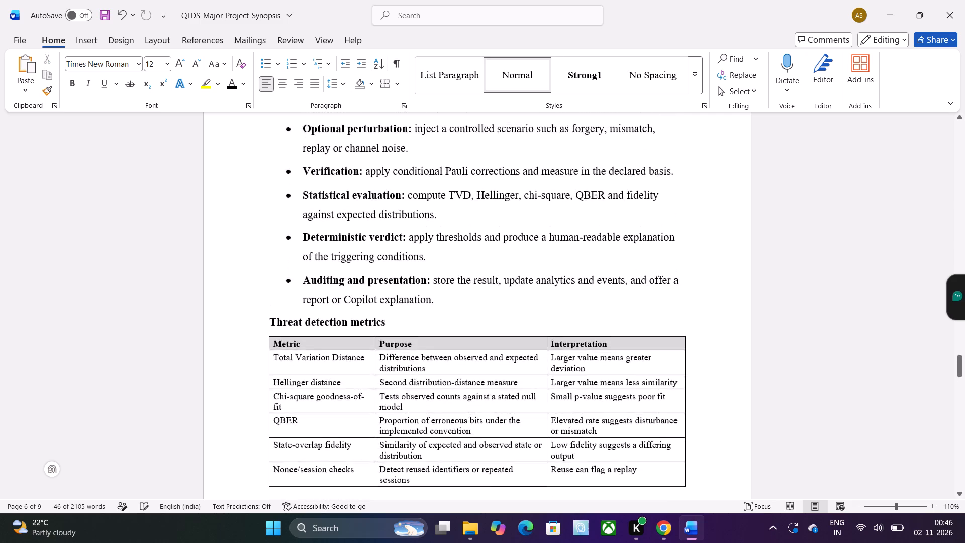
scroll(268, 352, up, 4)
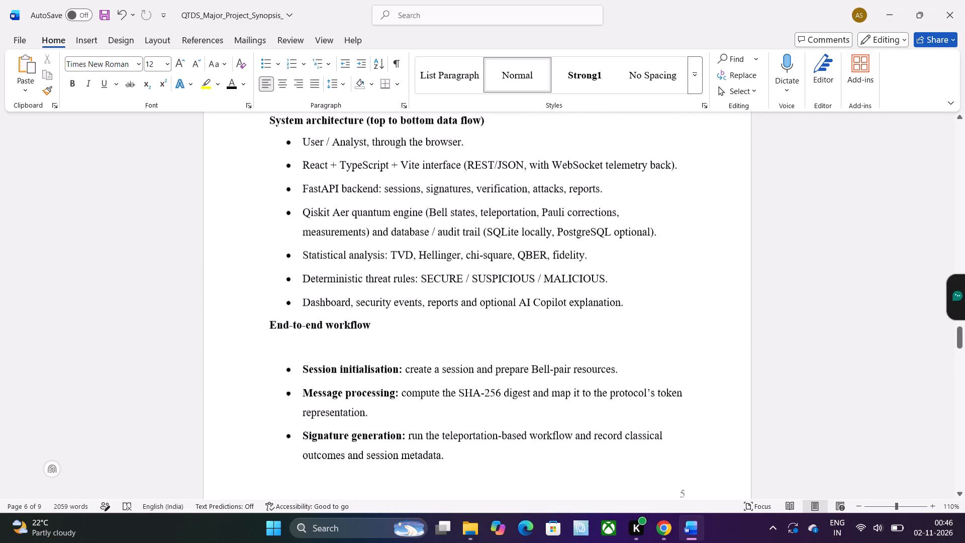
scroll(268, 352, up, 2)
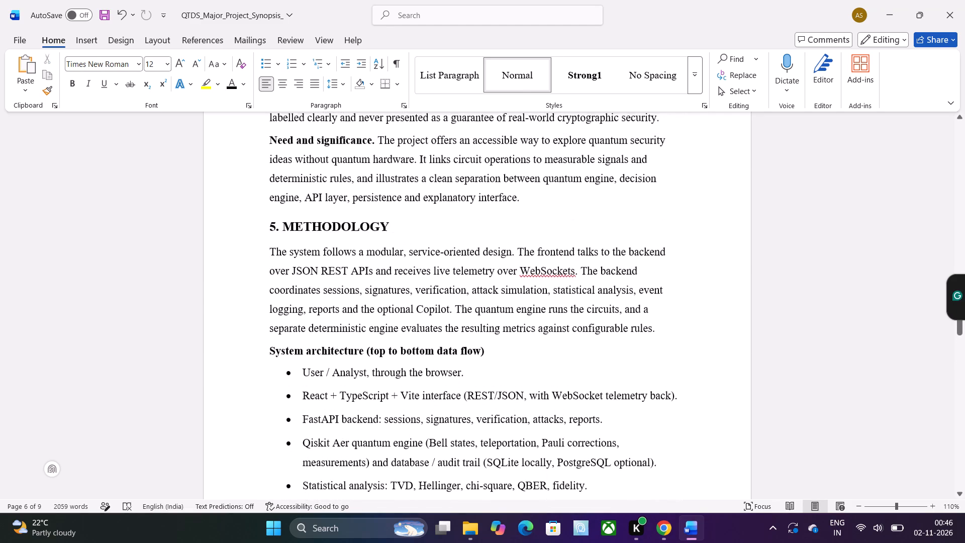
scroll(268, 352, up, 4)
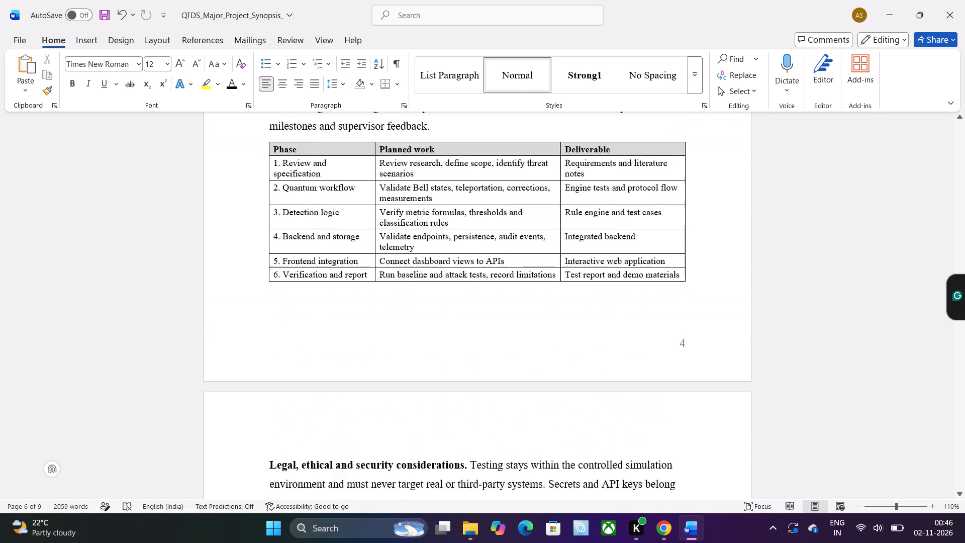
scroll(268, 352, up, 4)
scroll(268, 352, down, 1)
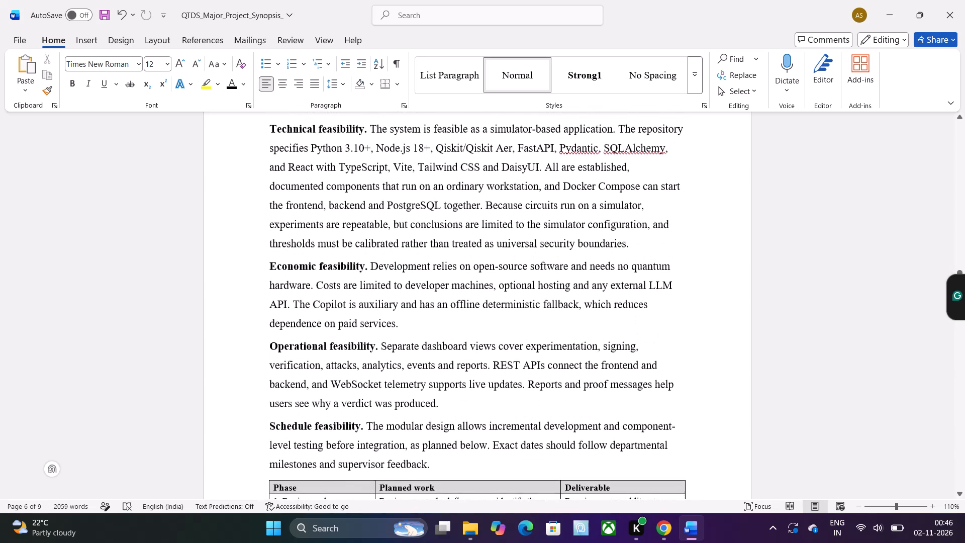
scroll(268, 352, down, 1)
scroll(268, 352, up, 1)
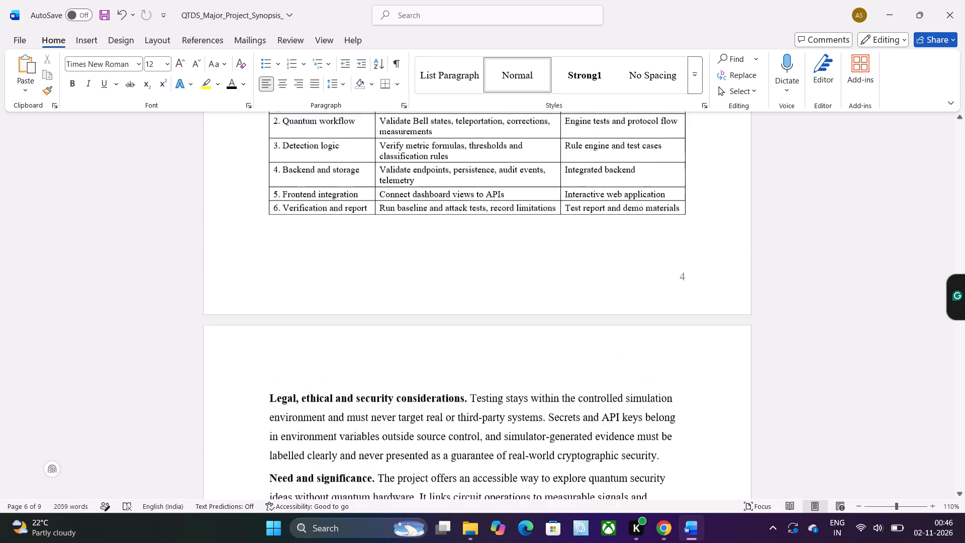
scroll(268, 352, up, 2)
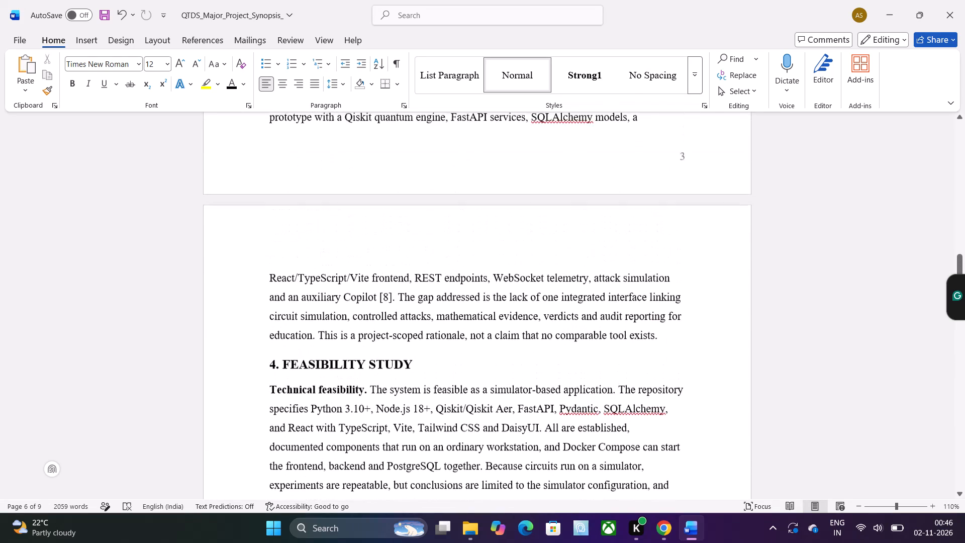
scroll(268, 352, up, 4)
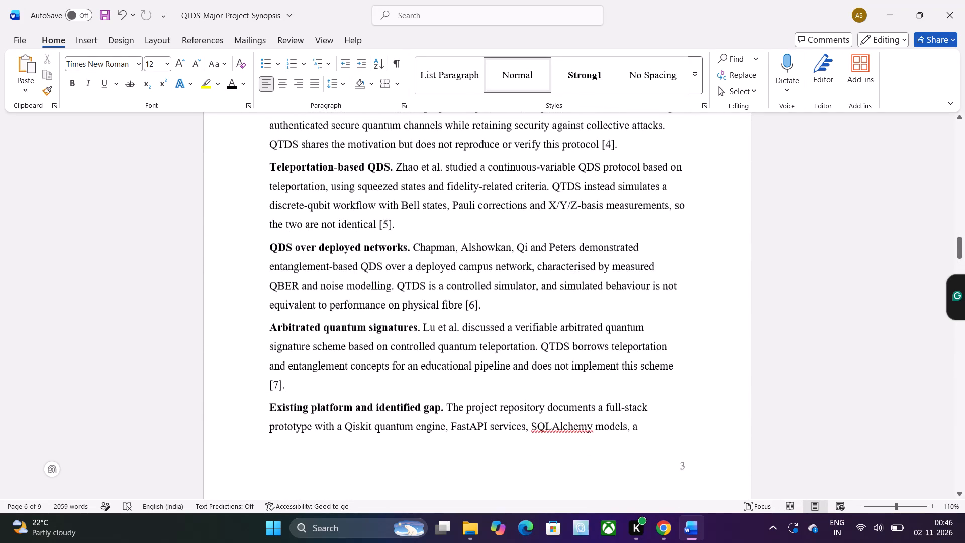
Centre all the title page text, from the SYNOPSIS heading down to the university name in parentheses.
scroll(268, 352, up, 3)
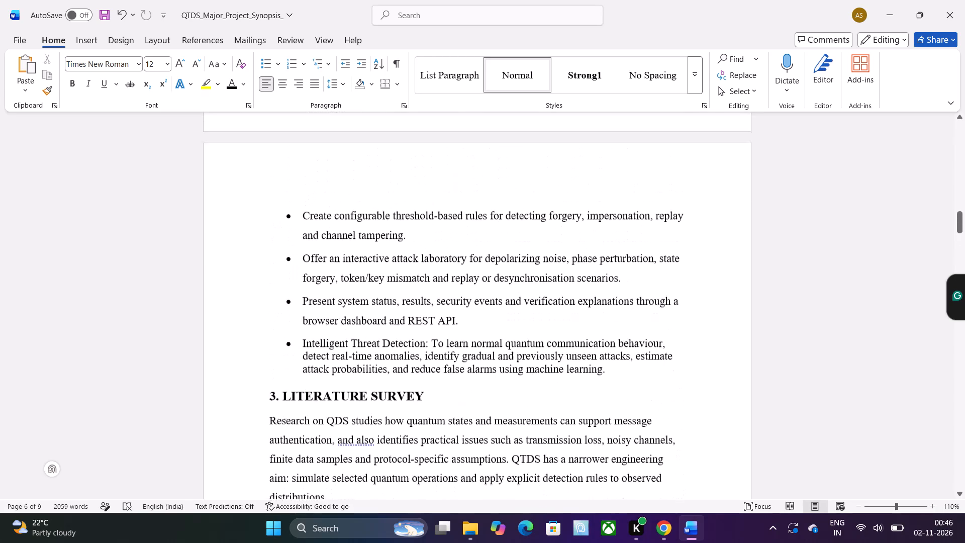
scroll(268, 352, up, 4)
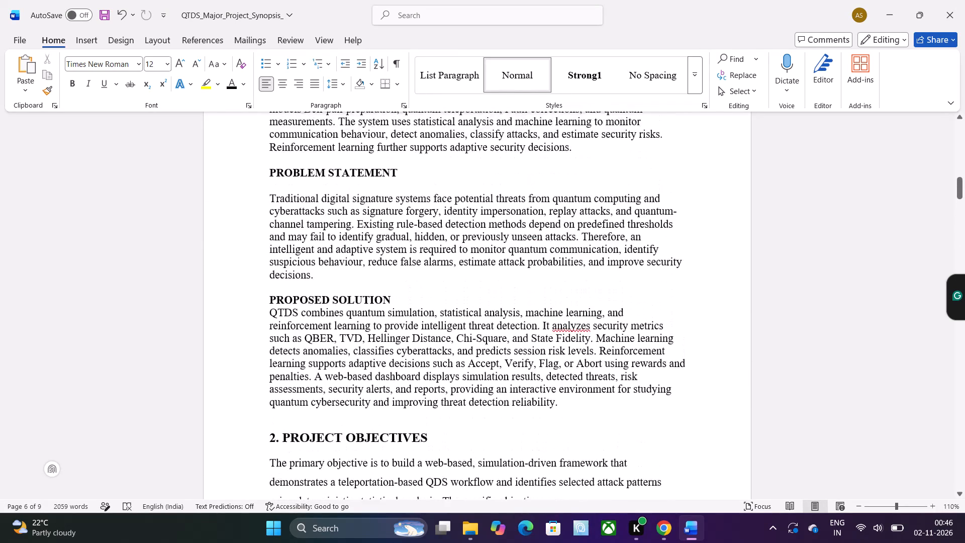
scroll(268, 352, up, 1)
scroll(268, 352, down, 2)
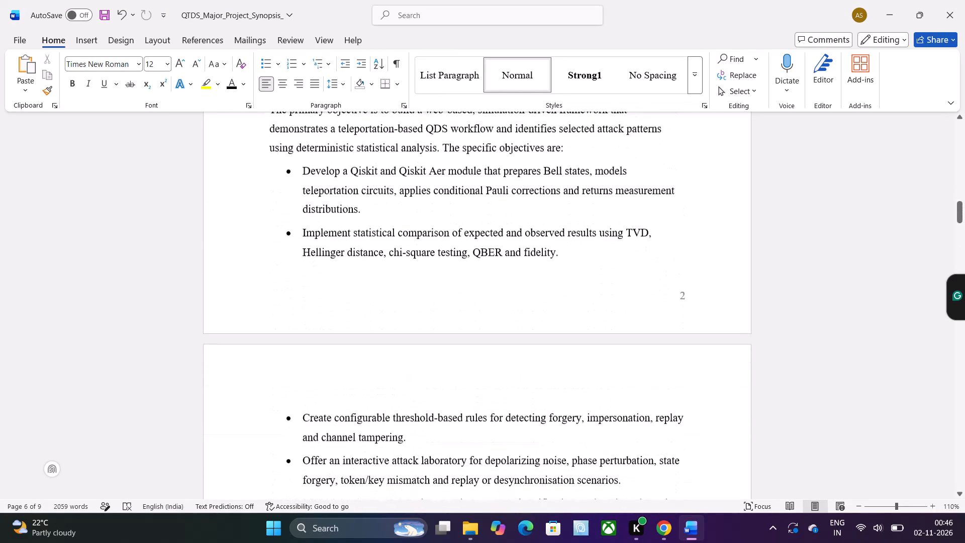
scroll(268, 352, up, 5)
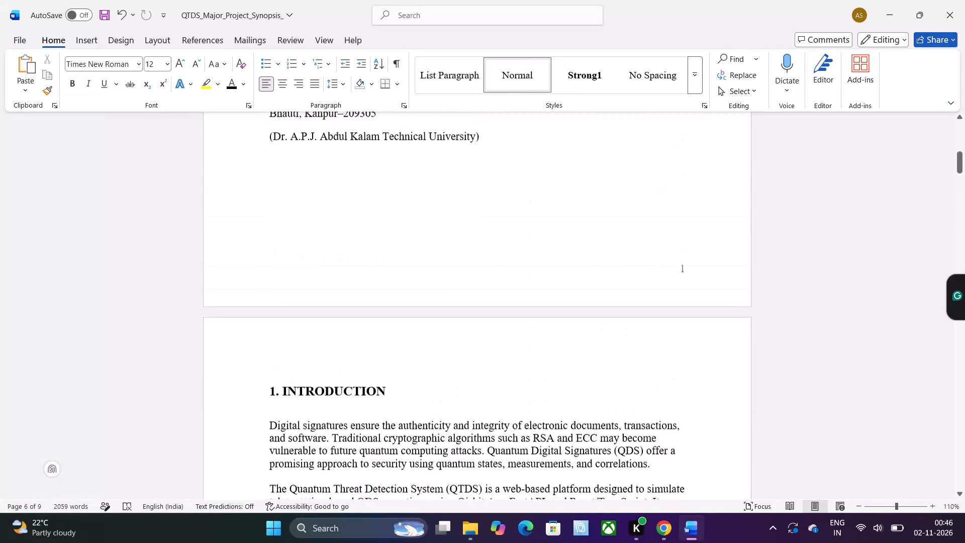
scroll(268, 352, up, 3)
scroll(268, 352, down, 1)
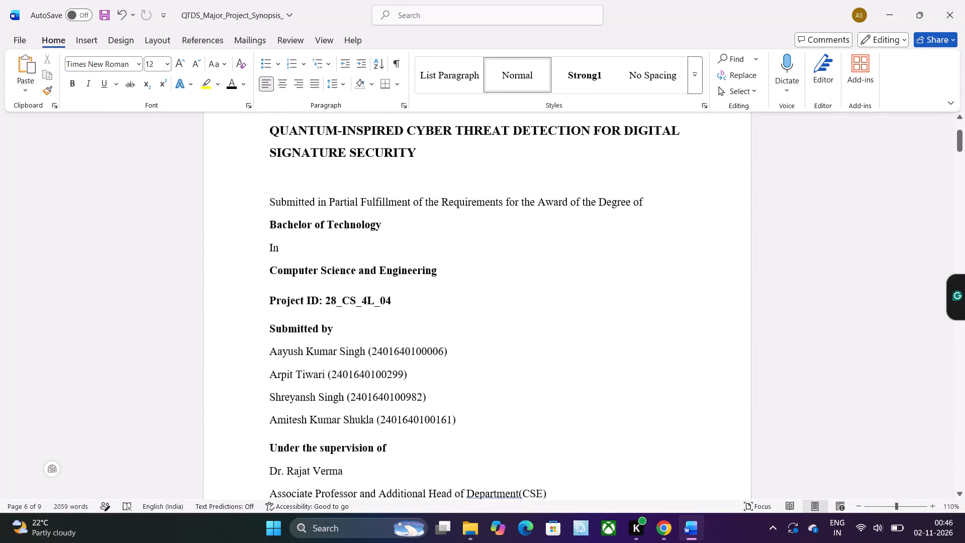
scroll(268, 352, down, 1)
right_click(268, 352)
triple_click(479, 325)
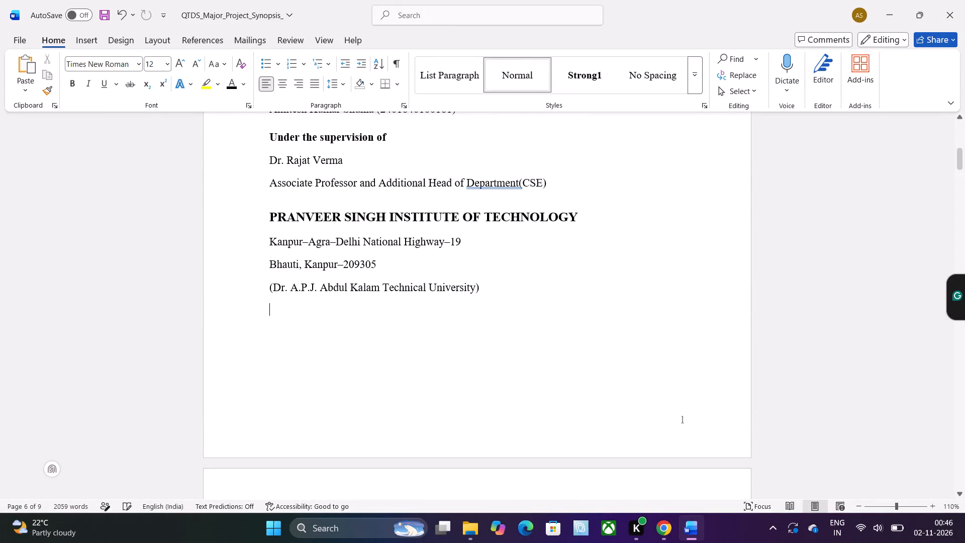
triple_click(479, 325)
double_click(479, 325)
drag(479, 325, 442, 285)
triple_click(442, 285)
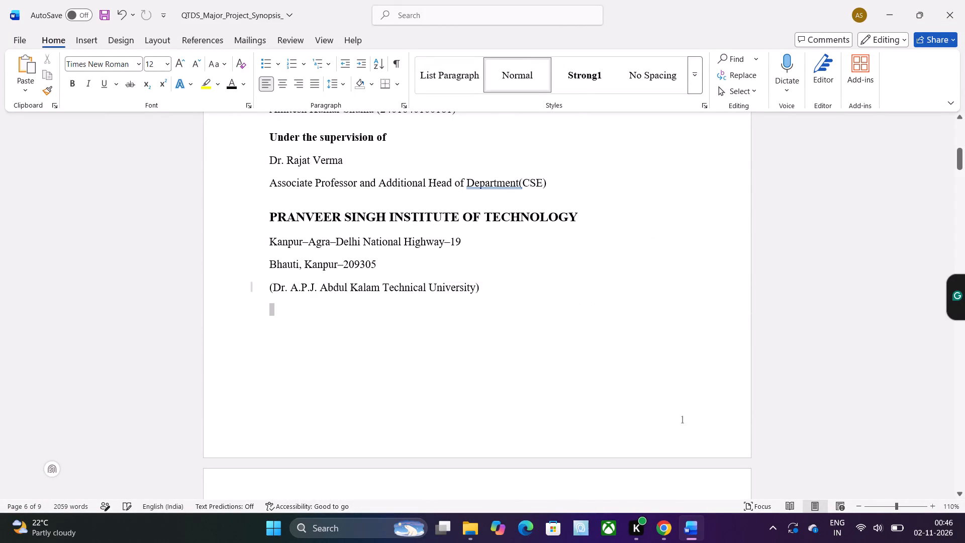
click(442, 285)
click(486, 289)
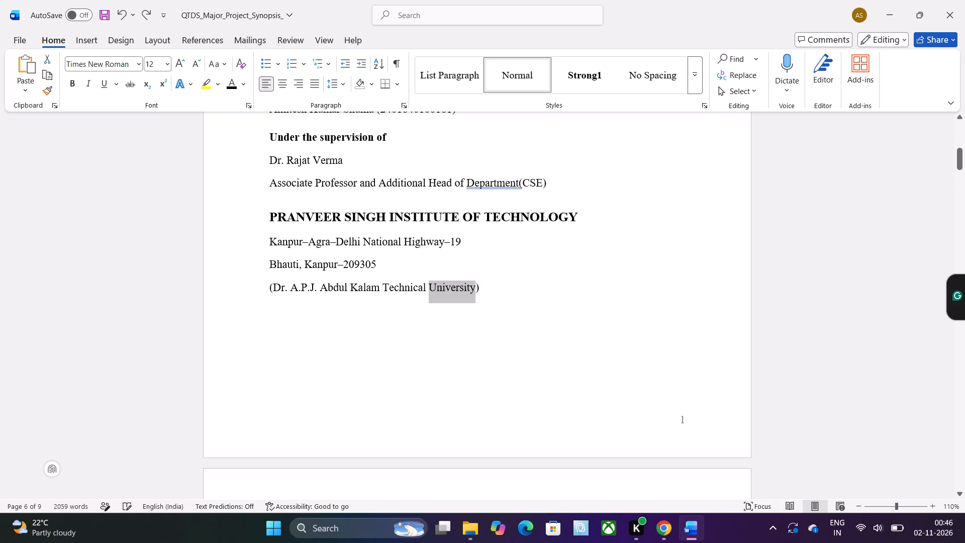
drag(486, 289, 265, 79)
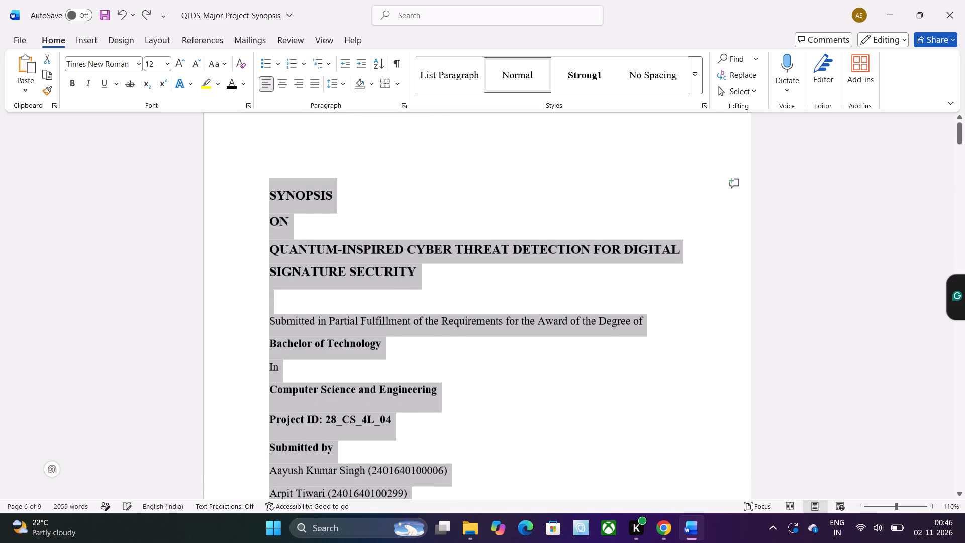
drag(265, 79, 281, 123)
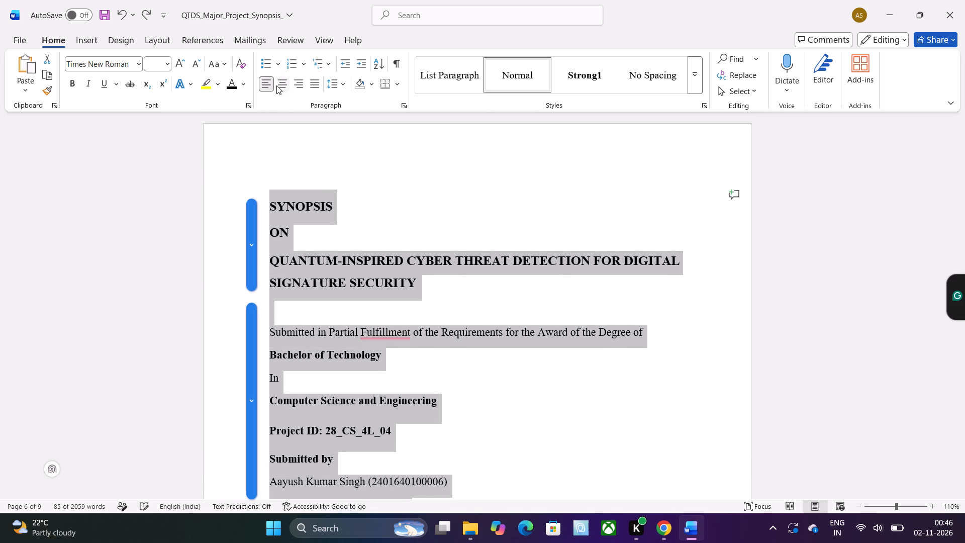
click(280, 84)
click(356, 140)
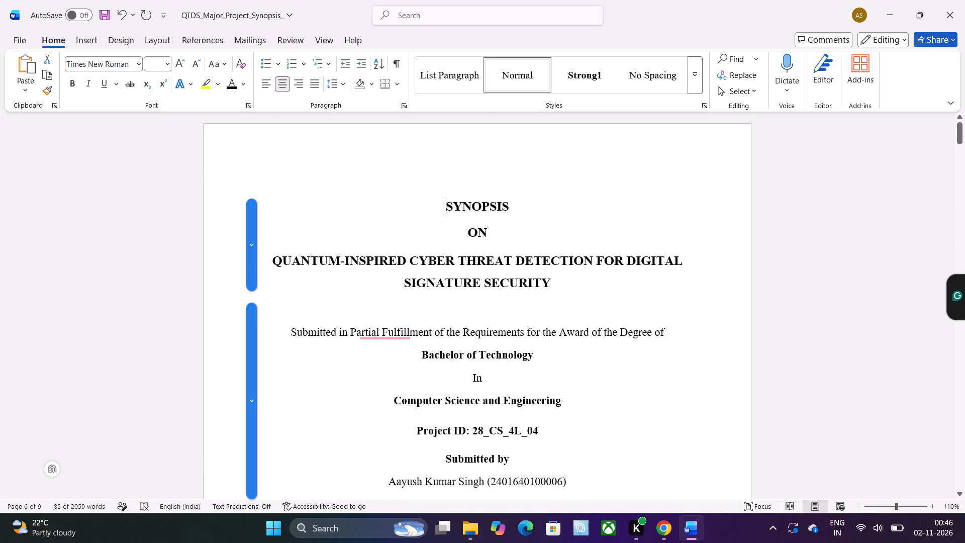
Correct the missing space in "Department(CSE)" in the supervisor's designation on the title page, giving "Department (CSE)".
scroll(356, 140, down, 4)
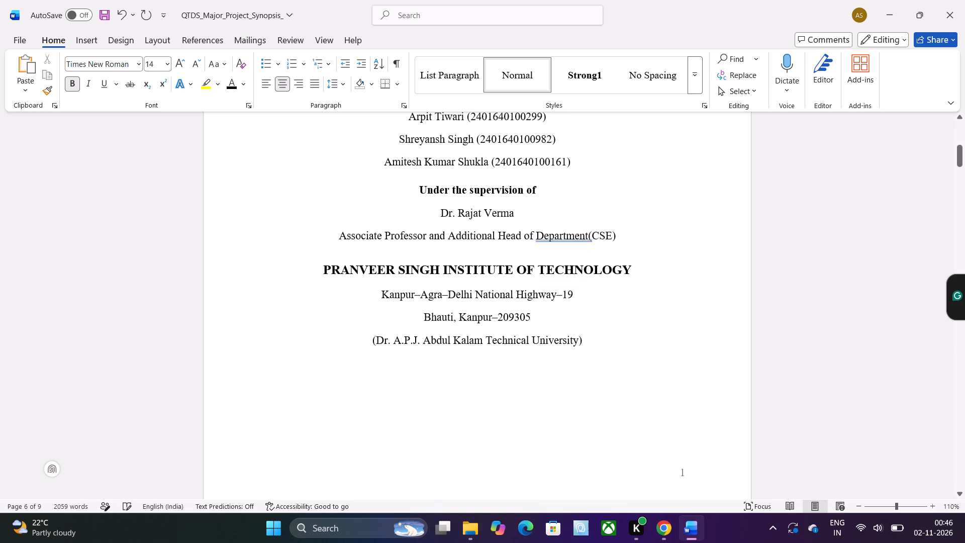
scroll(356, 140, down, 1)
click(585, 183)
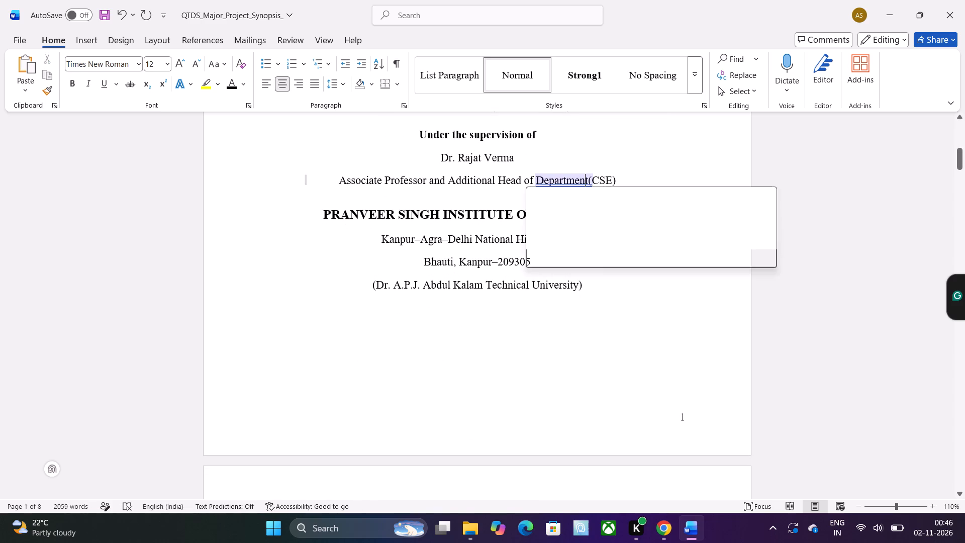
click(588, 226)
click(646, 306)
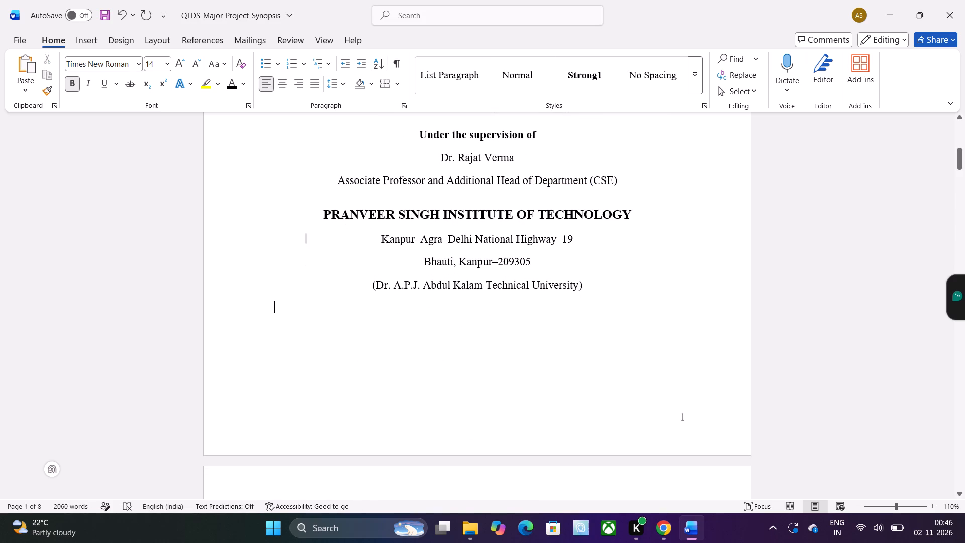
Replace "and" with "&" in the supervisor's designation so it reads "Associate Professor & Additional Head of Department (CSE)".
click(443, 186)
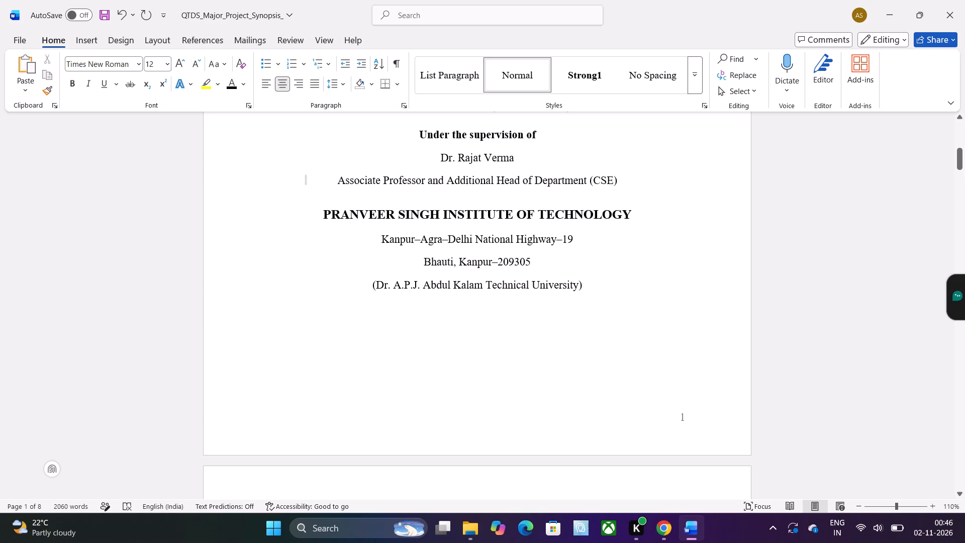
key(BackSpace)
key(BackSpace)
key(BackSpace)
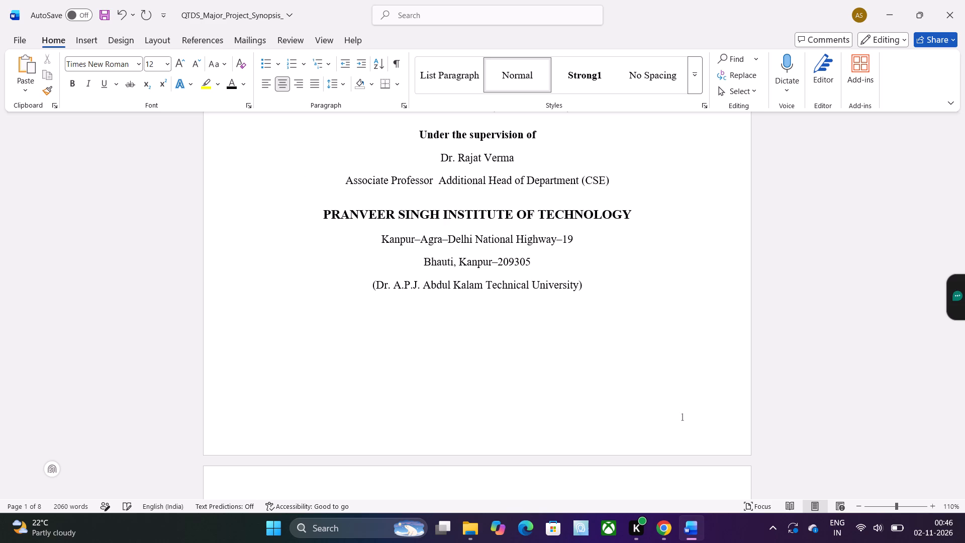
key(BackSpace)
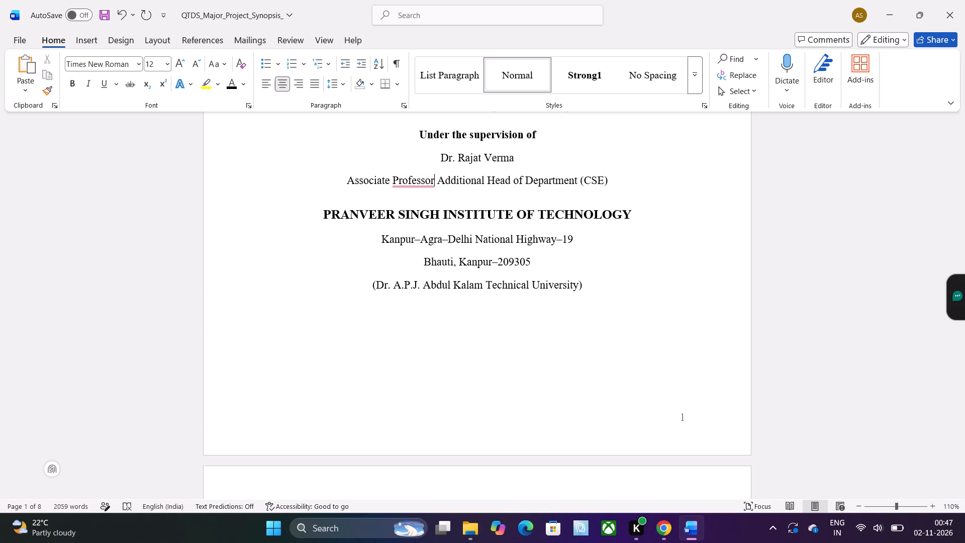
key(ctrl+7)
key(space)
key(7)
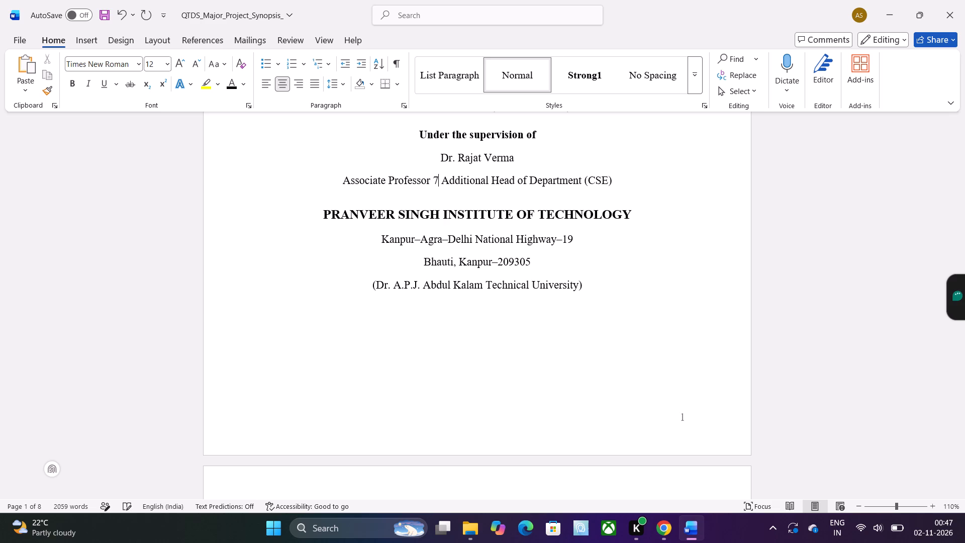
key(BackSpace)
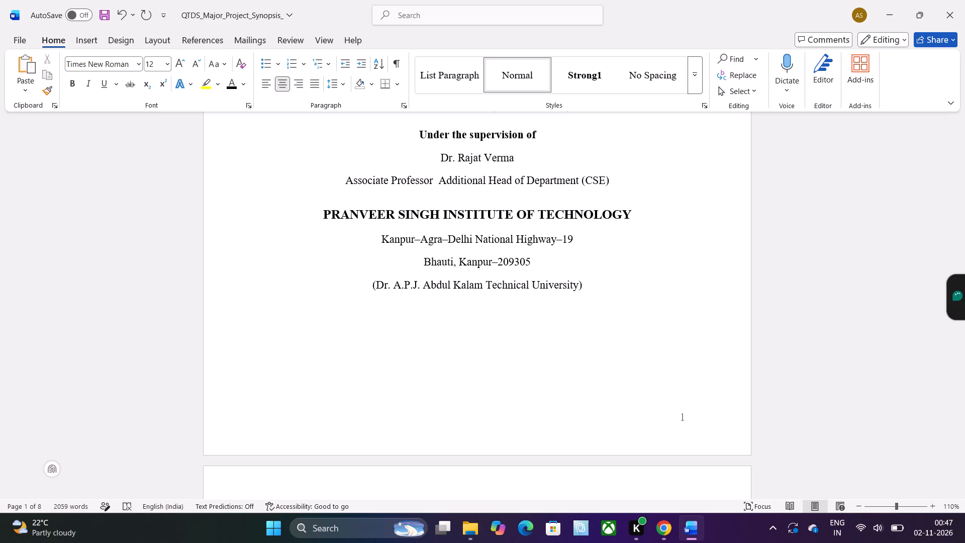
key(shift+ampersand)
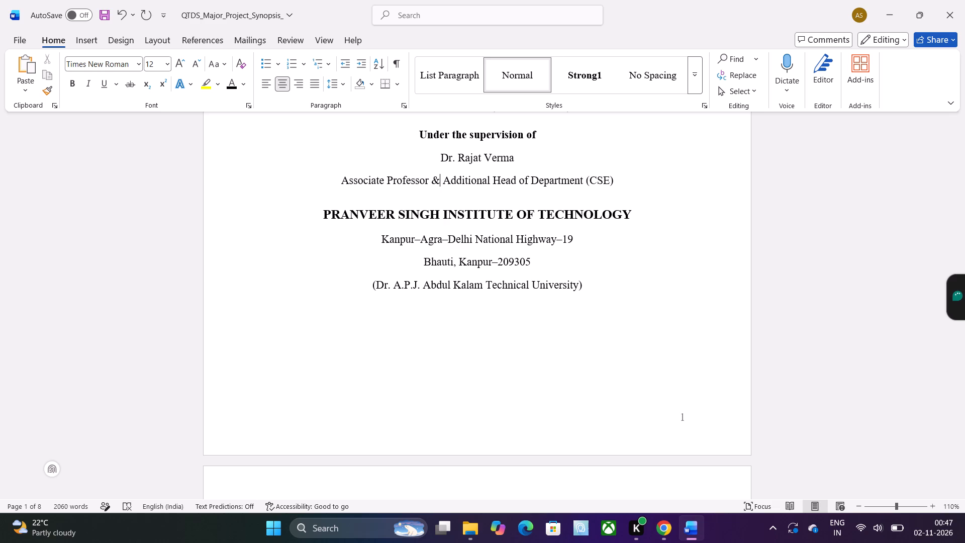
Review the Introduction, Problem Statement, Proposed Solution, Project Objectives and Literature Survey text for wording and formatting that needs correction.
scroll(443, 186, down, 2)
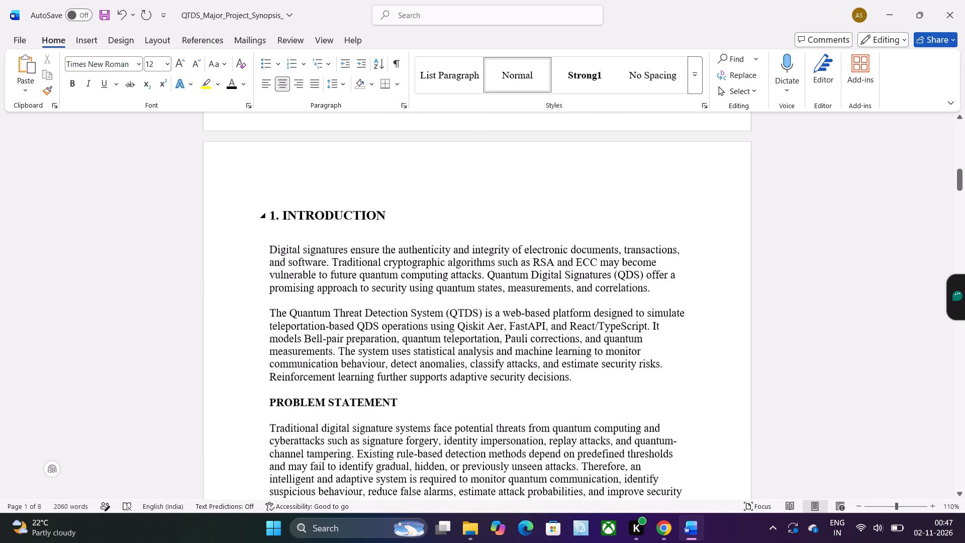
scroll(443, 186, down, 2)
scroll(443, 186, up, 1)
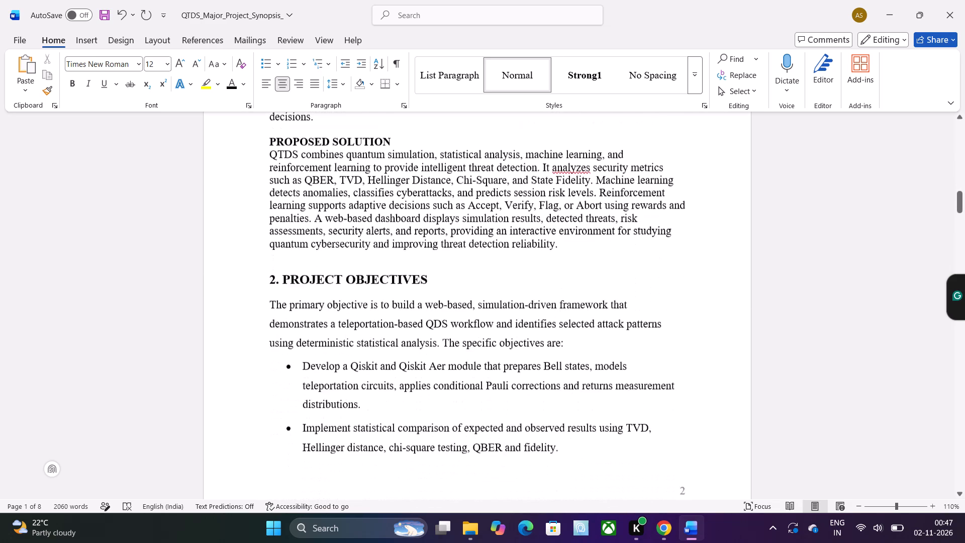
scroll(443, 186, up, 1)
scroll(443, 186, down, 1)
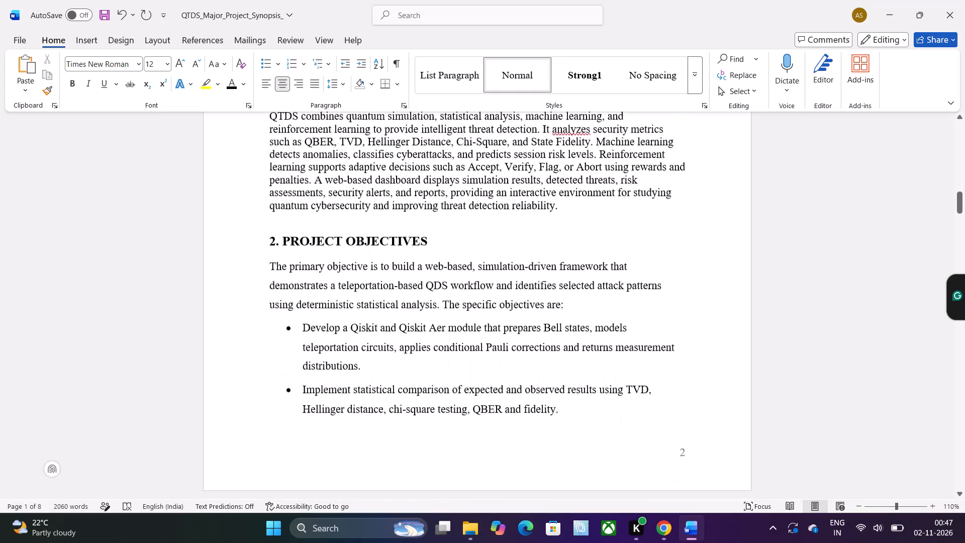
scroll(443, 186, down, 3)
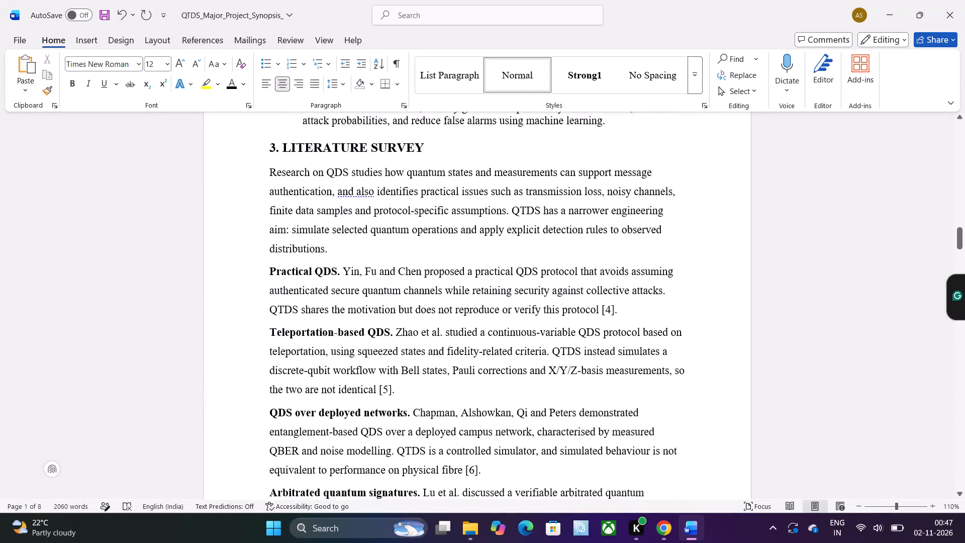
scroll(439, 209, up, 1)
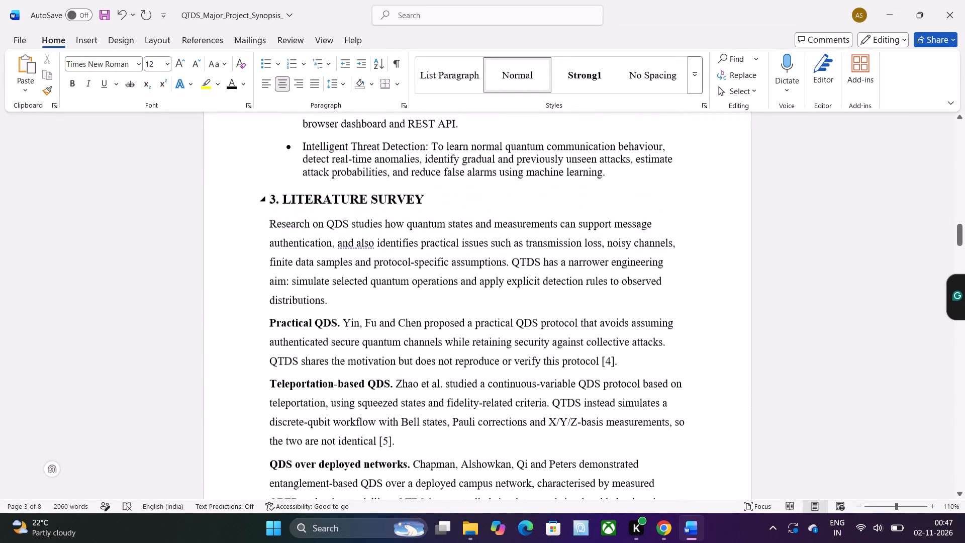
scroll(439, 209, up, 2)
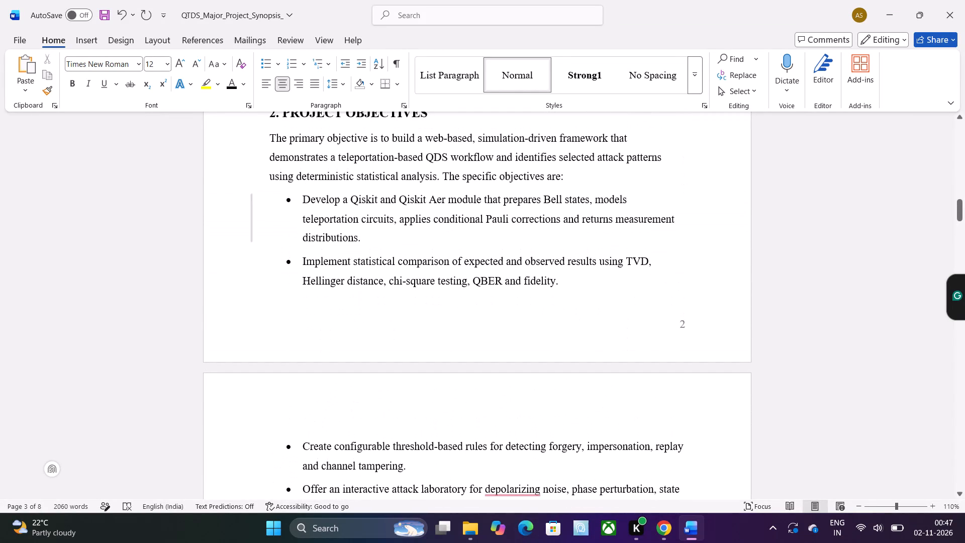
scroll(521, 265, up, 2)
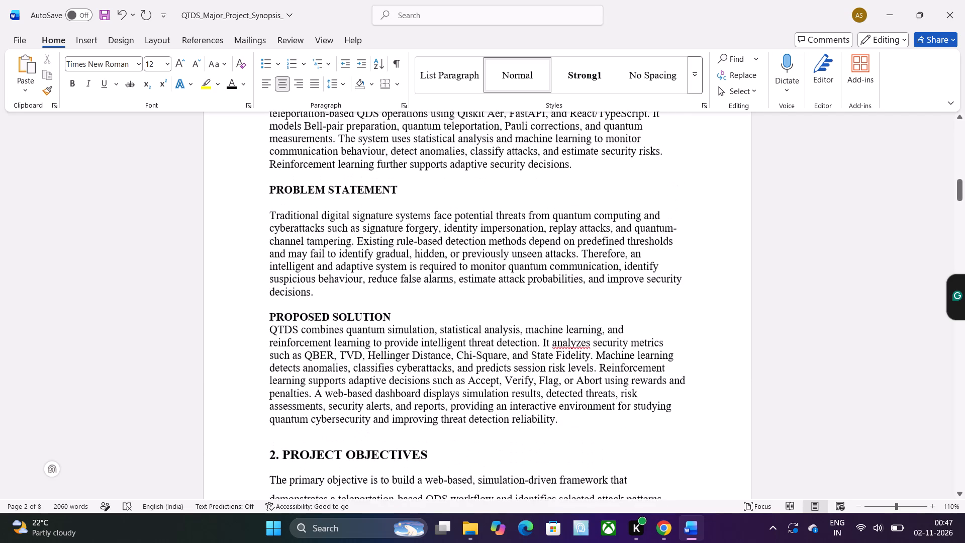
scroll(521, 265, up, 2)
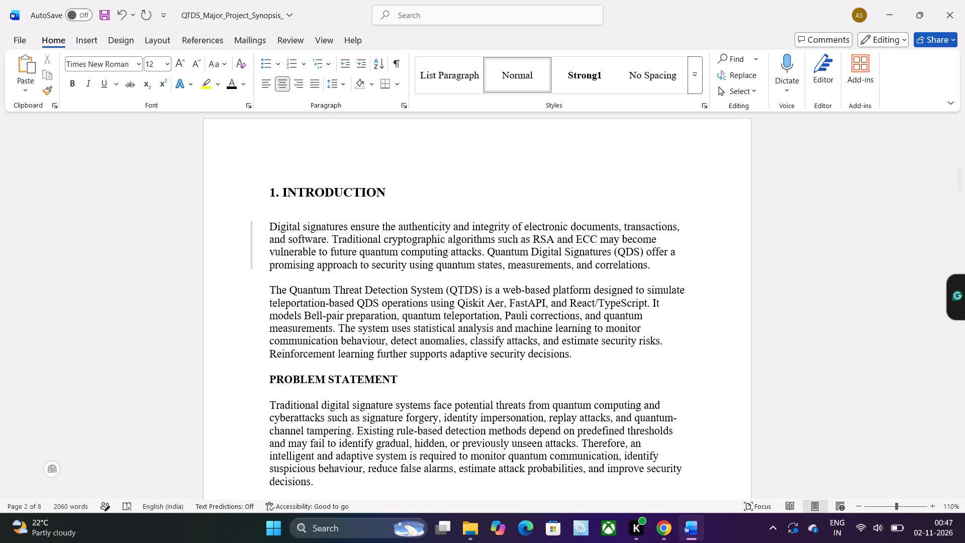
click(632, 248)
drag(646, 248, 522, 267)
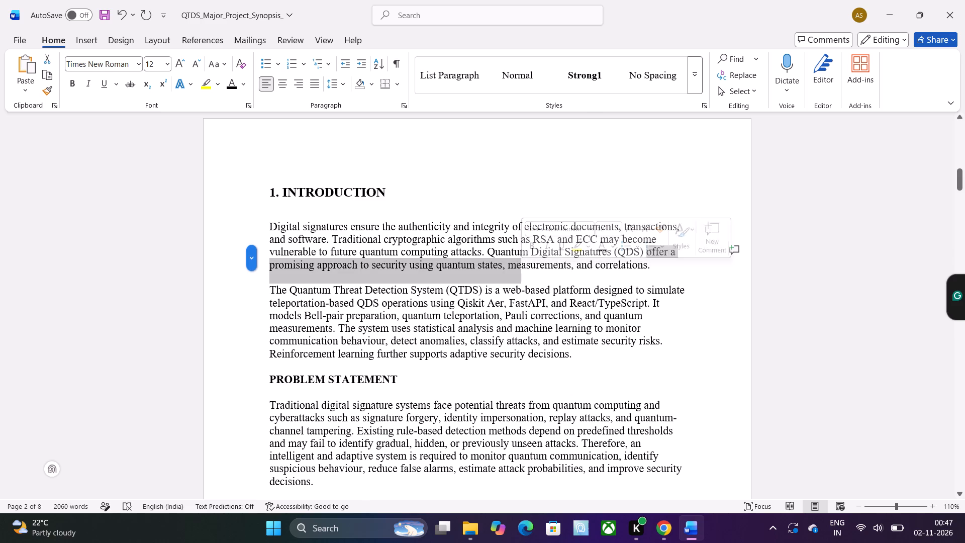
double_click(373, 303)
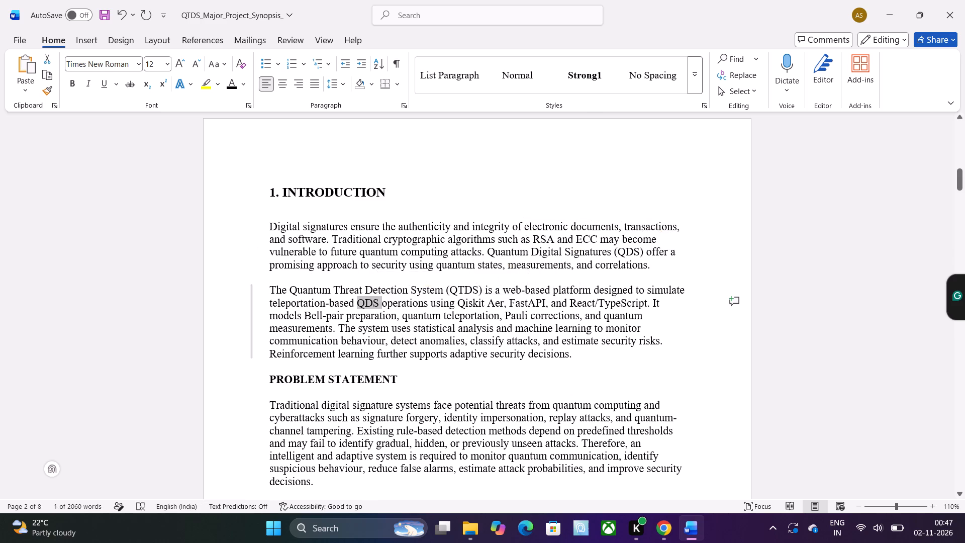
scroll(493, 348, down, 1)
scroll(493, 348, up, 1)
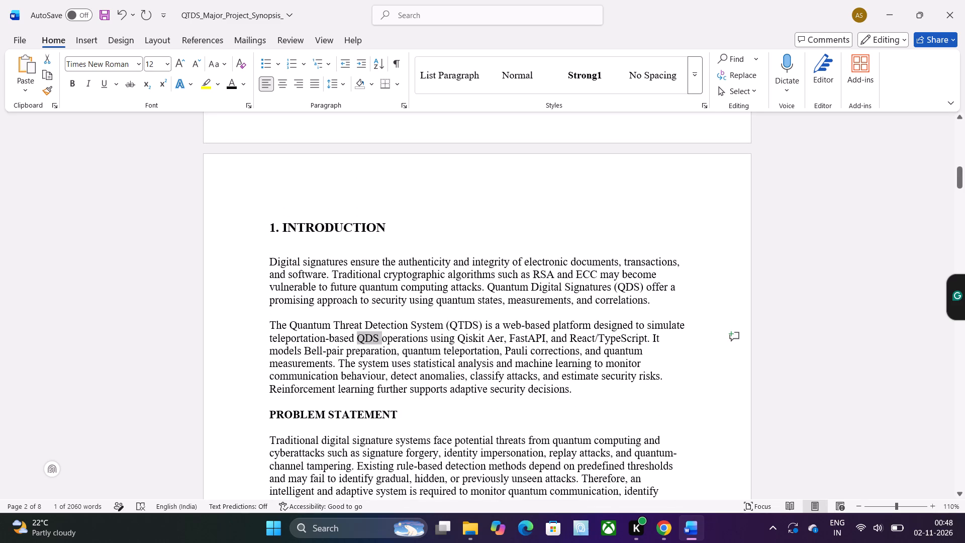
scroll(534, 275, down, 2)
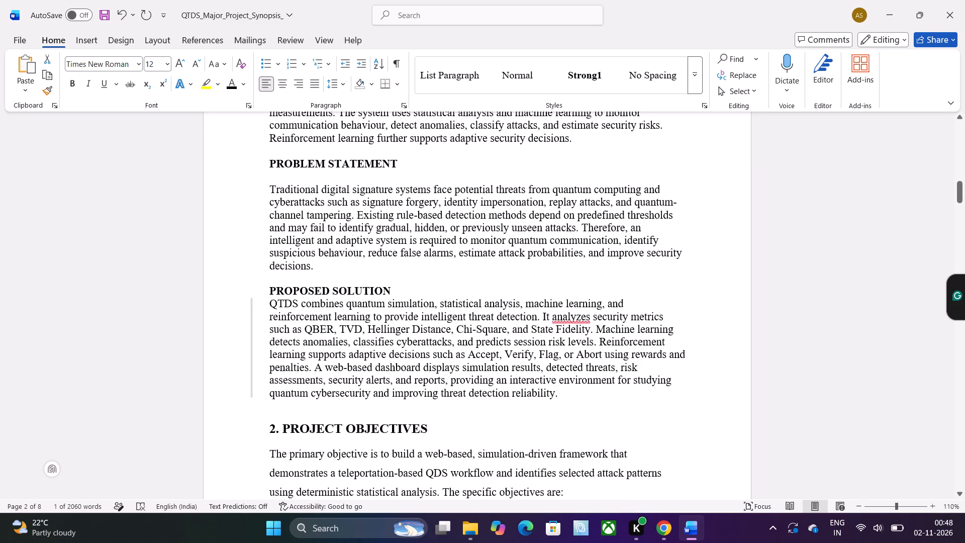
scroll(368, 337, down, 1)
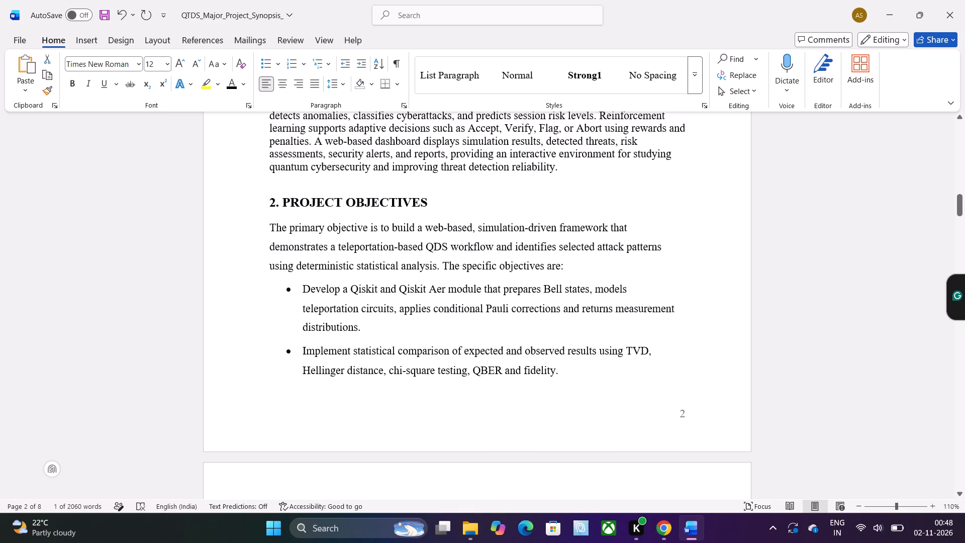
Reread the Introduction, Problem Statement, Proposed Solution and Project Objectives sections, checking the wording and any reference citations.
scroll(552, 302, down, 1)
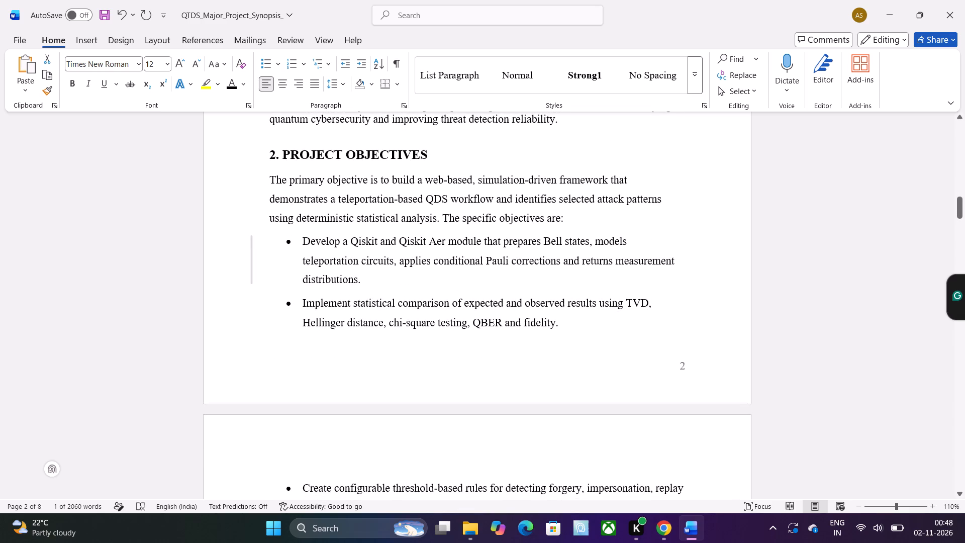
drag(376, 239, 347, 238)
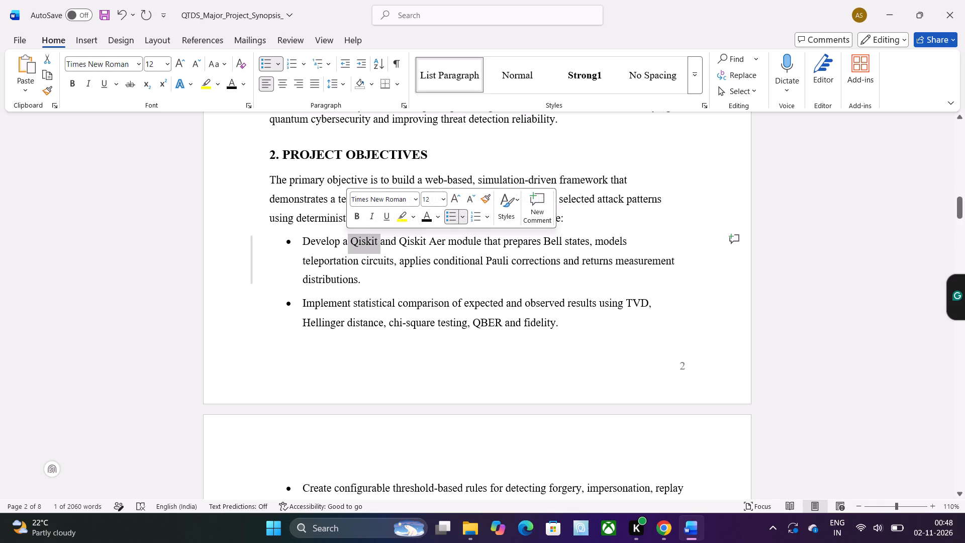
click(446, 250)
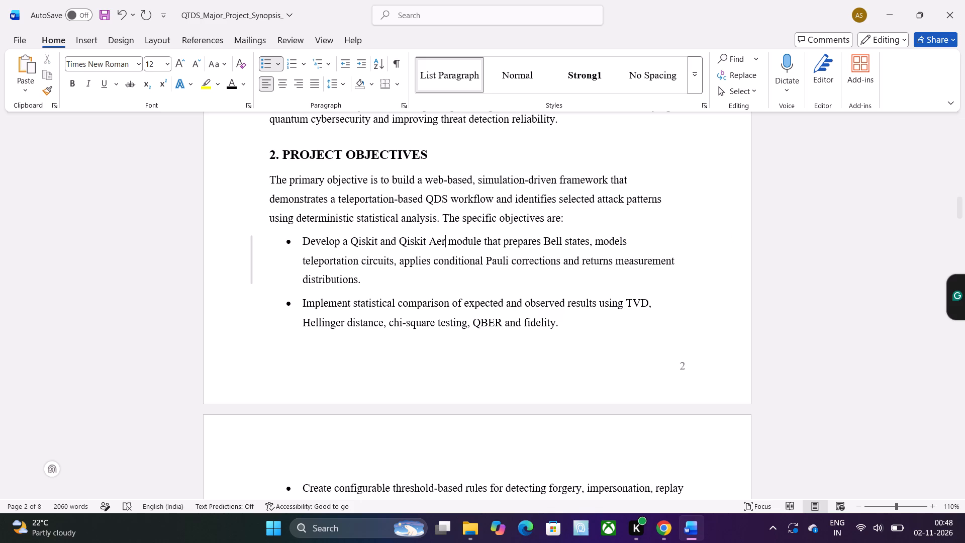
scroll(446, 250, down, 3)
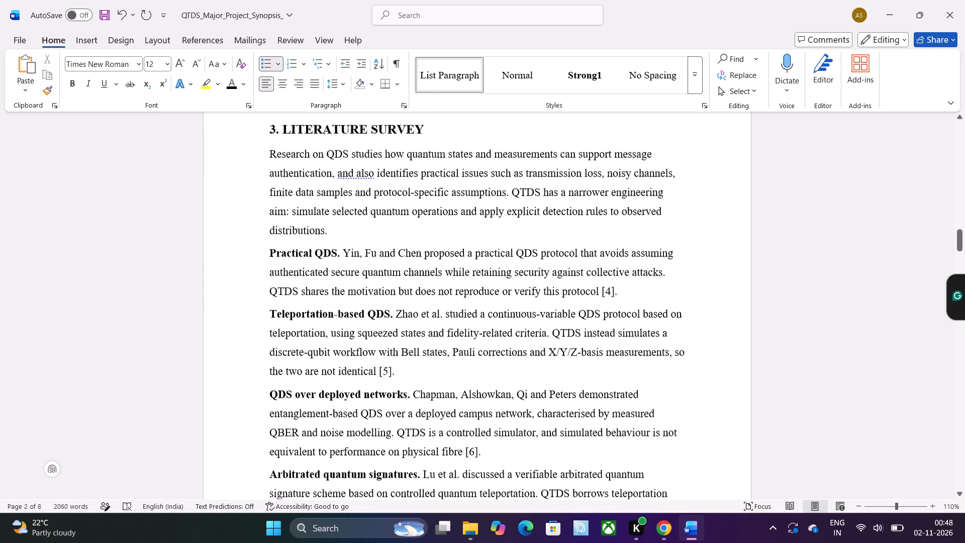
scroll(423, 212, up, 2)
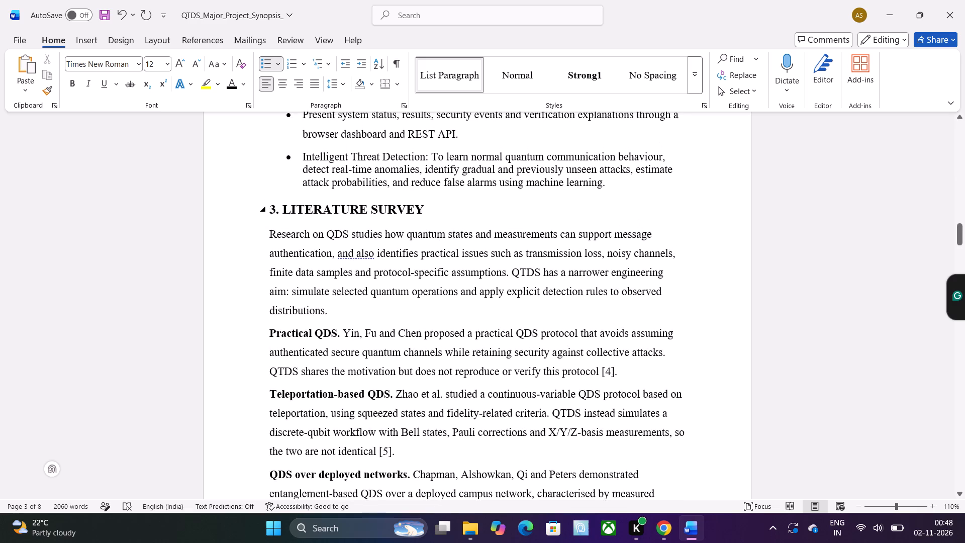
scroll(423, 212, up, 6)
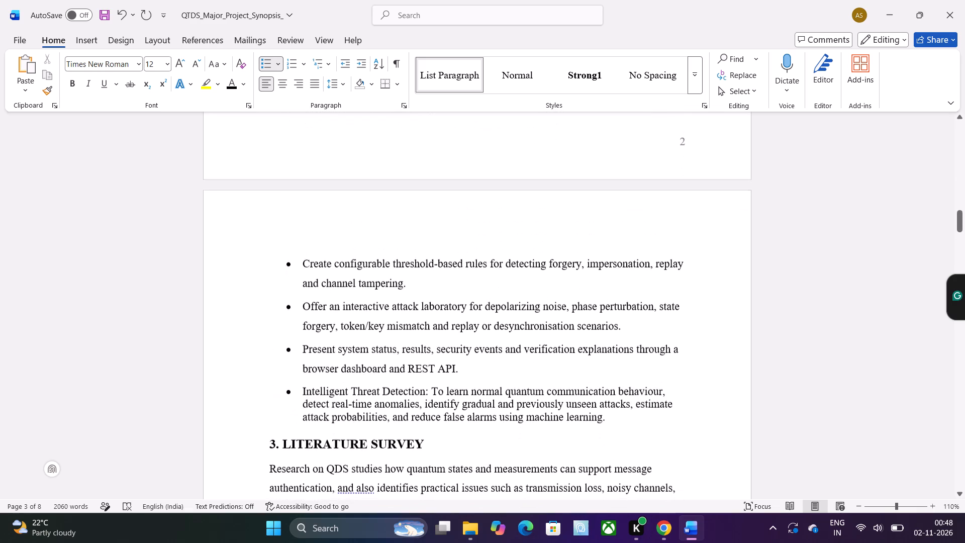
scroll(423, 212, up, 4)
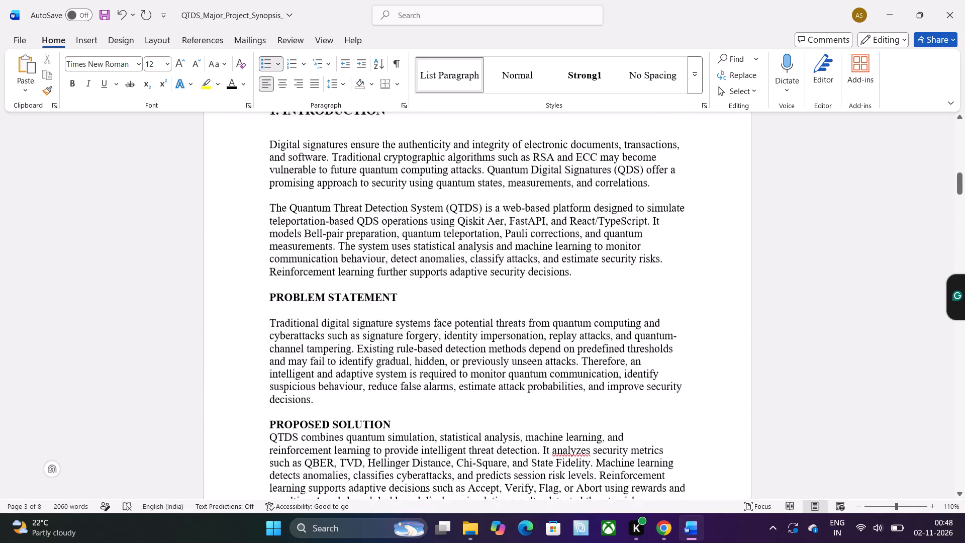
scroll(423, 212, down, 3)
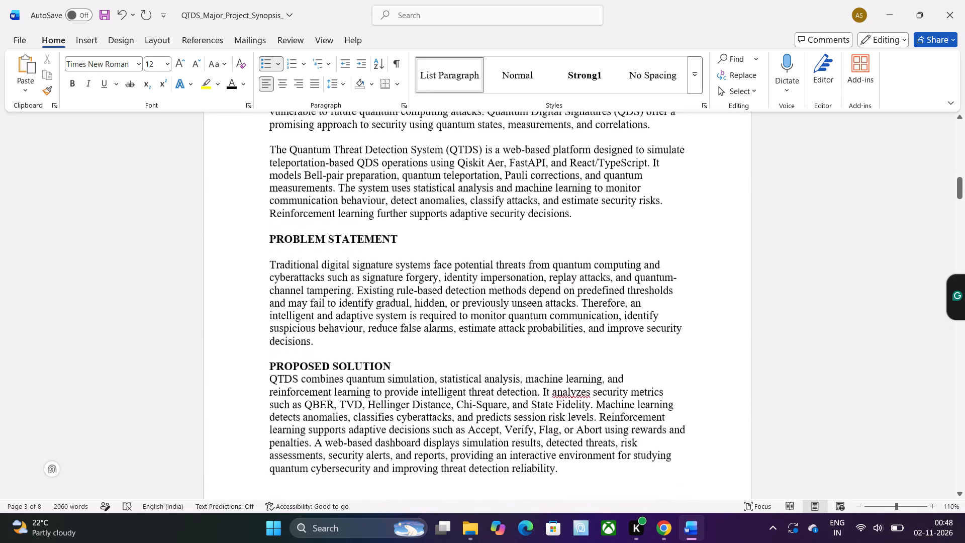
scroll(423, 212, down, 1)
scroll(423, 212, up, 1)
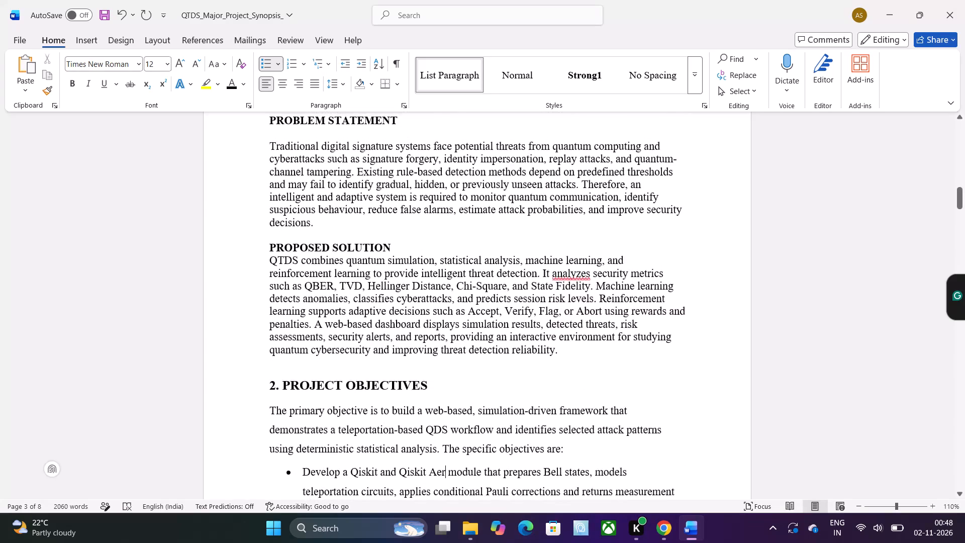
scroll(423, 212, up, 2)
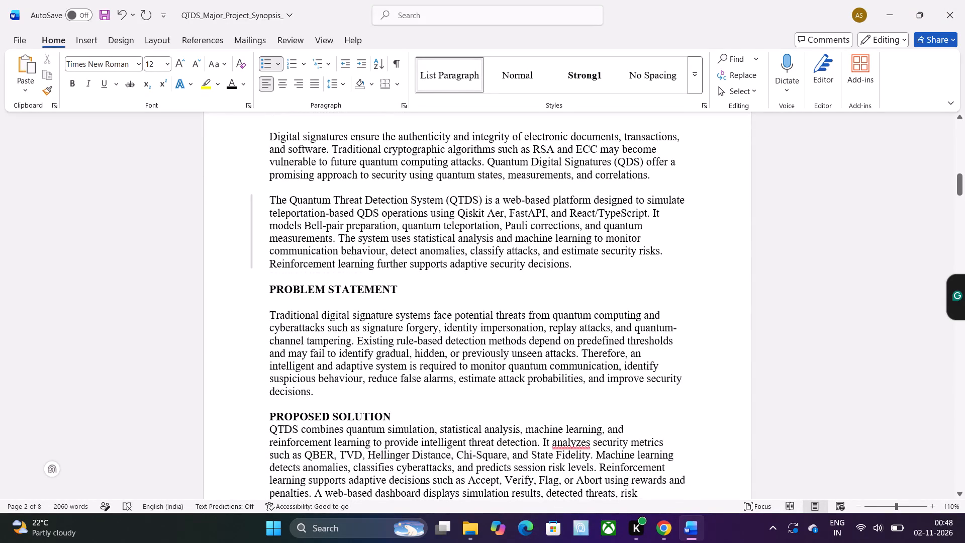
scroll(482, 196, up, 1)
scroll(482, 196, down, 1)
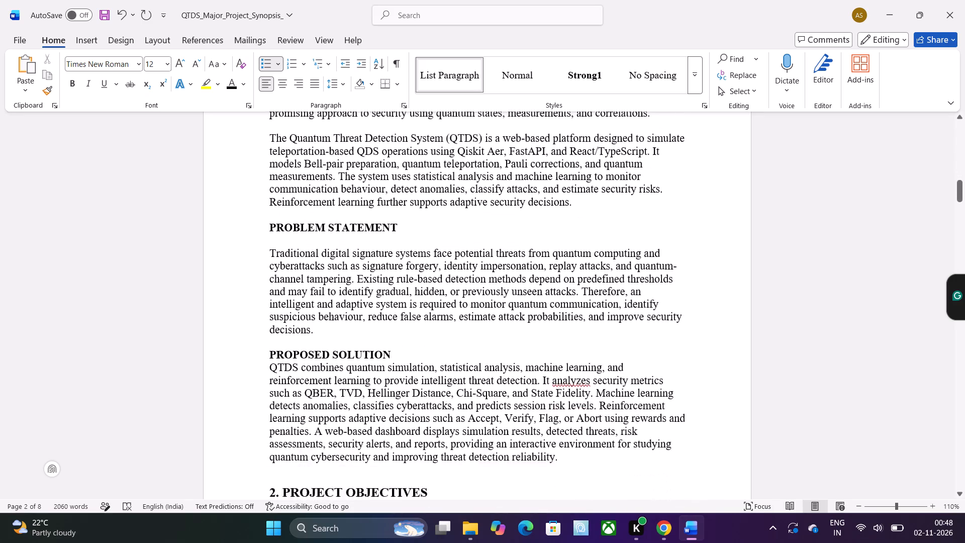
scroll(482, 196, down, 2)
scroll(482, 196, right, 1)
click(482, 196)
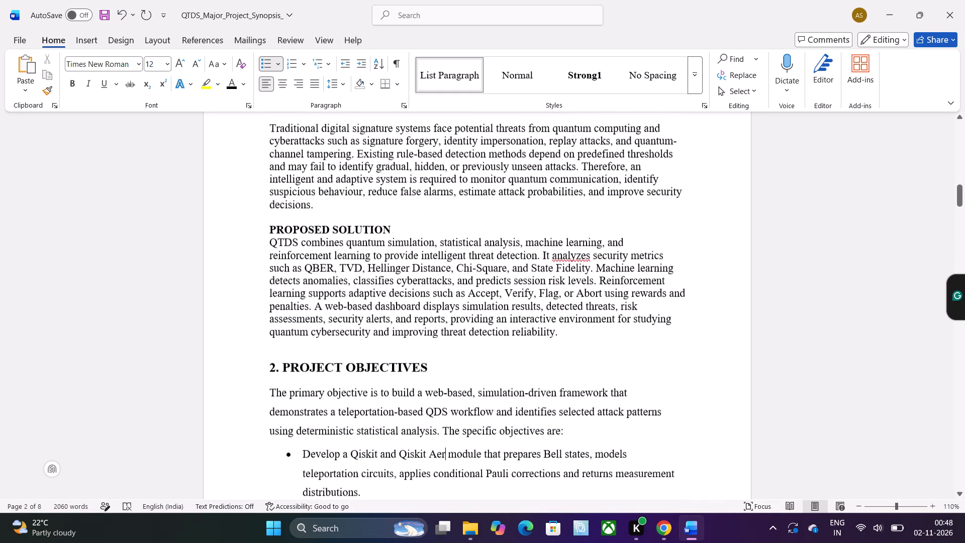
scroll(482, 196, up, 1)
scroll(482, 196, down, 1)
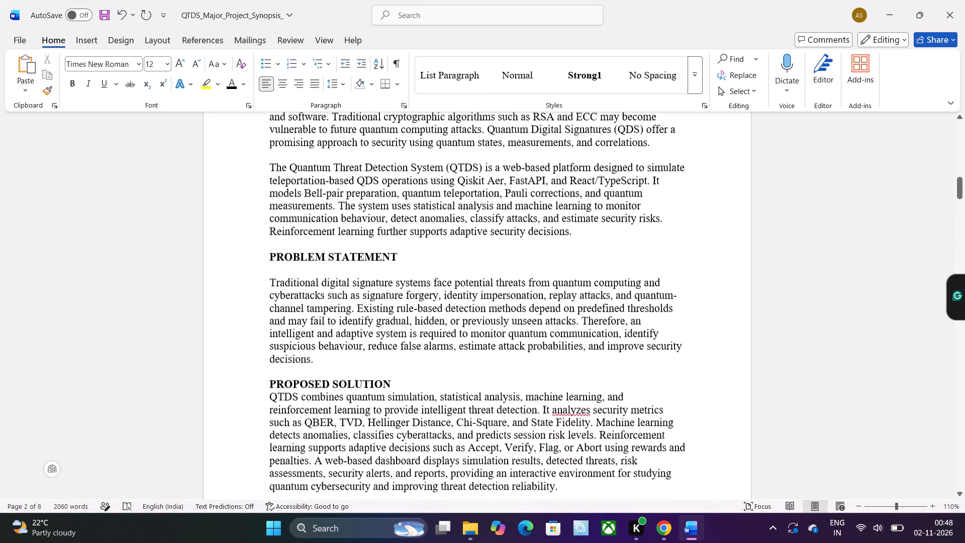
scroll(482, 196, down, 1)
scroll(464, 286, down, 2)
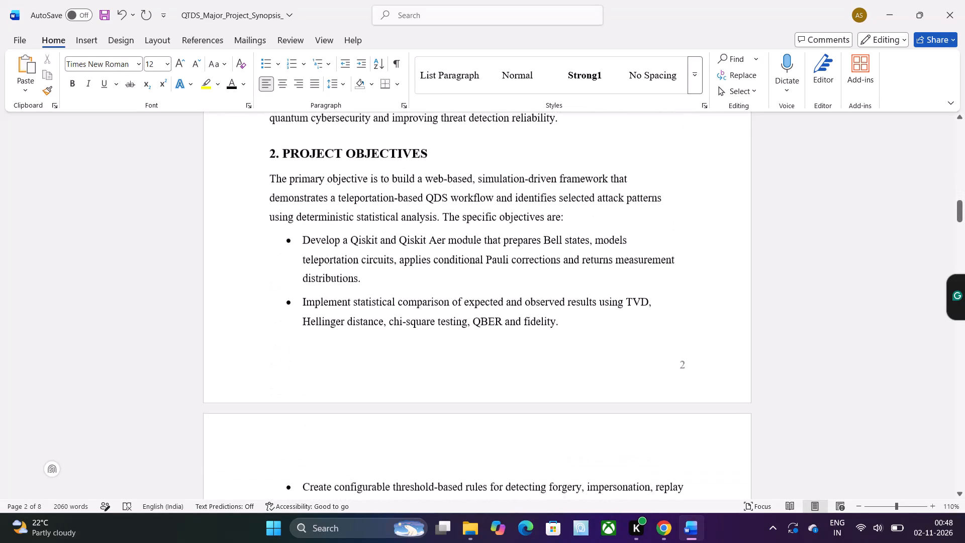
Examine the Literature Survey paragraphs and the bracketed citation numbers they use.
scroll(464, 286, down, 2)
scroll(464, 286, up, 1)
scroll(464, 286, right, 1)
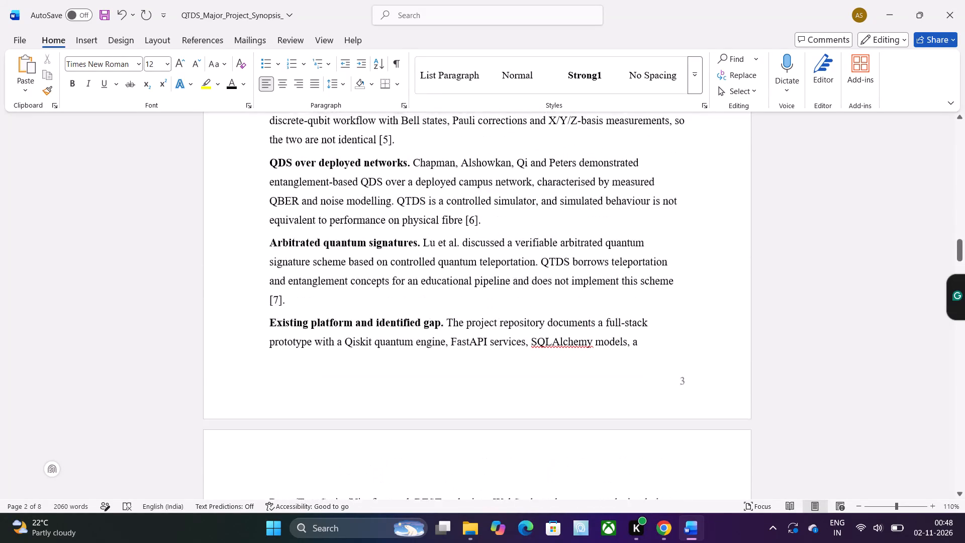
scroll(464, 286, up, 1)
scroll(591, 195, up, 1)
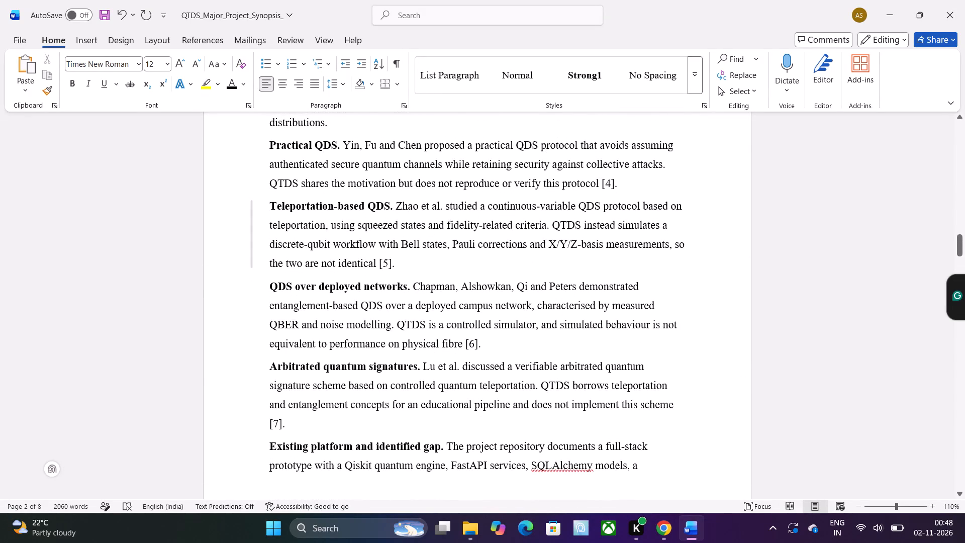
scroll(572, 245, up, 1)
scroll(571, 246, right, 1)
scroll(571, 246, up, 1)
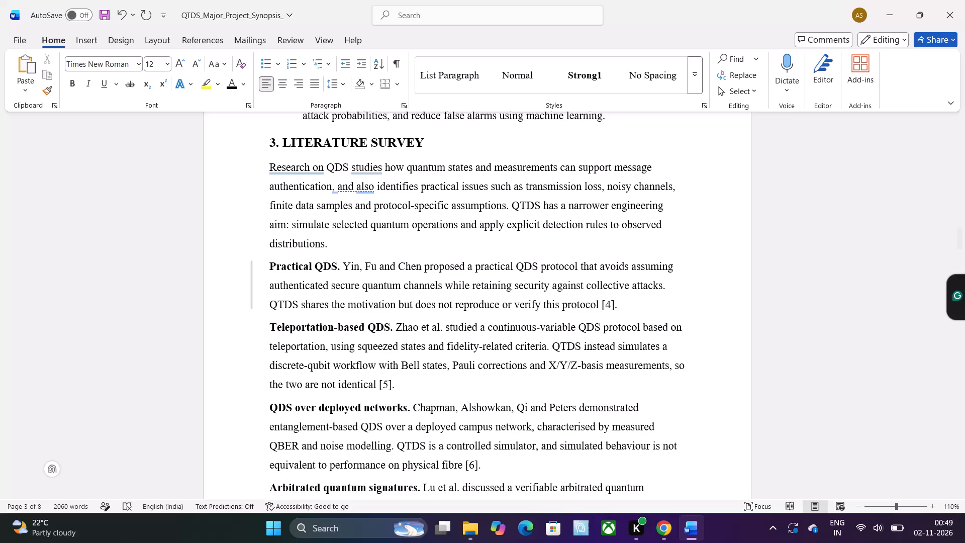
scroll(632, 275, up, 1)
scroll(632, 275, down, 3)
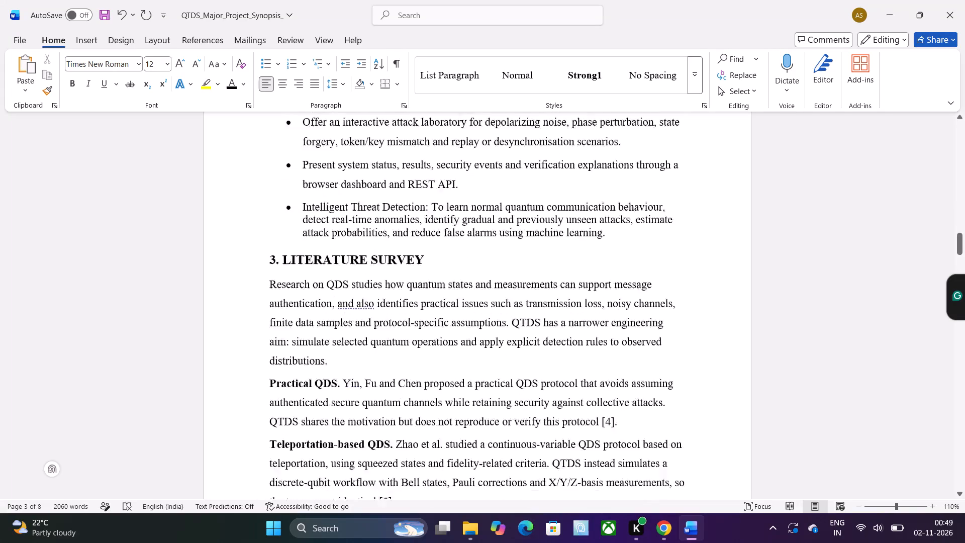
scroll(632, 275, down, 9)
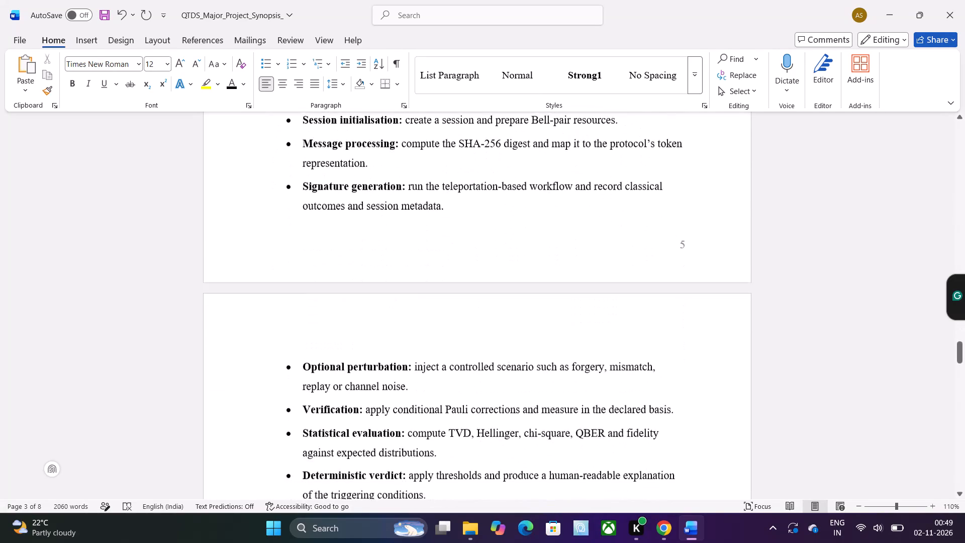
scroll(632, 275, down, 4)
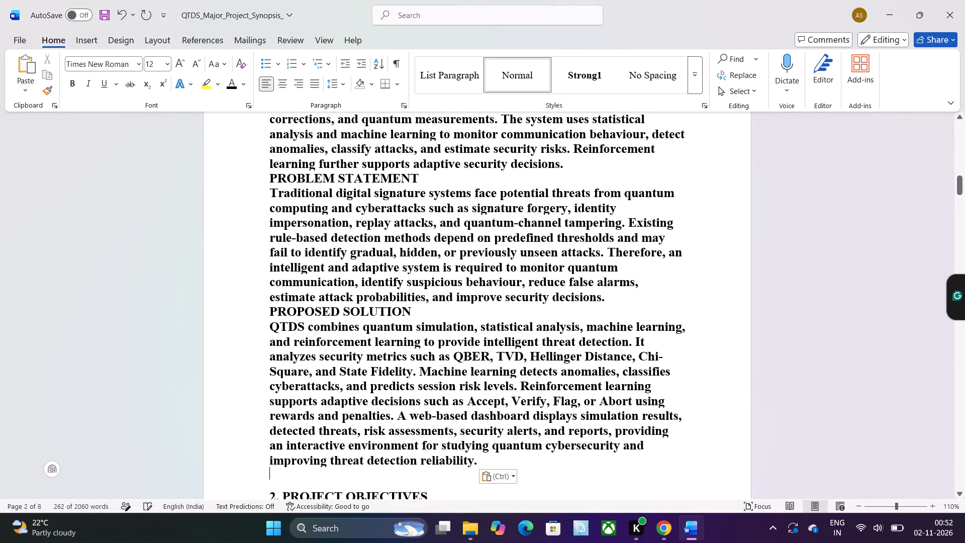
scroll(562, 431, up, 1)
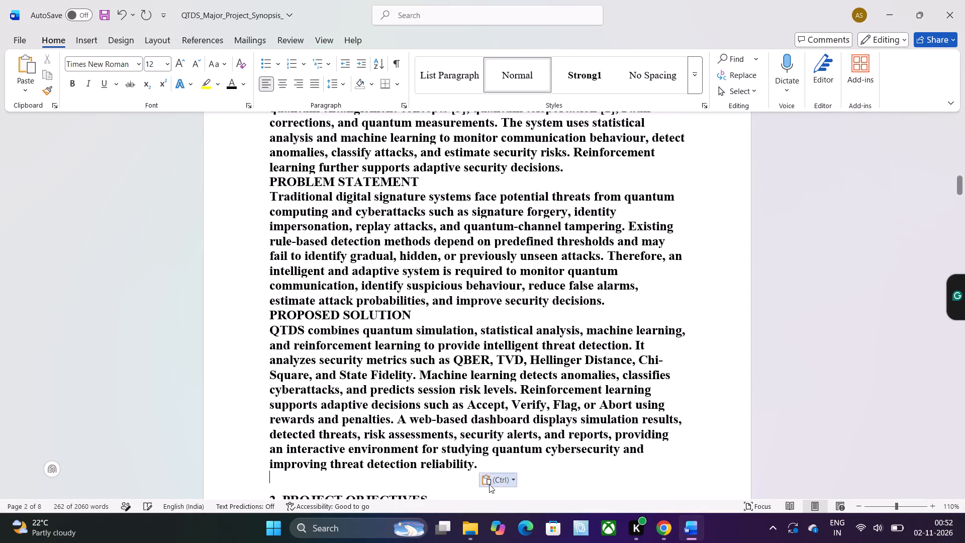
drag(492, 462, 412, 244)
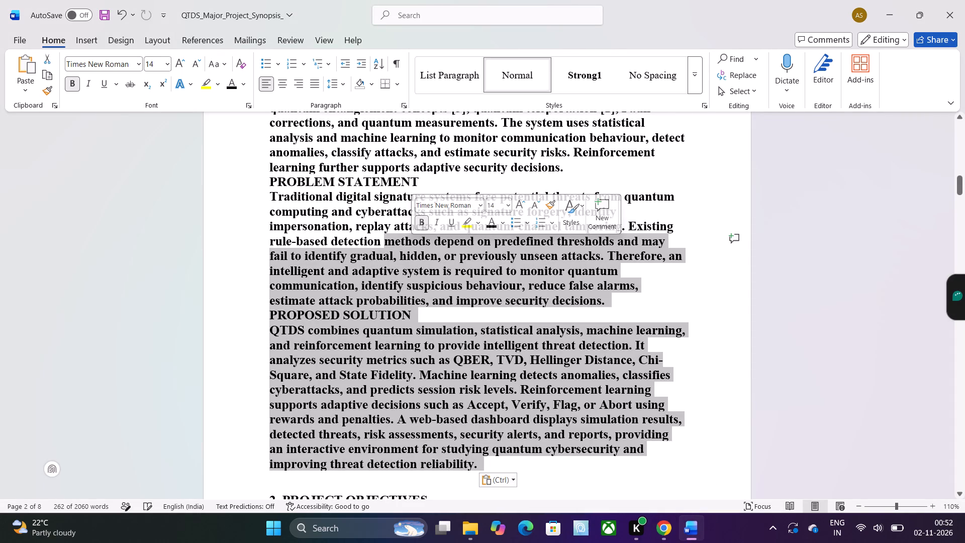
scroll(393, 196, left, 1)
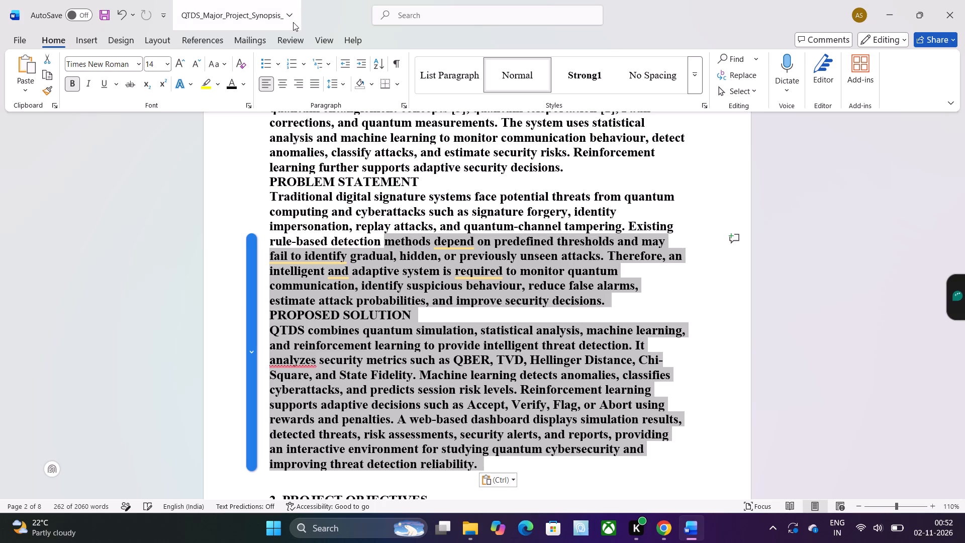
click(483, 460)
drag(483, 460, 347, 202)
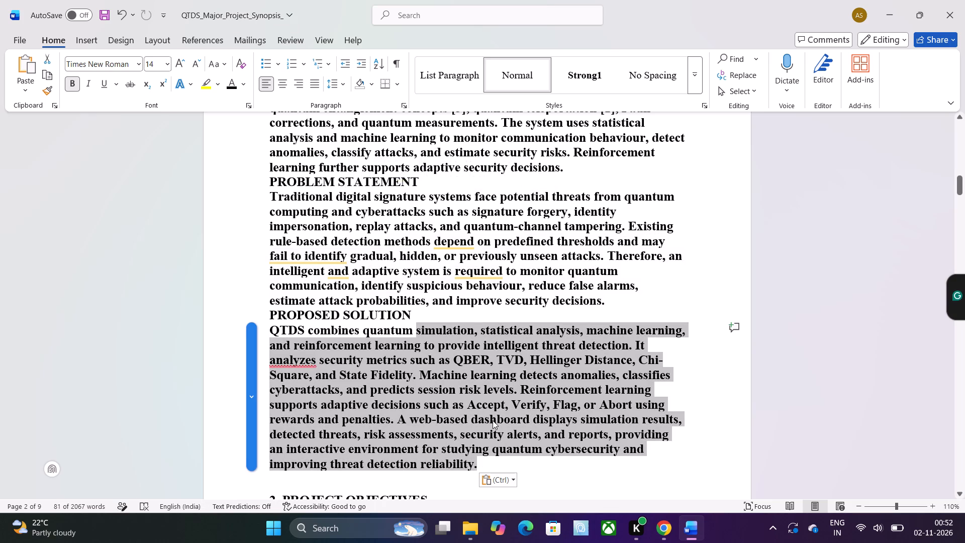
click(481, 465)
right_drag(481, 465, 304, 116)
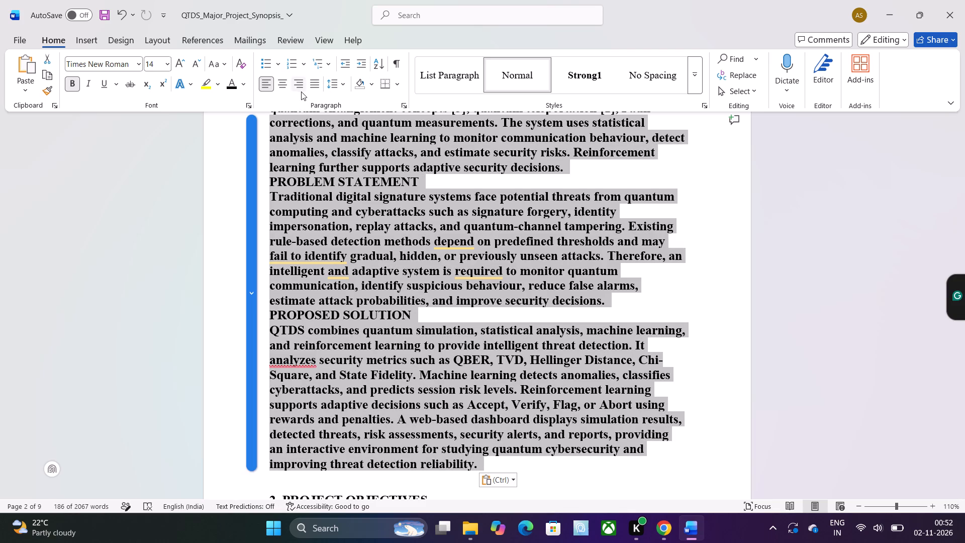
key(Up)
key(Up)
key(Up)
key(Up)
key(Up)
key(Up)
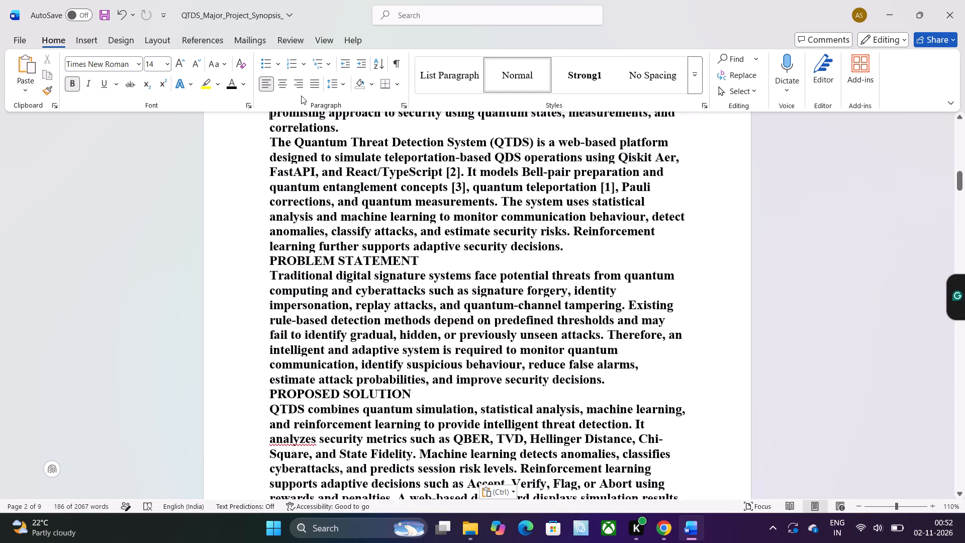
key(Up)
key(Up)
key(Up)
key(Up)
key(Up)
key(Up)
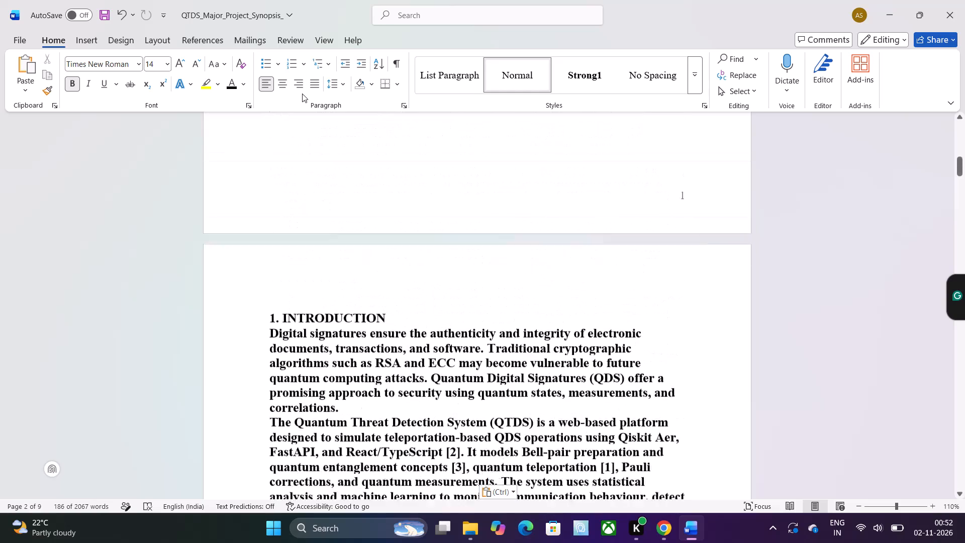
Remove the bold formatting from the pasted text, 1. INTRODUCTION through Proposed Solution, and set its font size to 12.
click(268, 346)
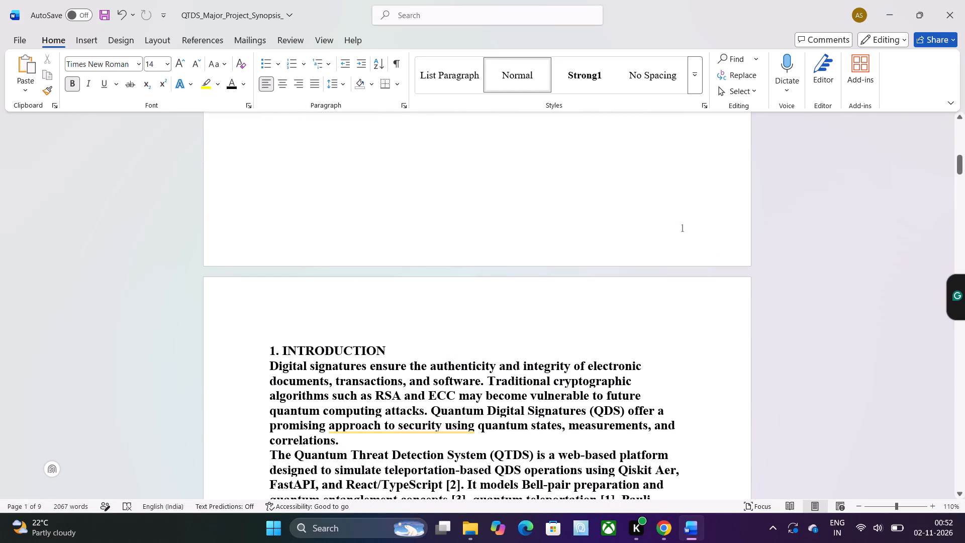
drag(268, 350, 452, 520)
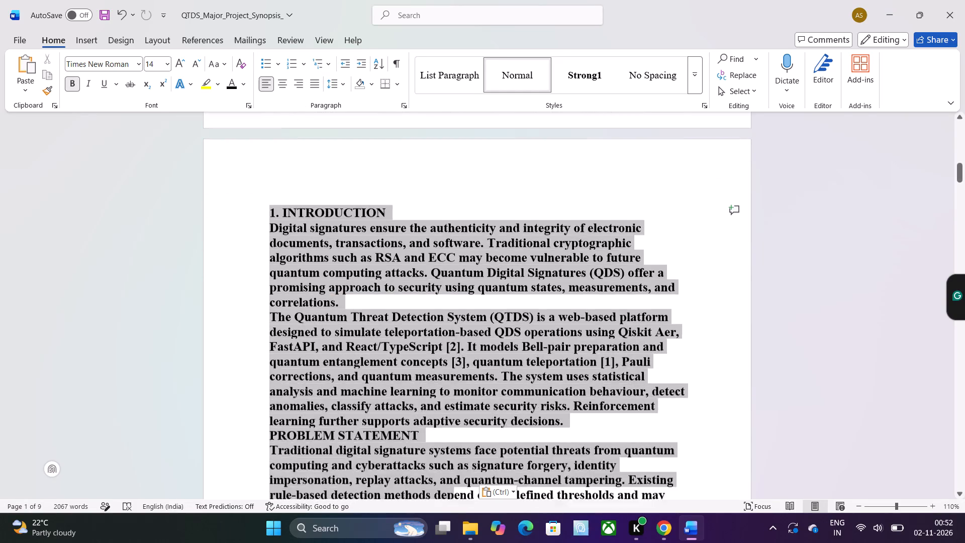
drag(452, 520, 479, 448)
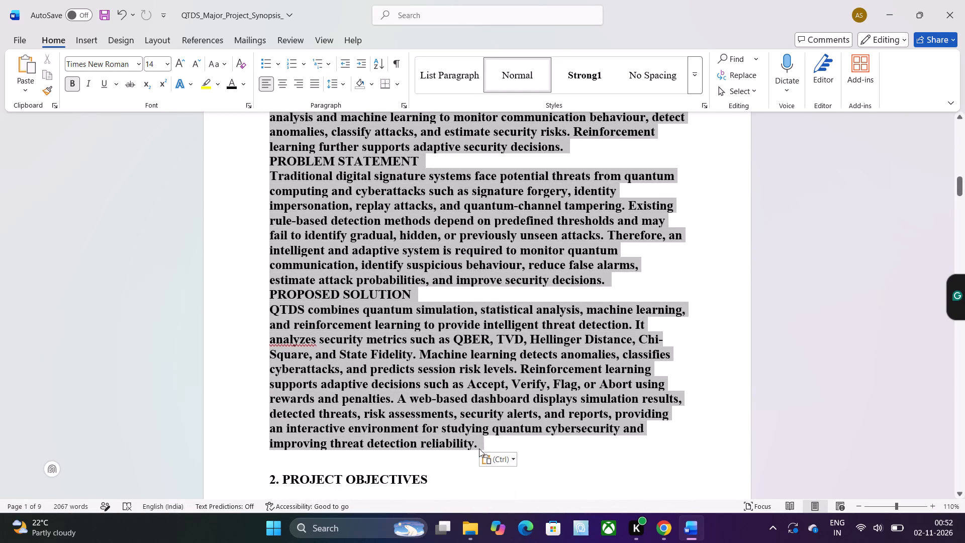
click(493, 432)
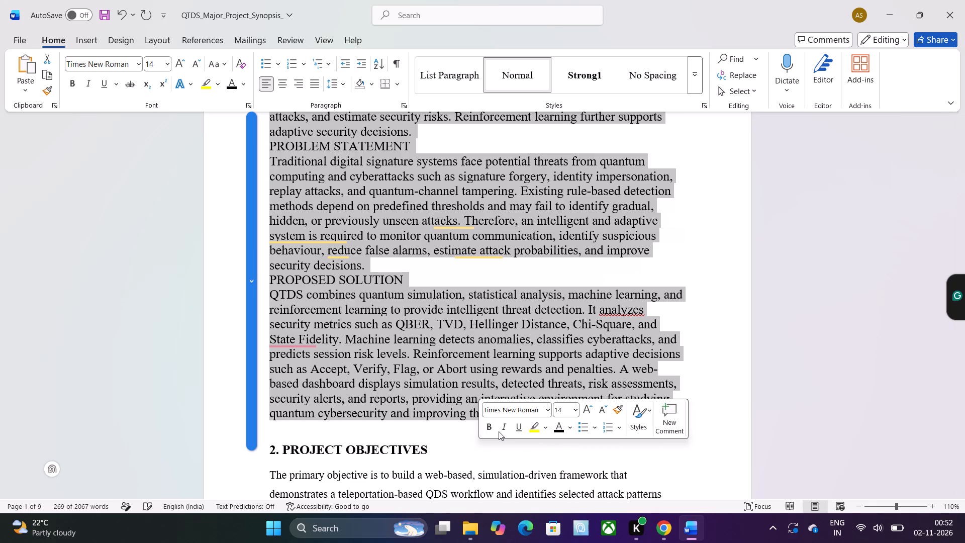
click(572, 415)
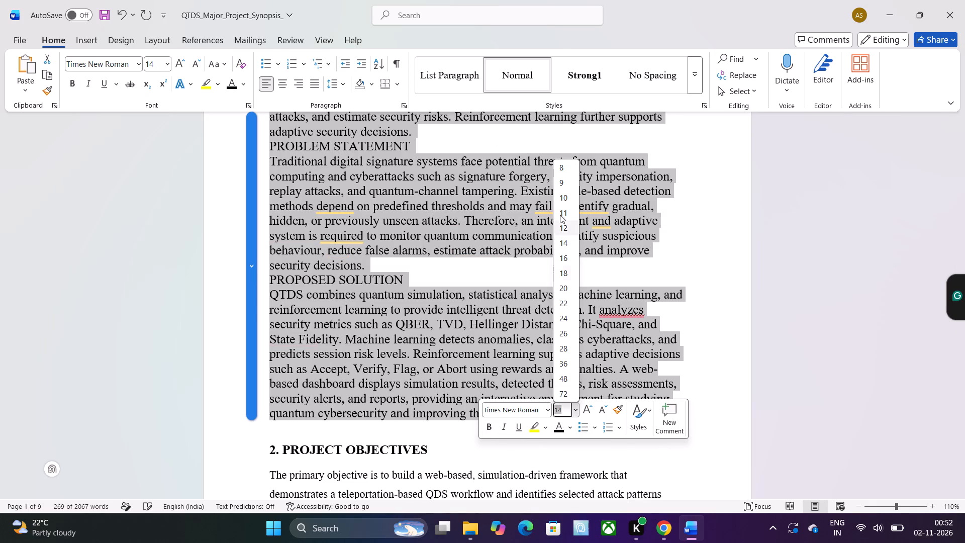
click(568, 225)
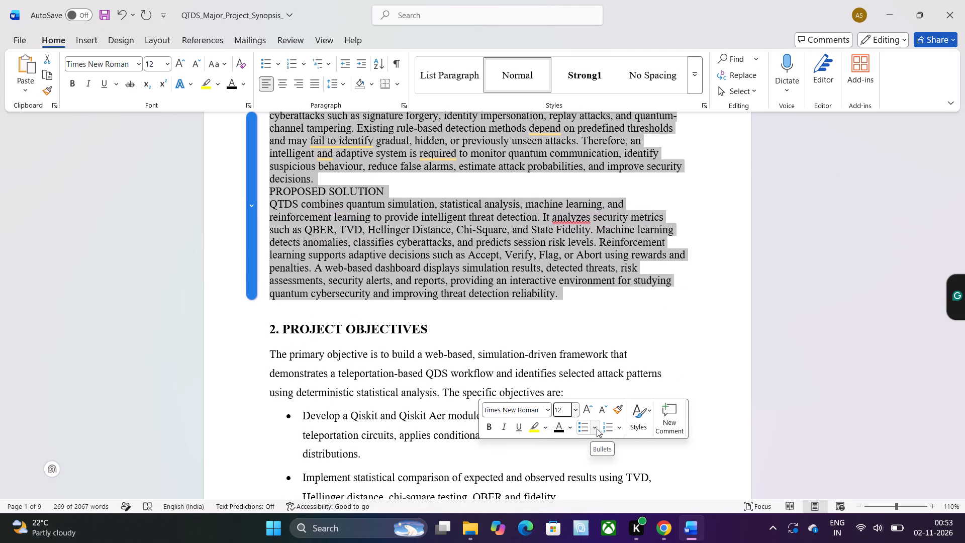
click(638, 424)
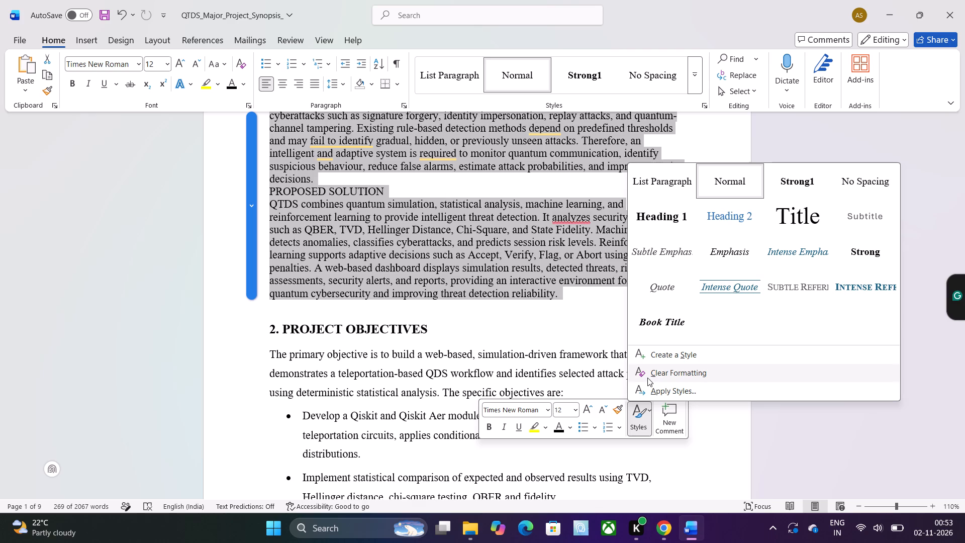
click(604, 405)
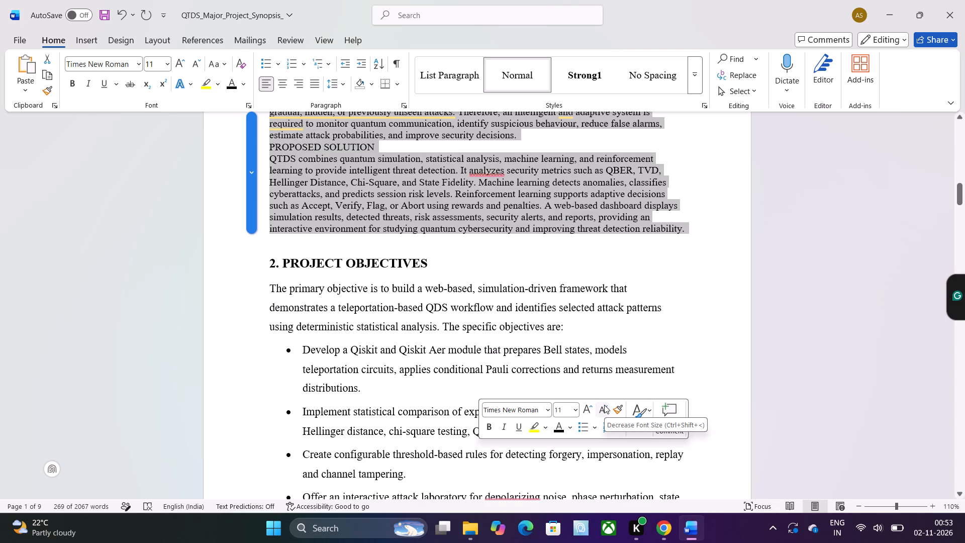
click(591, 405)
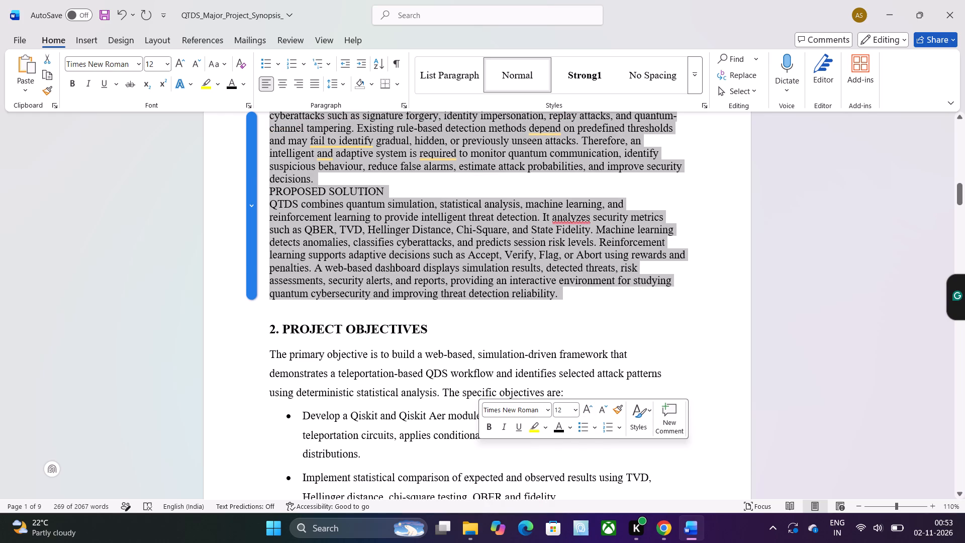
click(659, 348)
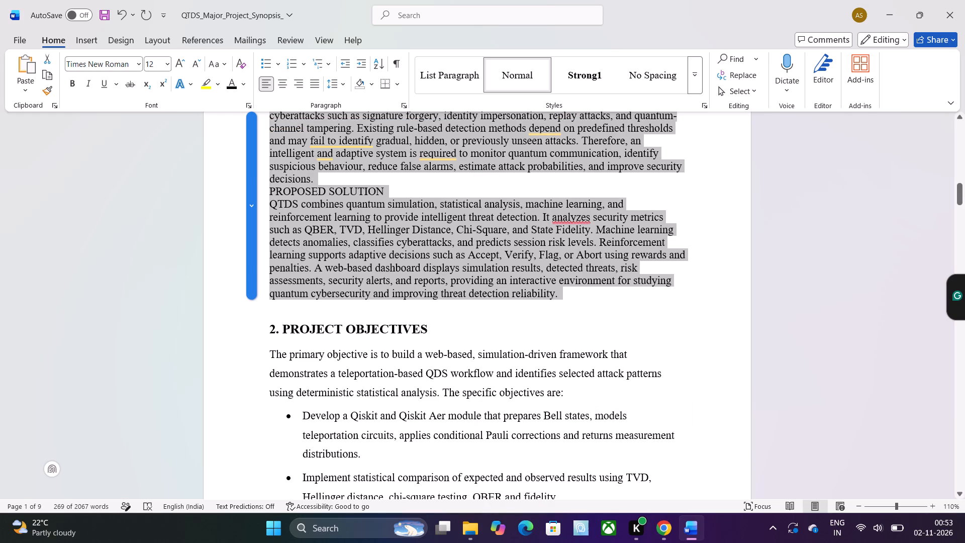
Make the 1. INTRODUCTION heading bold and set its font size to 14.
scroll(659, 348, up, 3)
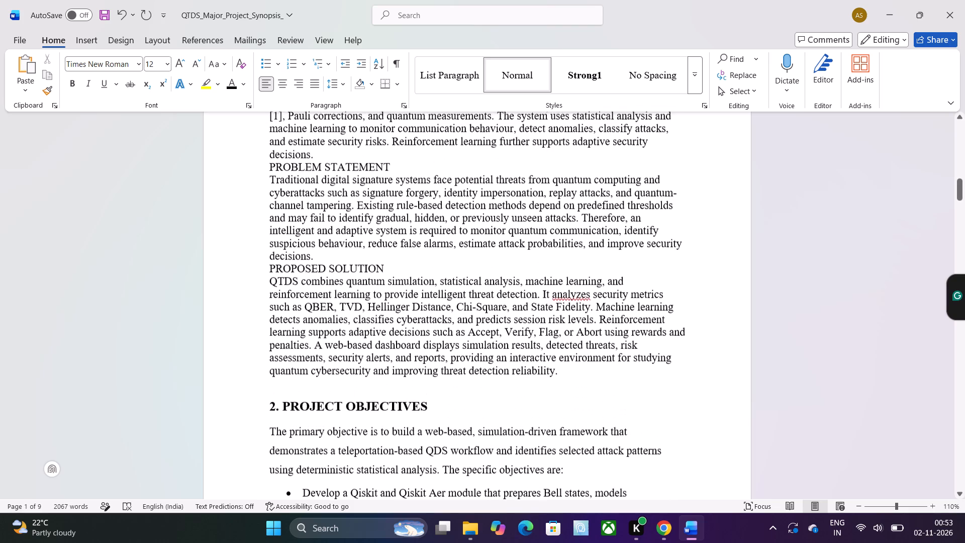
scroll(659, 348, up, 2)
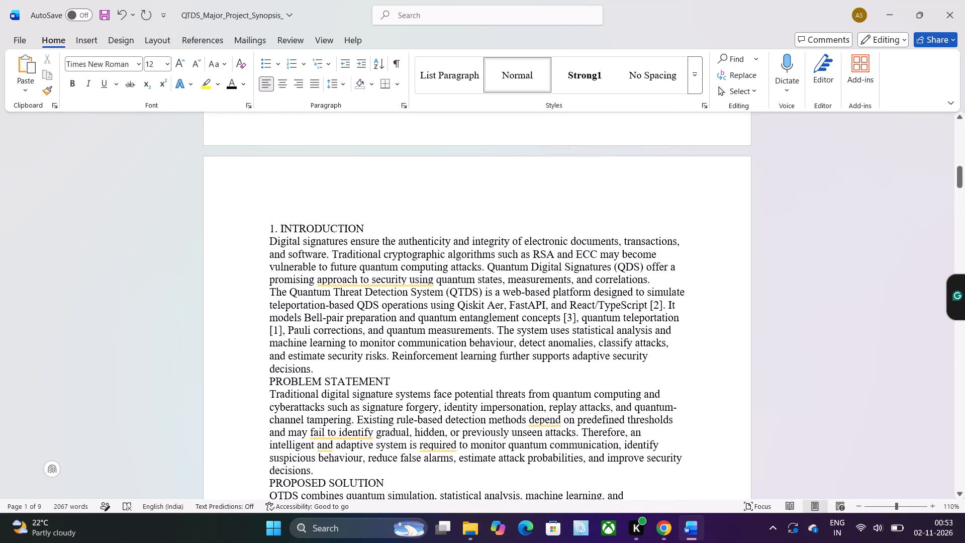
drag(383, 223, 247, 220)
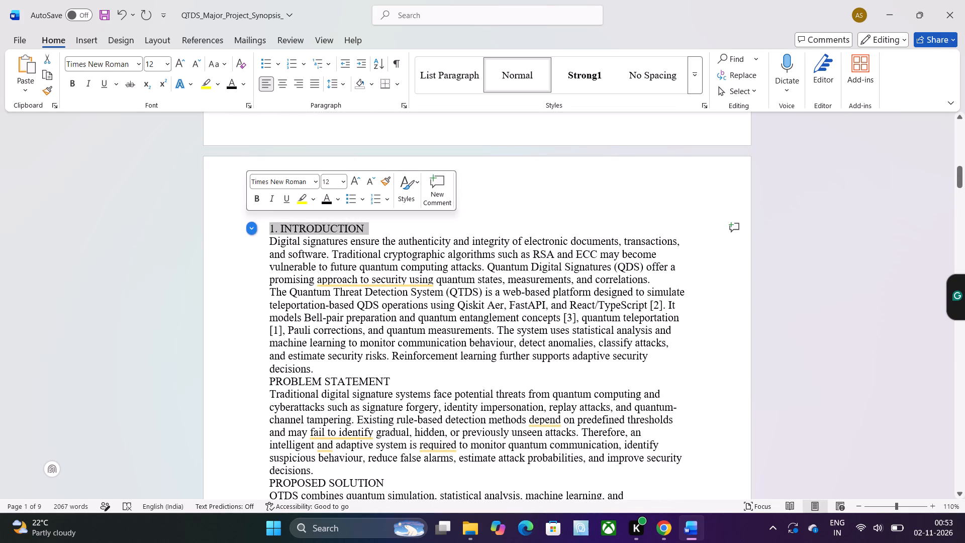
click(256, 192)
click(344, 182)
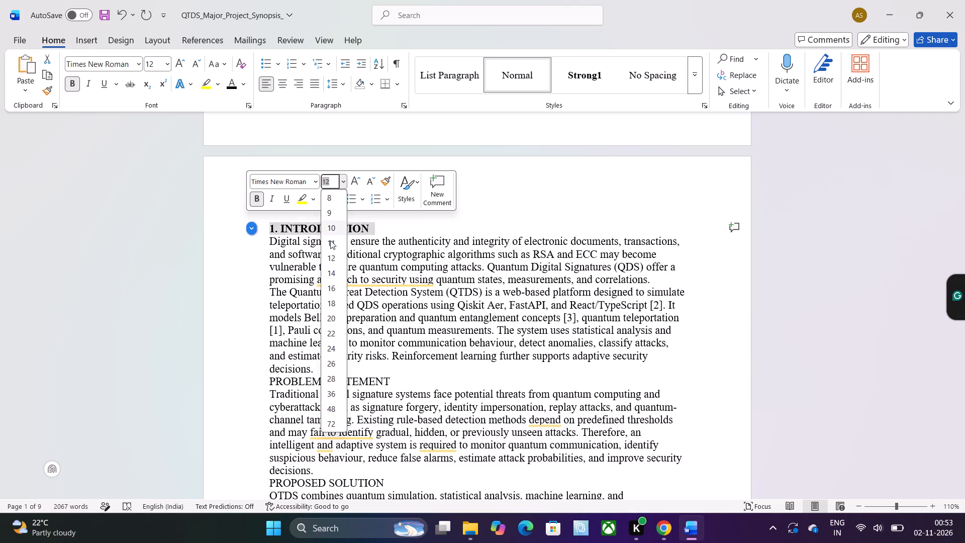
click(331, 276)
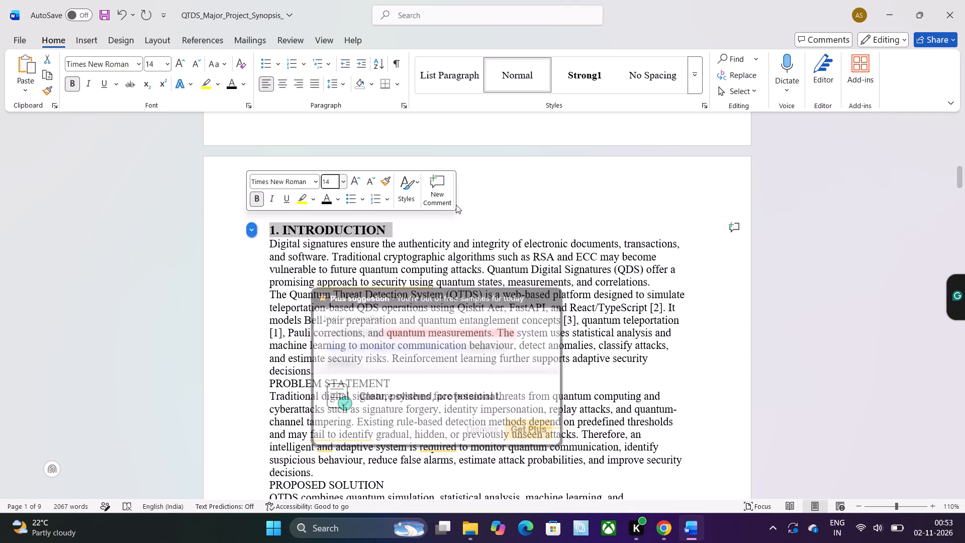
click(456, 205)
click(449, 230)
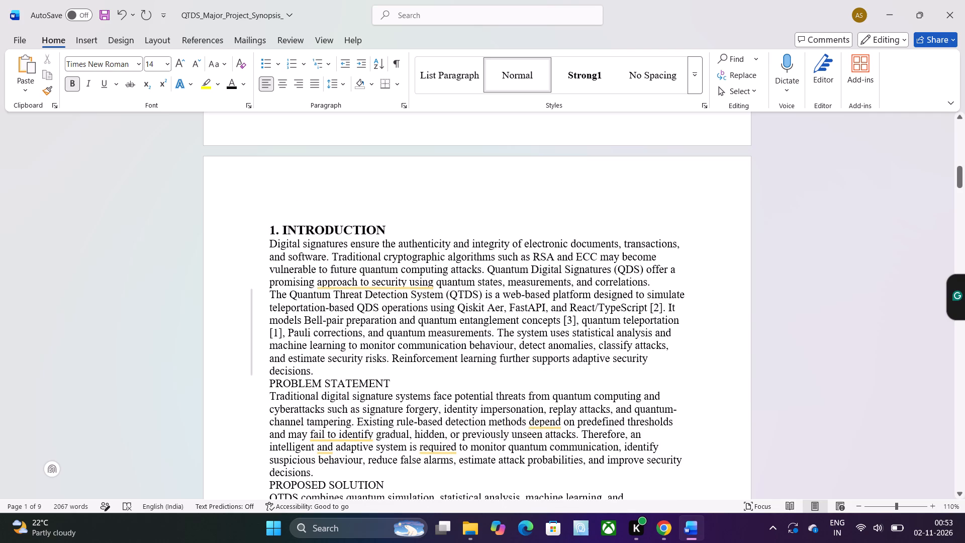
Make the PROBLEM STATEMENT heading bold and insert a blank line above it.
drag(393, 386, 280, 392)
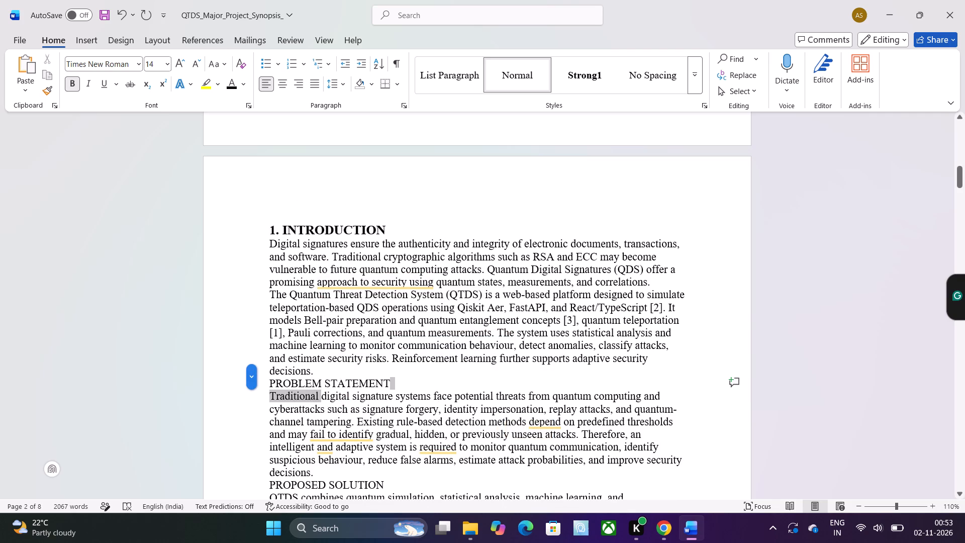
drag(280, 392, 254, 386)
click(263, 361)
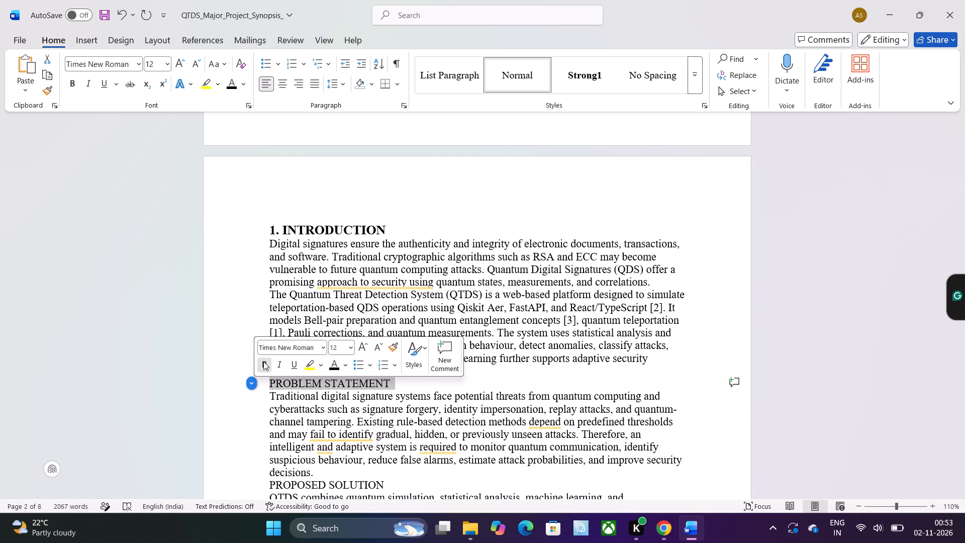
click(428, 383)
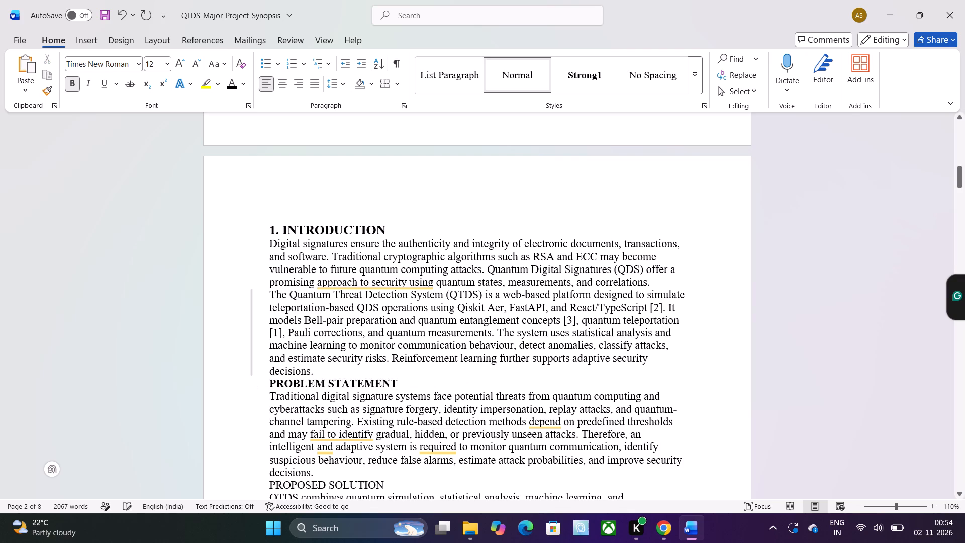
click(392, 375)
key(Return)
Make the PROPOSED SOLUTION heading bold.
scroll(392, 375, down, 1)
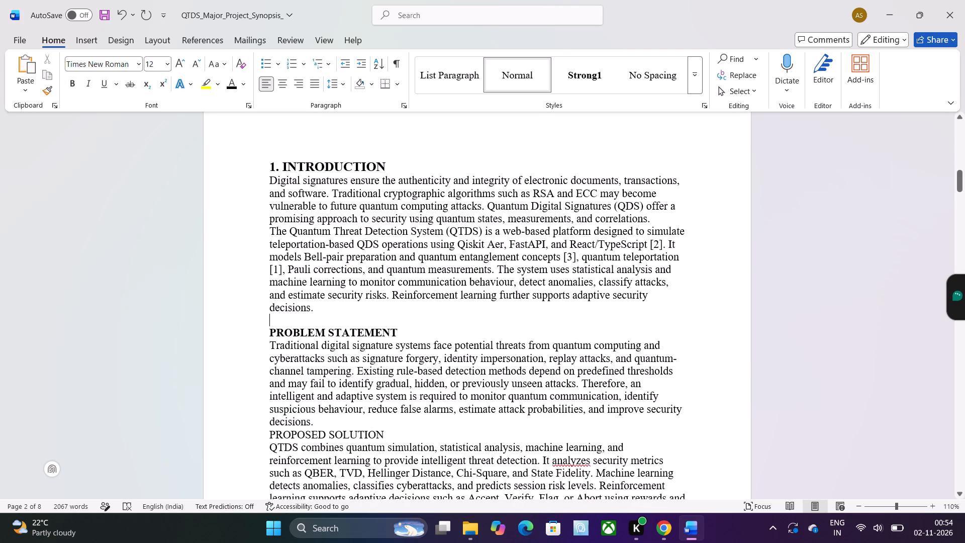
drag(402, 435, 287, 436)
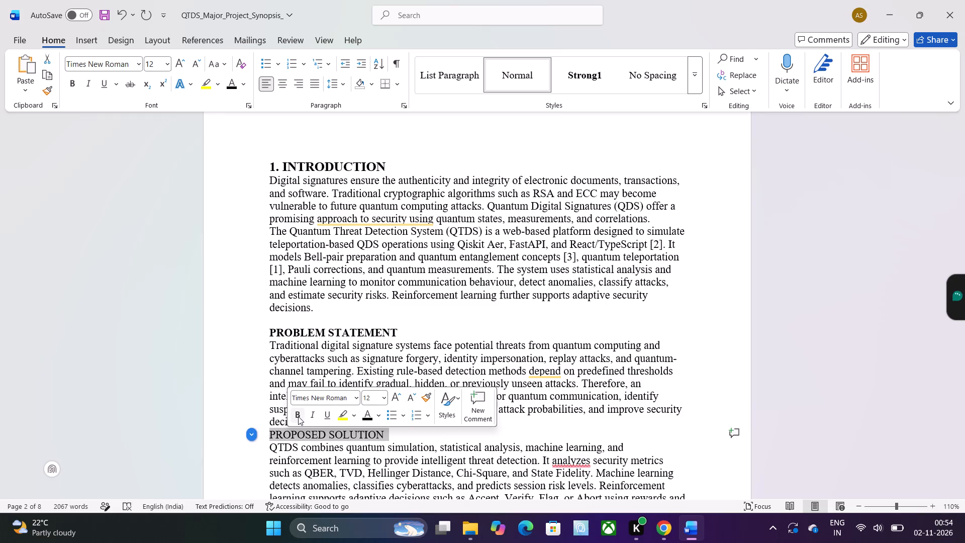
click(298, 416)
click(420, 434)
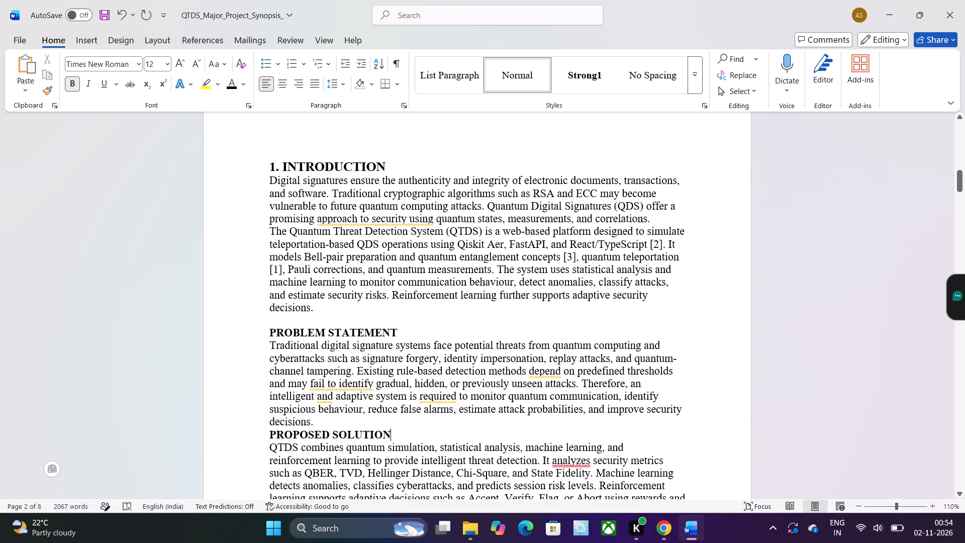
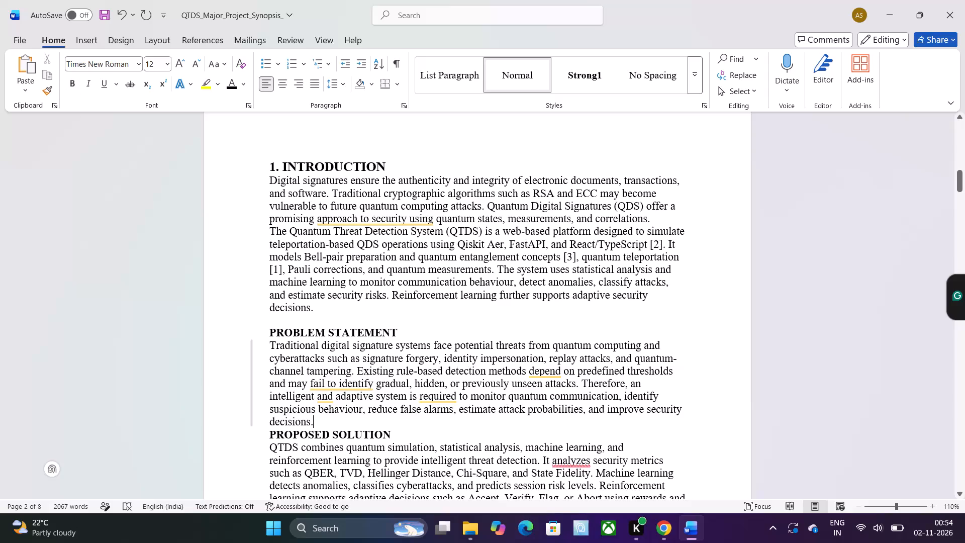
Insert a blank line before the PROPOSED SOLUTION heading and another between that heading and its paragraph.
key(Return)
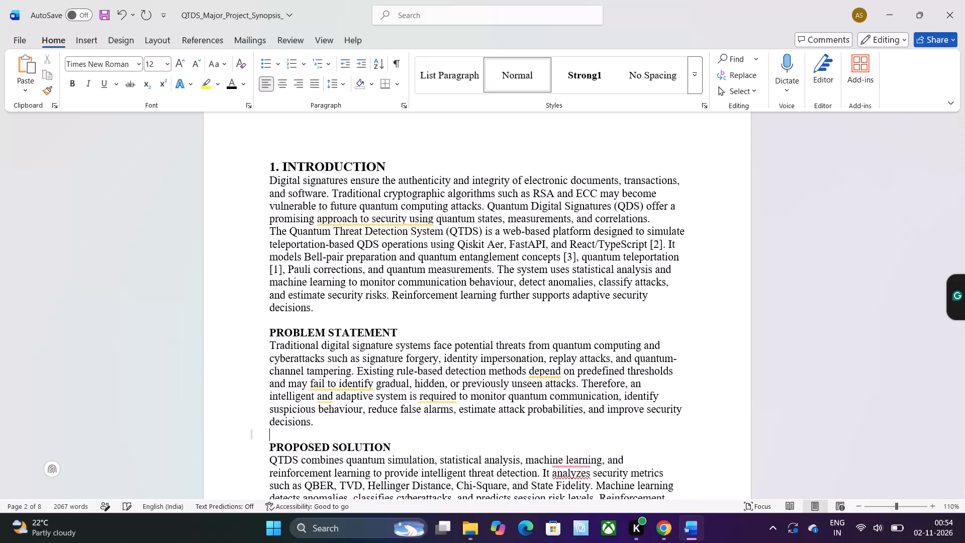
scroll(397, 422, down, 3)
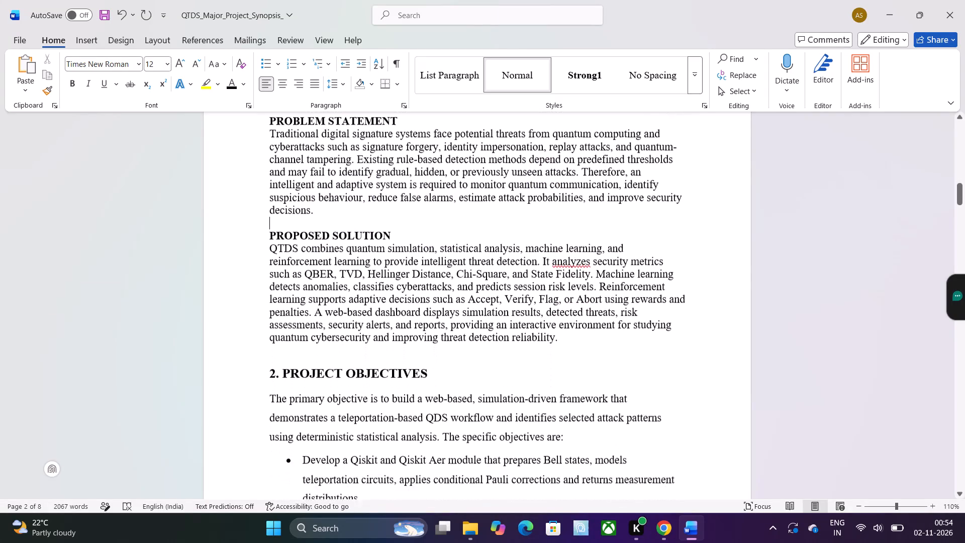
scroll(397, 422, down, 2)
scroll(397, 422, up, 1)
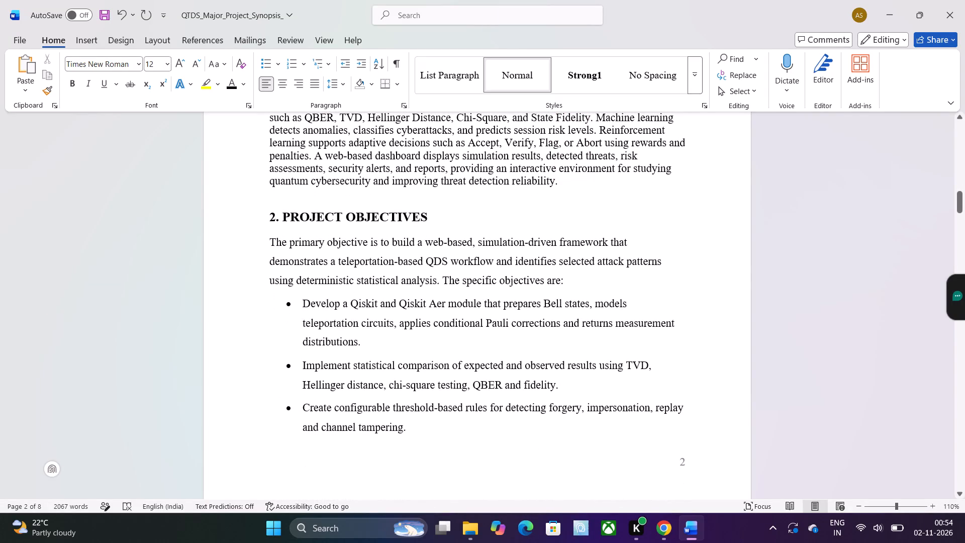
scroll(397, 422, up, 3)
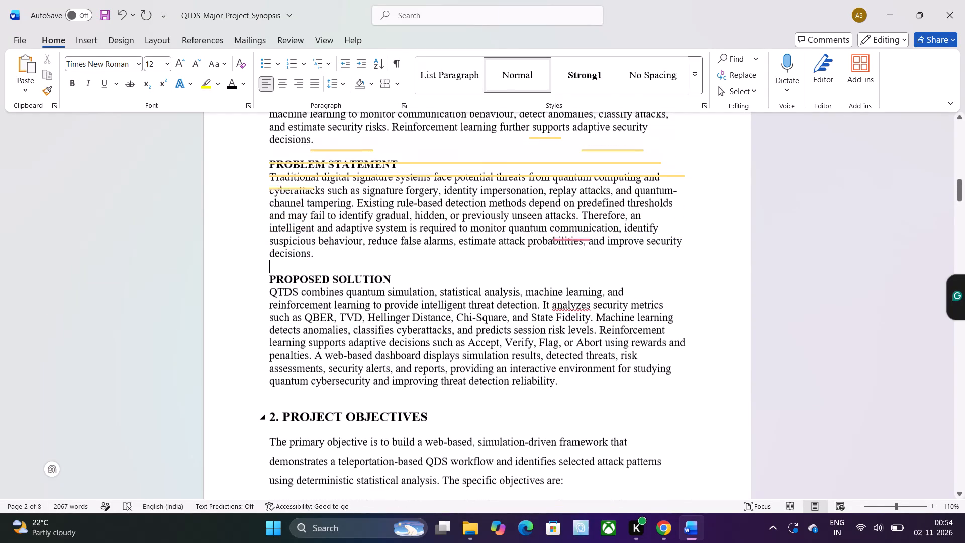
click(426, 289)
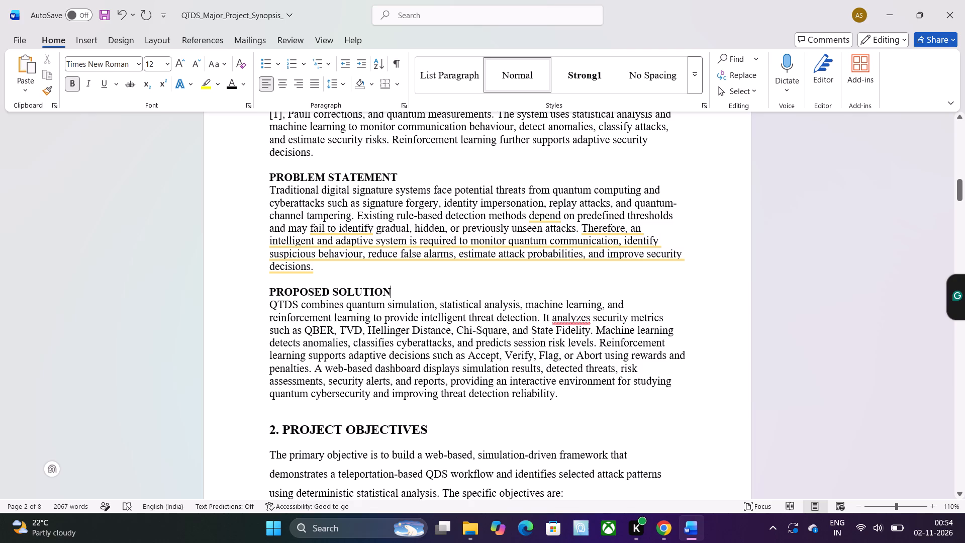
key(Return)
Insert a blank line between the PROBLEM STATEMENT heading and its paragraph.
scroll(426, 289, up, 1)
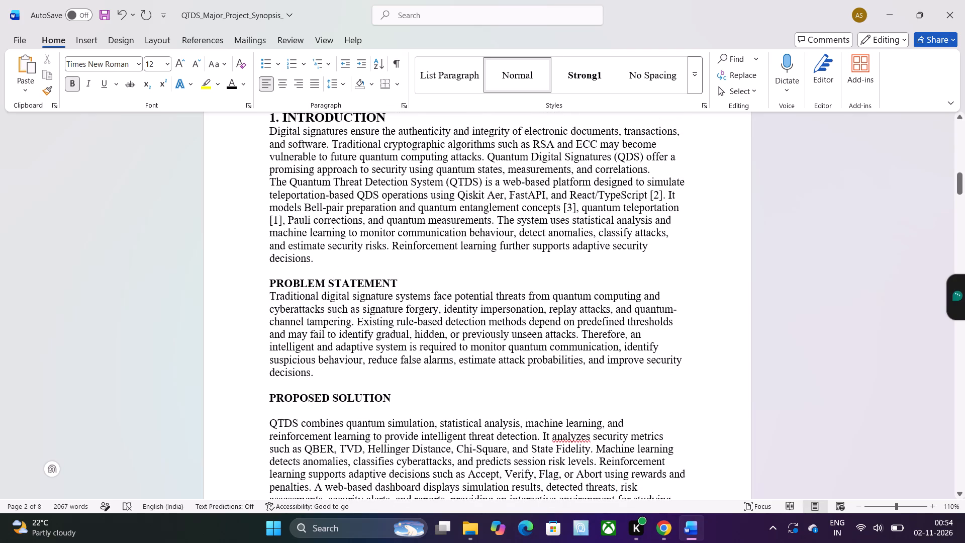
click(431, 275)
key(Down)
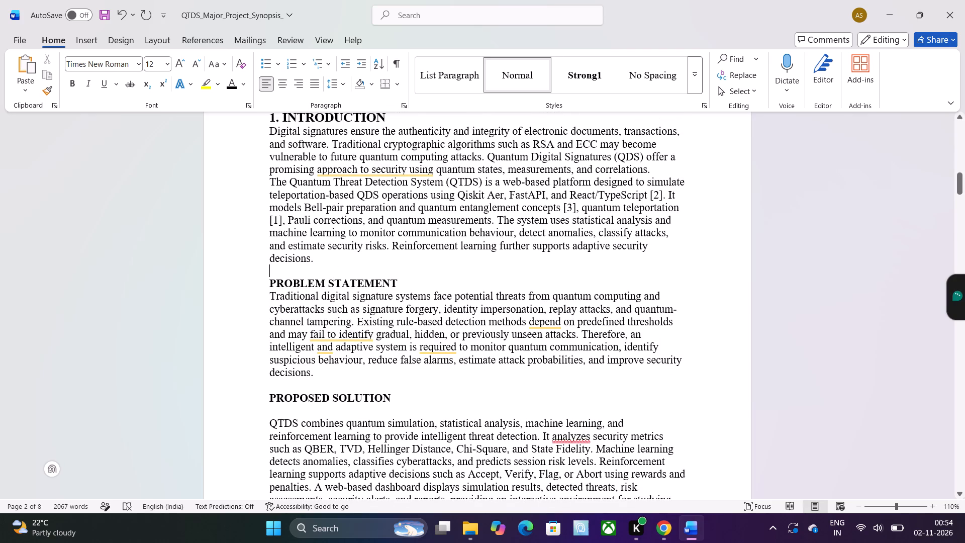
key(Down)
key(Return)
Add an unnumbered blank line between the INTRODUCTION heading and its first paragraph.
scroll(431, 275, up, 1)
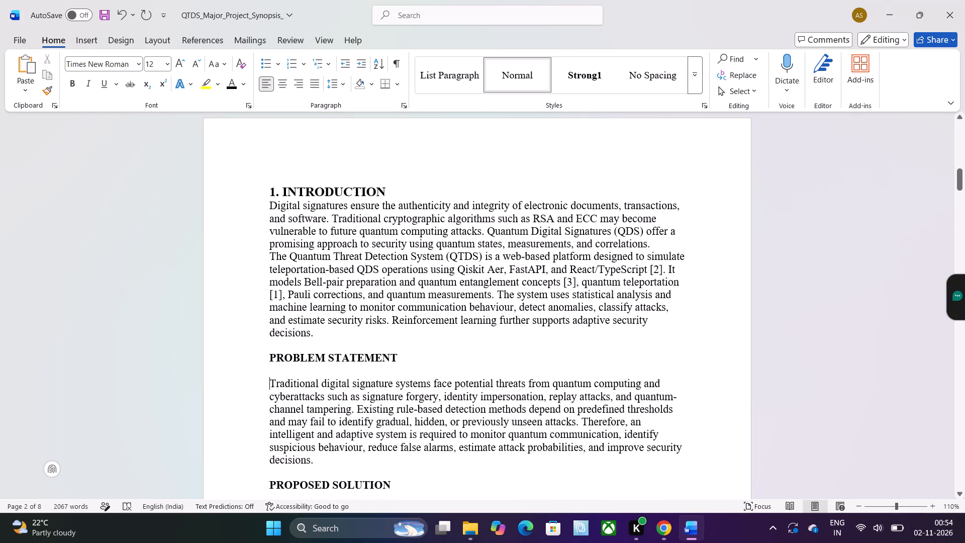
click(422, 189)
key(Return)
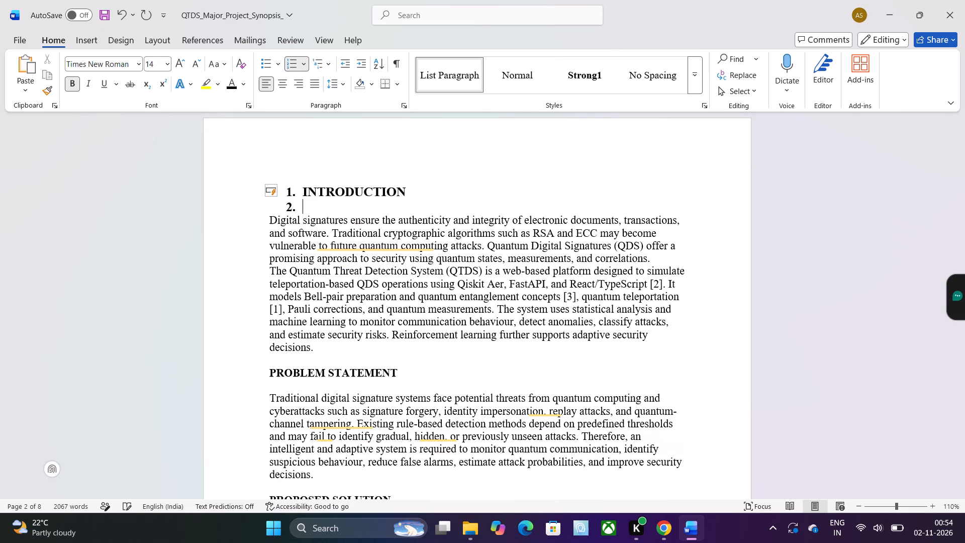
key(BackSpace)
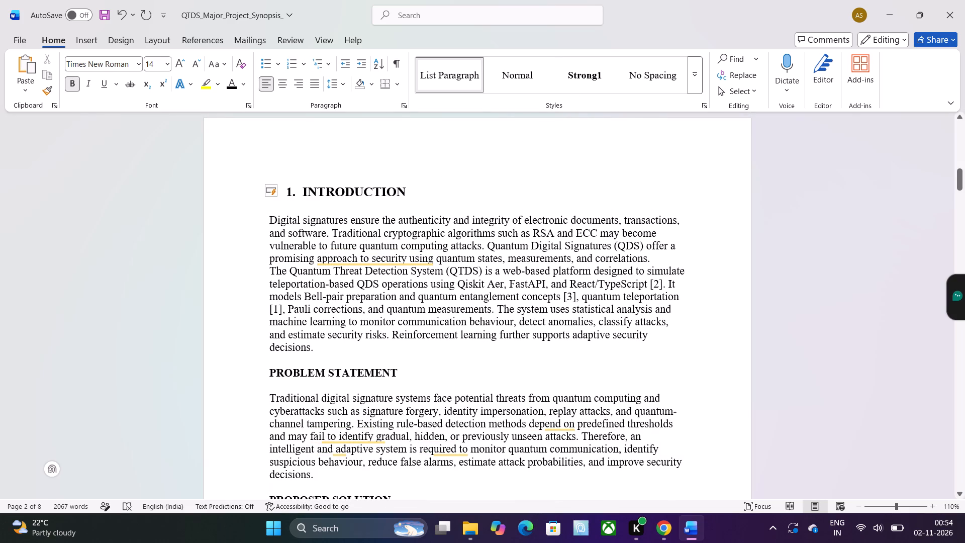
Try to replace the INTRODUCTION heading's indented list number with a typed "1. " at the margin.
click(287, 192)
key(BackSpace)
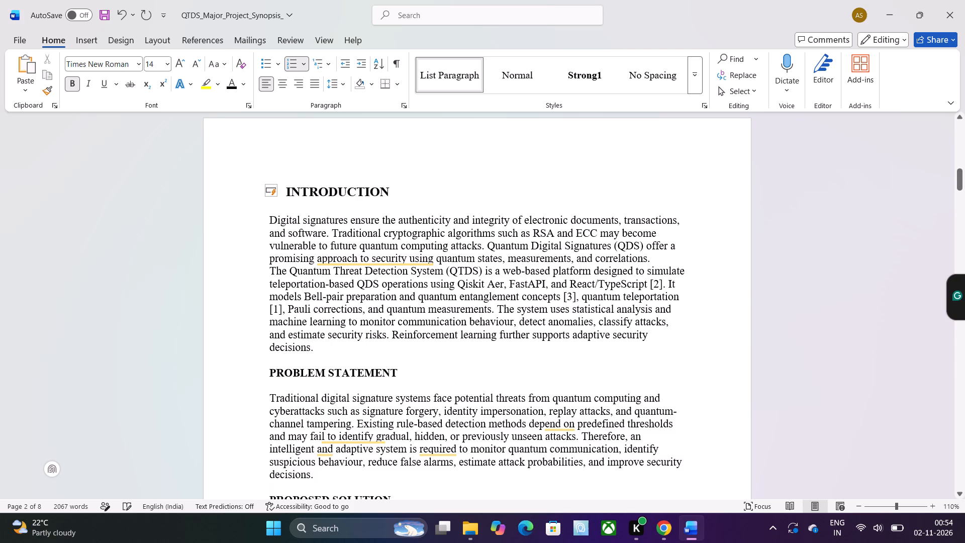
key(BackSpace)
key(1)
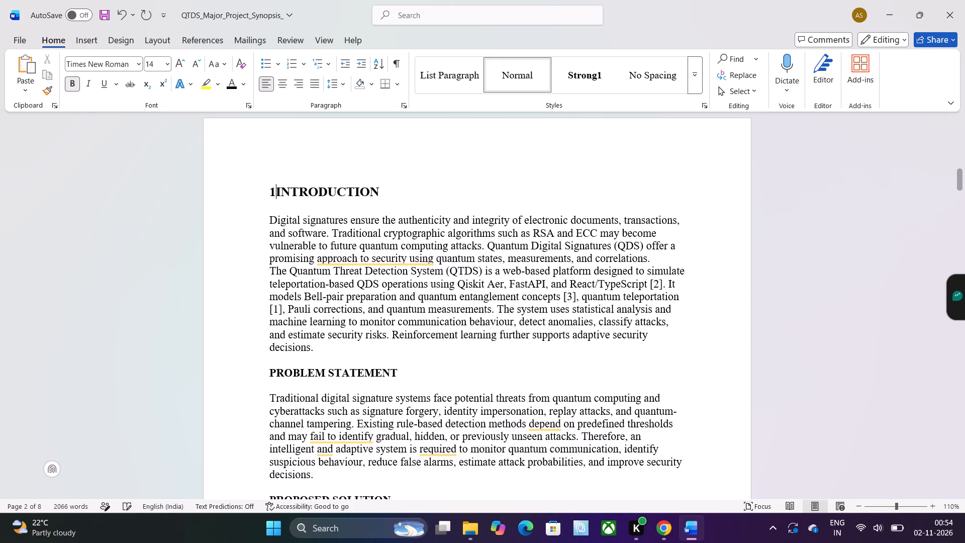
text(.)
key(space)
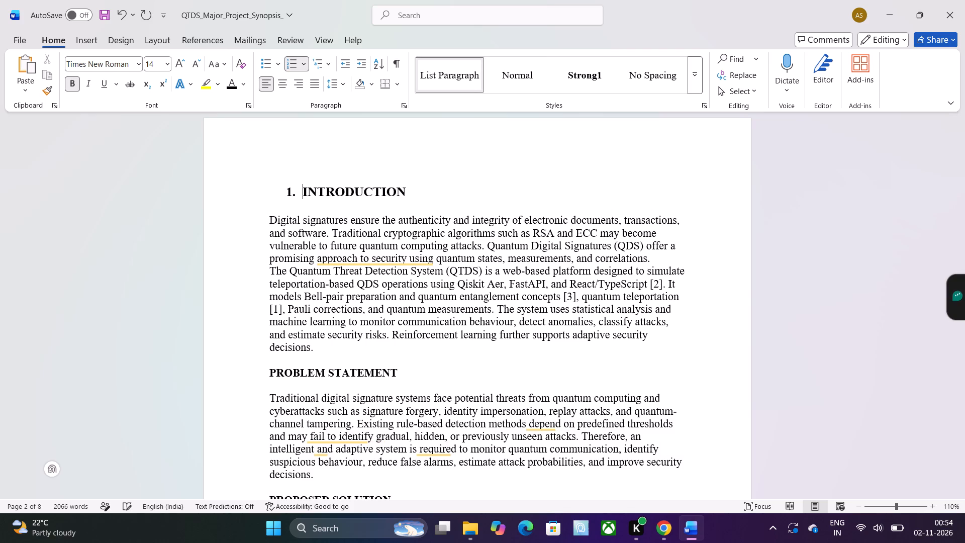
Remove the INTRODUCTION heading's automatic list number and enter plain "1." at the margin, accepting the suggested space before the word.
key(Left)
key(Left)
key(Down)
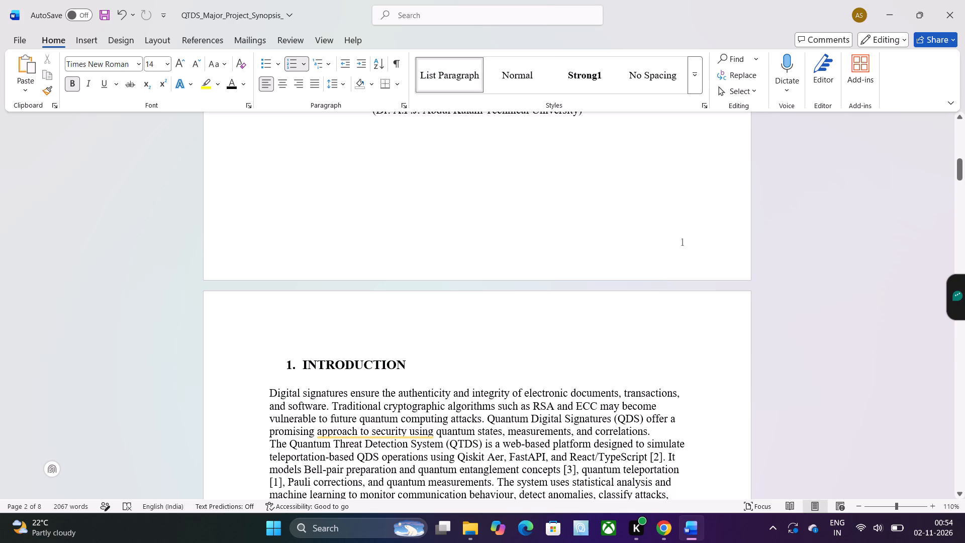
key(Down)
key(Down)
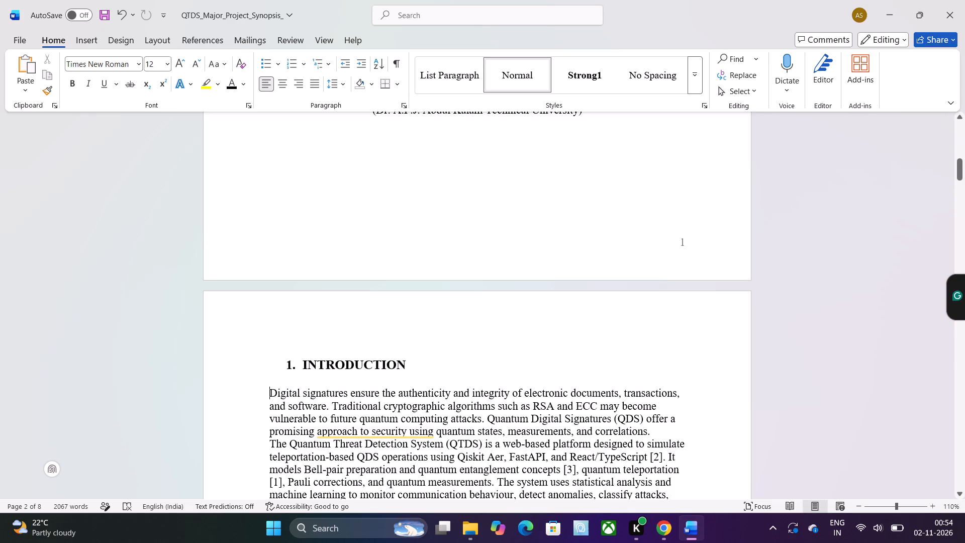
key(Up)
key(Up)
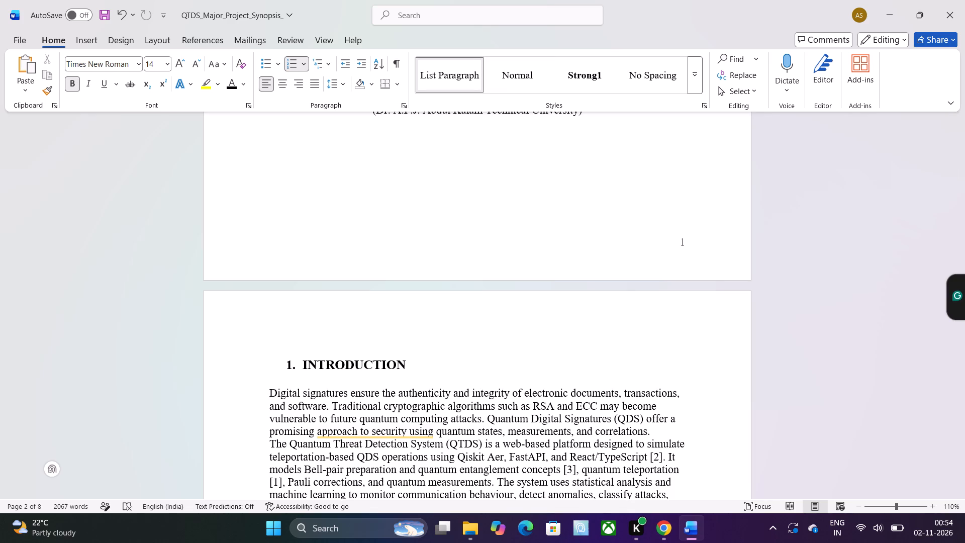
key(BackSpace)
key(BackSpace)
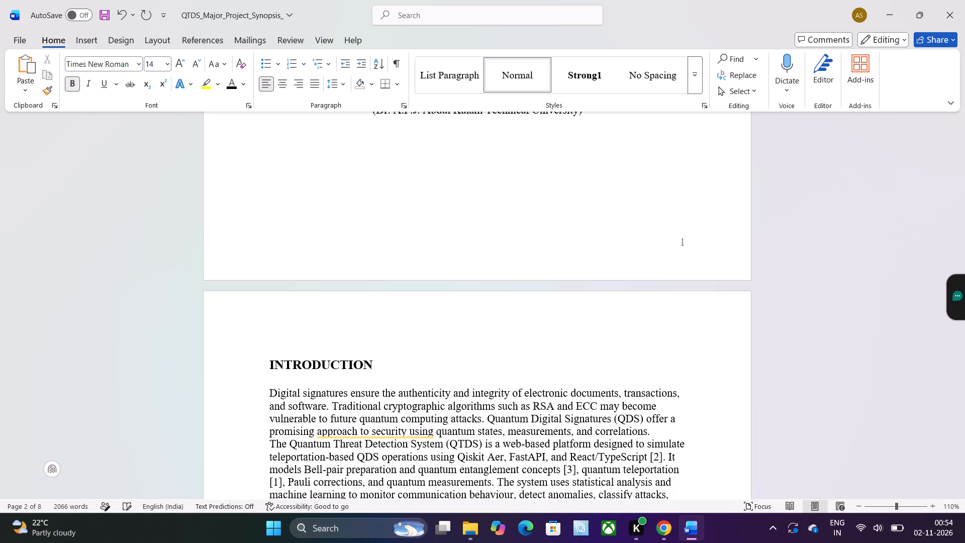
key(1)
key(period)
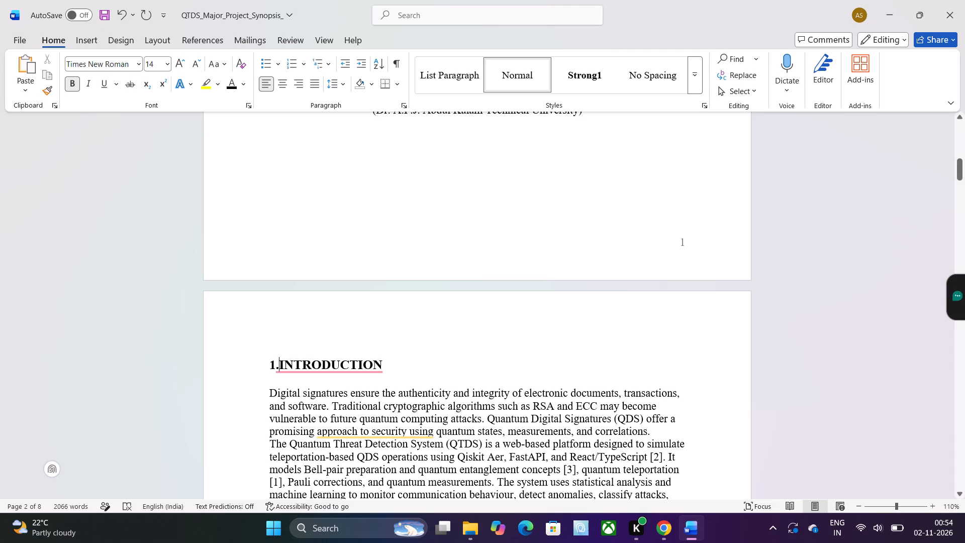
click(223, 325)
click(281, 367)
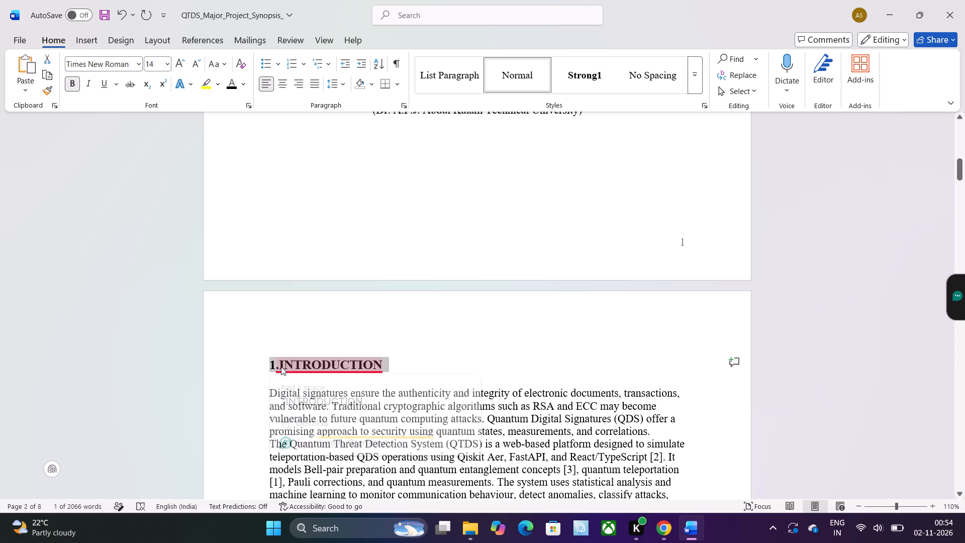
click(284, 390)
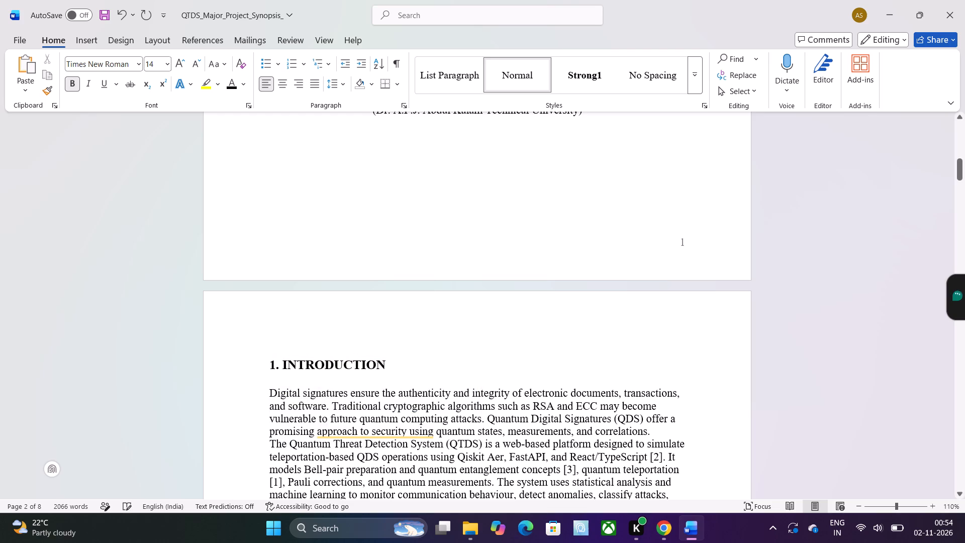
Review the spacing and layout of the Introduction, Problem Statement and Proposed Solution sections.
double_click(230, 405)
click(194, 402)
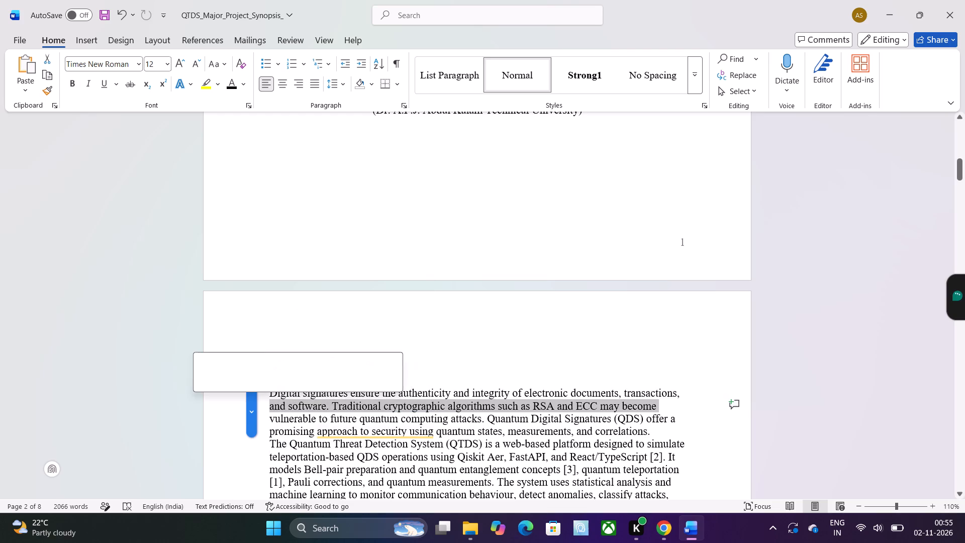
scroll(194, 402, down, 3)
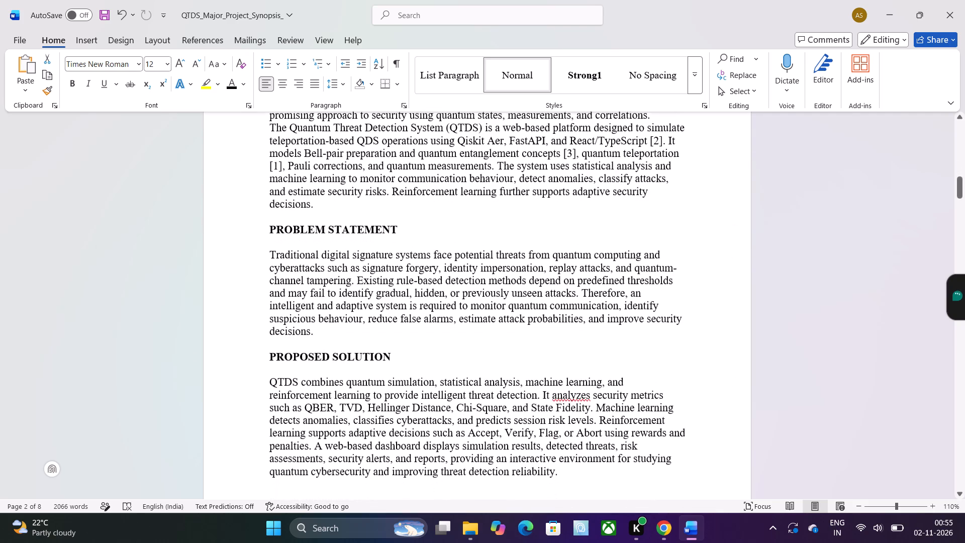
scroll(194, 402, up, 2)
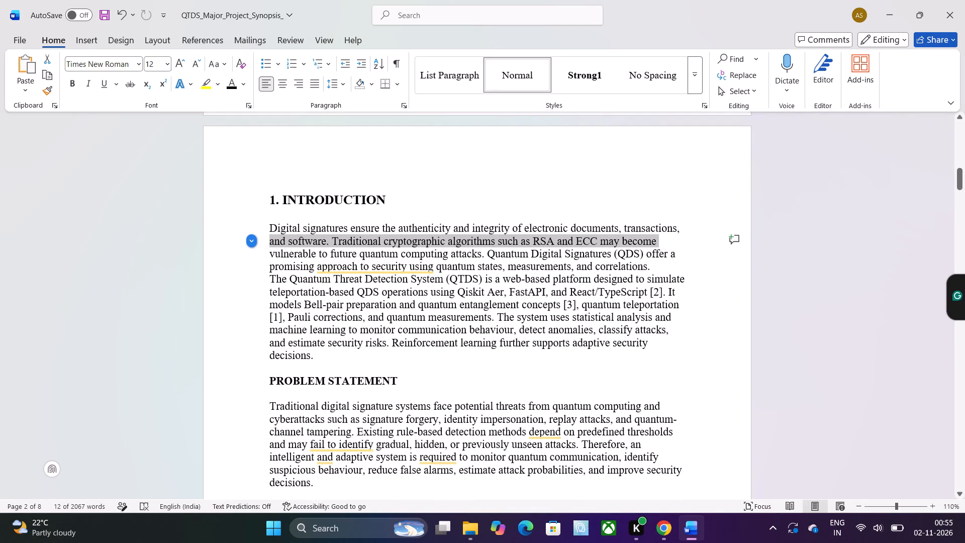
click(657, 295)
click(793, 276)
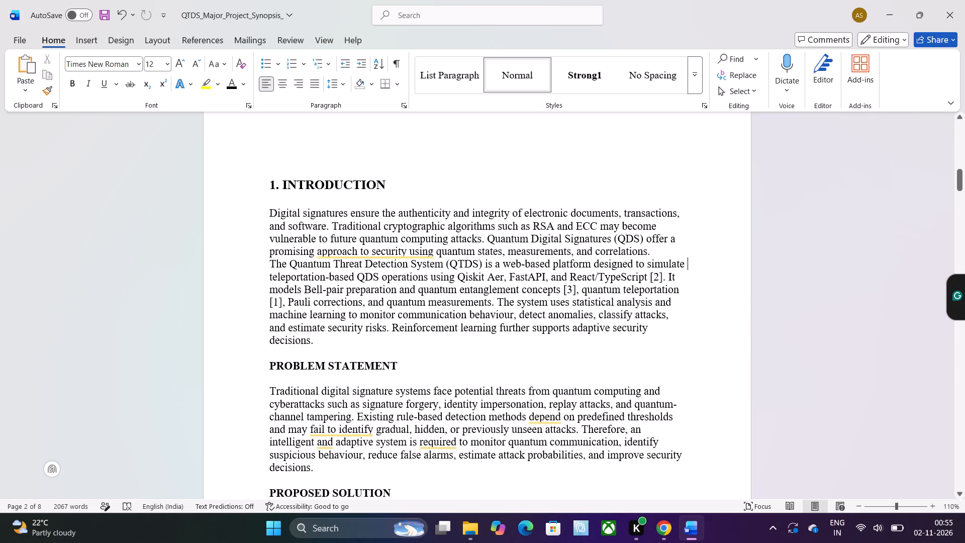
scroll(793, 276, down, 1)
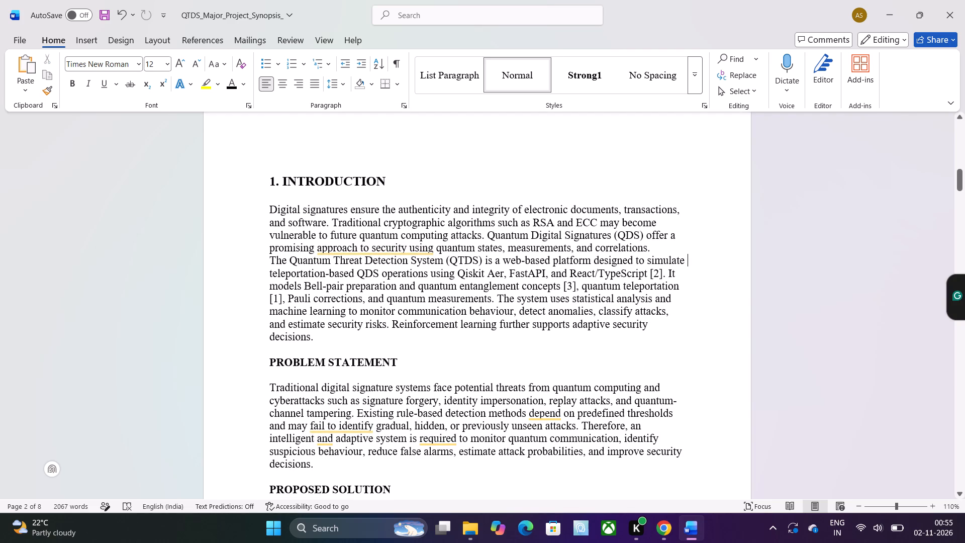
scroll(793, 276, down, 3)
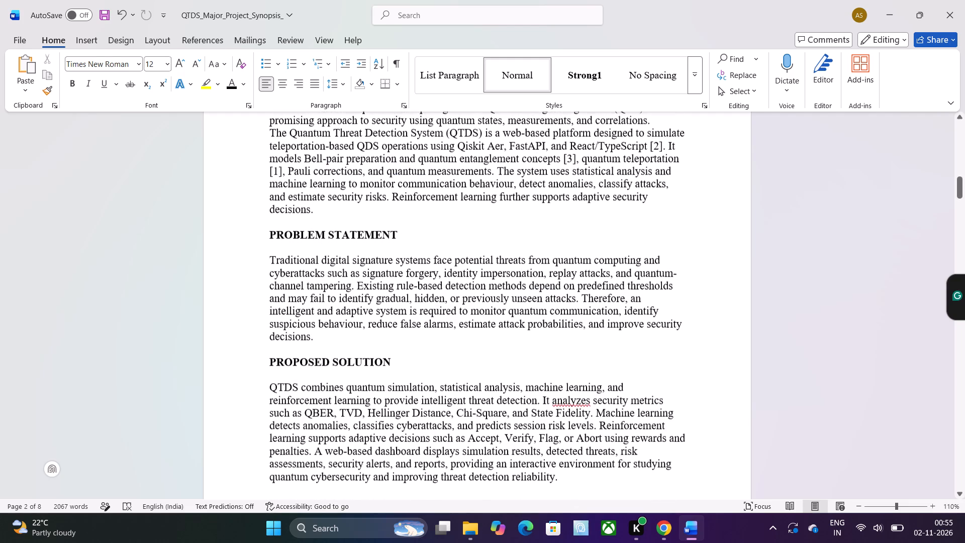
Renumber the "Quantum Threat Detection System (QTDS)" web application entry in the REFERENCES section as [1].
scroll(793, 276, down, 14)
scroll(793, 276, up, 2)
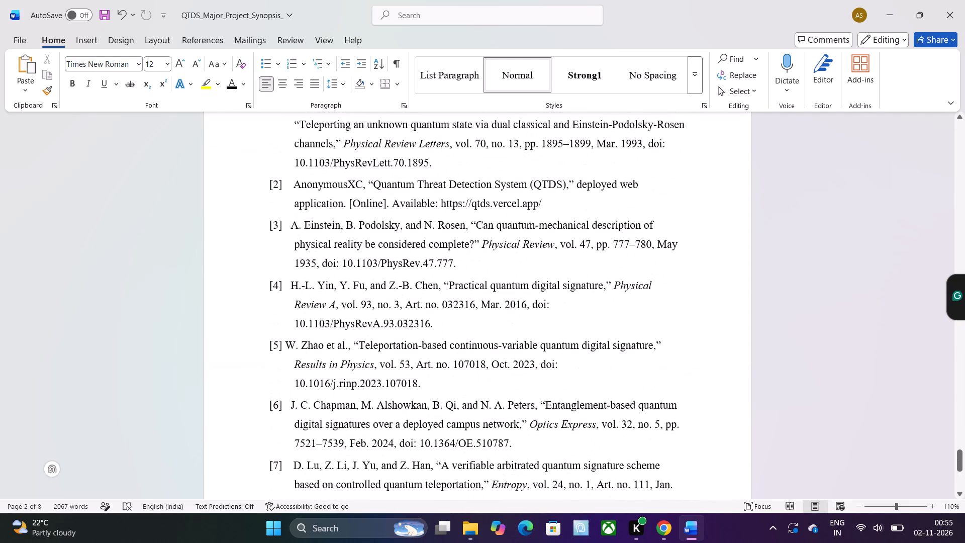
scroll(793, 276, up, 1)
scroll(793, 276, down, 2)
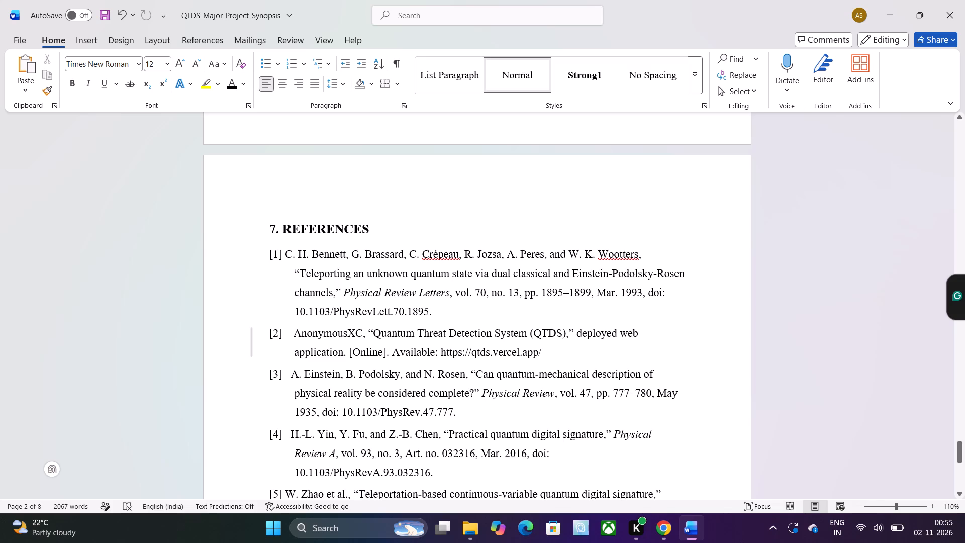
click(278, 330)
key(BackSpace)
key(1)
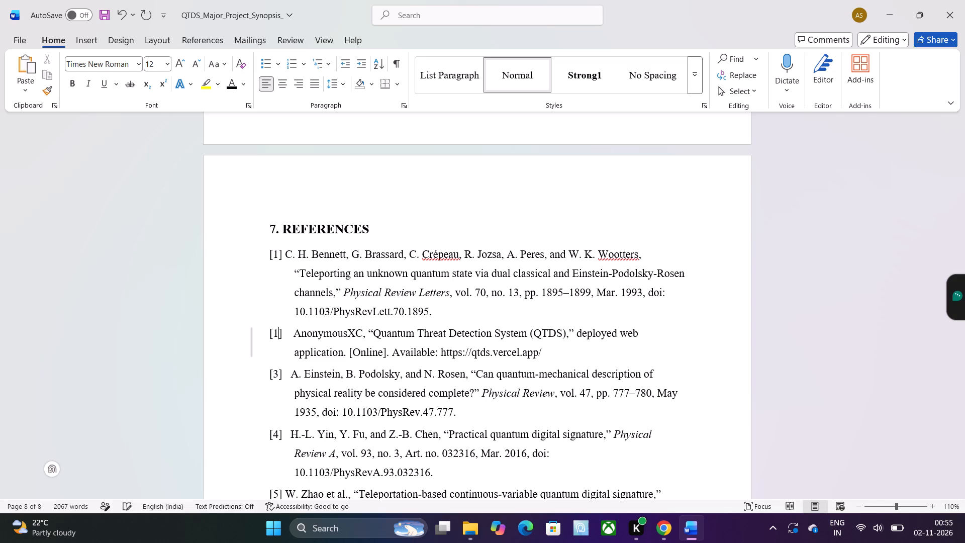
Renumber the reference "Can quantum-mechanical description of physical reality be considered complete?" as [2].
click(279, 373)
key(BackSpace)
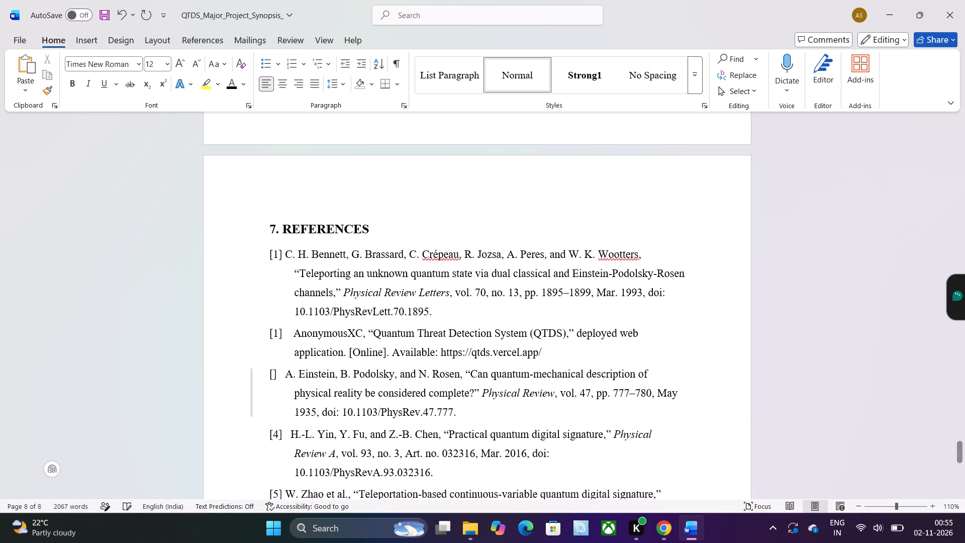
key(2)
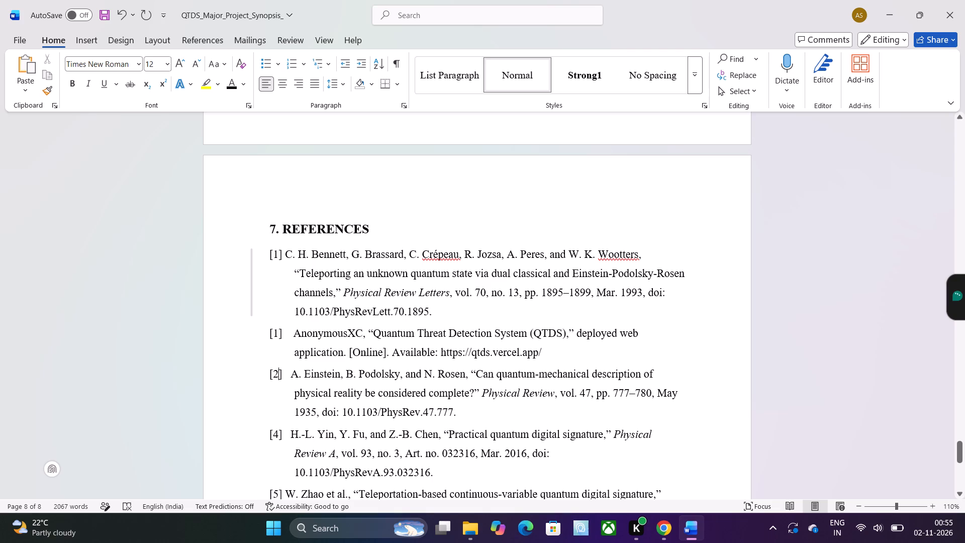
Renumber the reference "Teleporting an unknown quantum state via dual classical and Einstein-Podolsky-Rosen channels" as [3].
click(278, 253)
key(BackSpace)
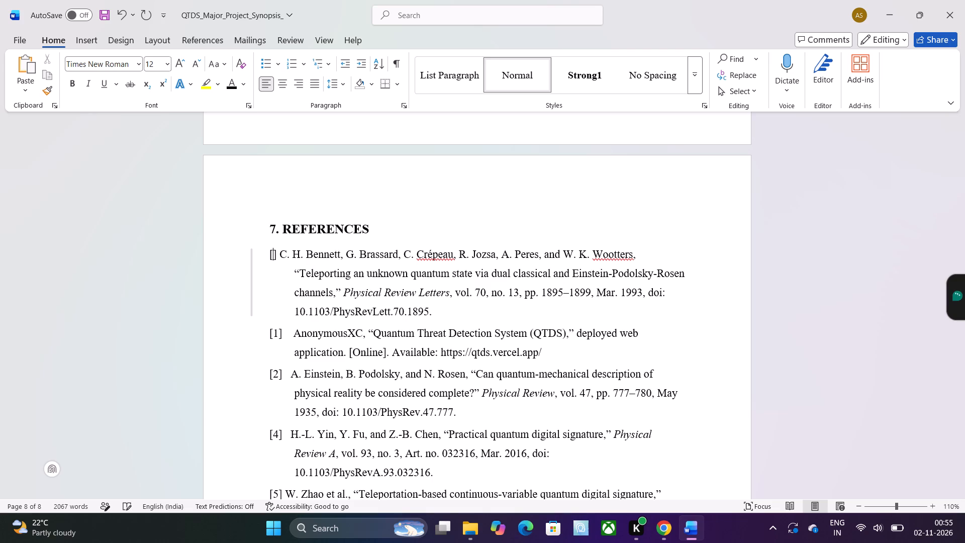
key(3)
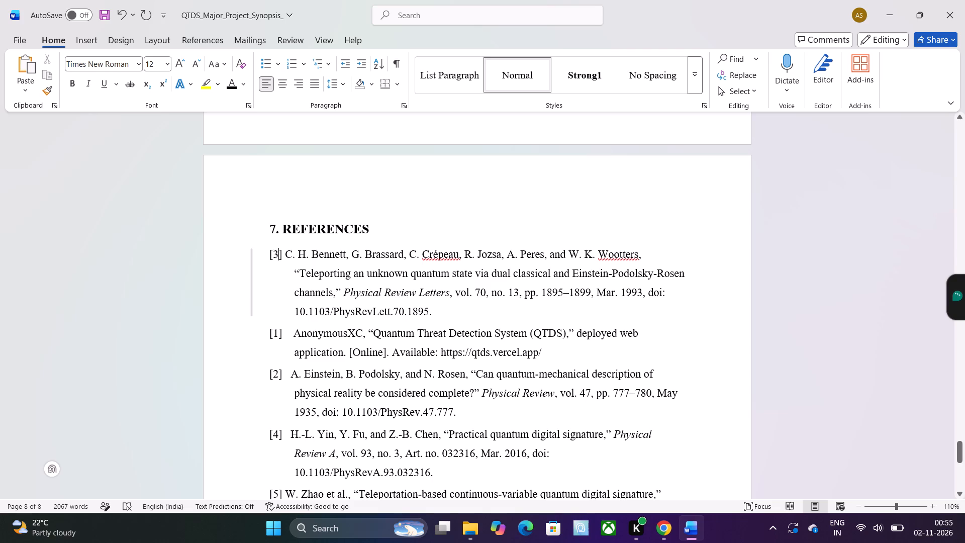
Move the "Teleporting an unknown quantum state" reference to directly after entry [2], leaving no blank line before entry [4].
drag(448, 313, 267, 251)
key(ctrl+c)
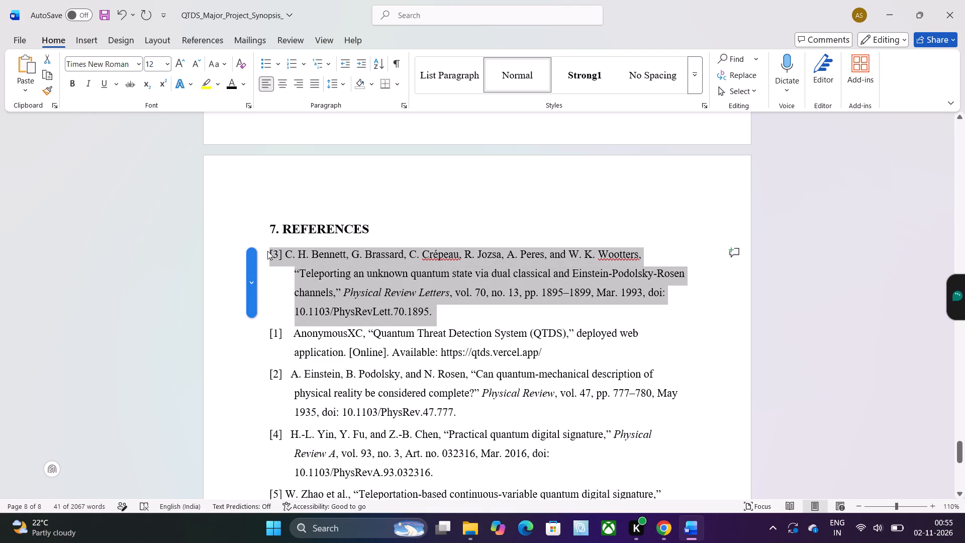
key(ctrl+x)
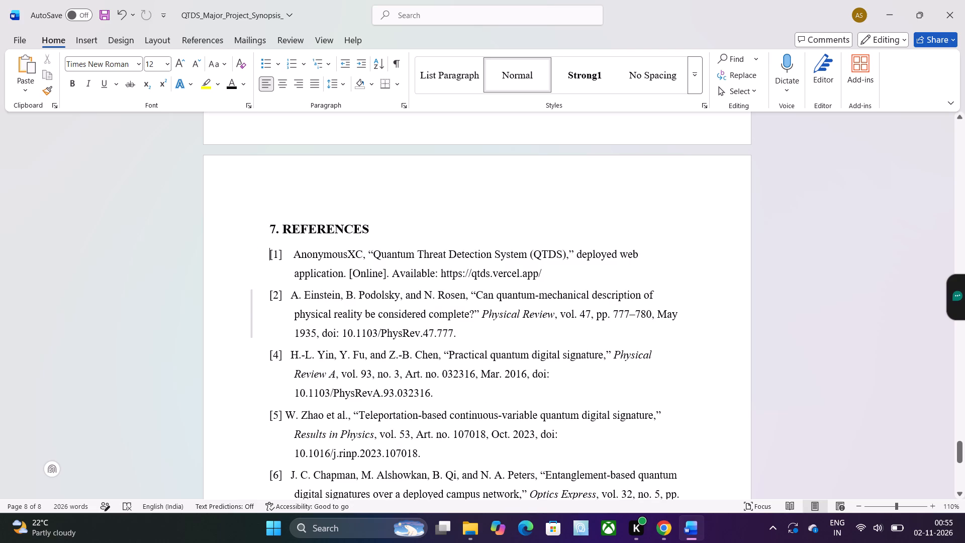
click(459, 335)
key(Return)
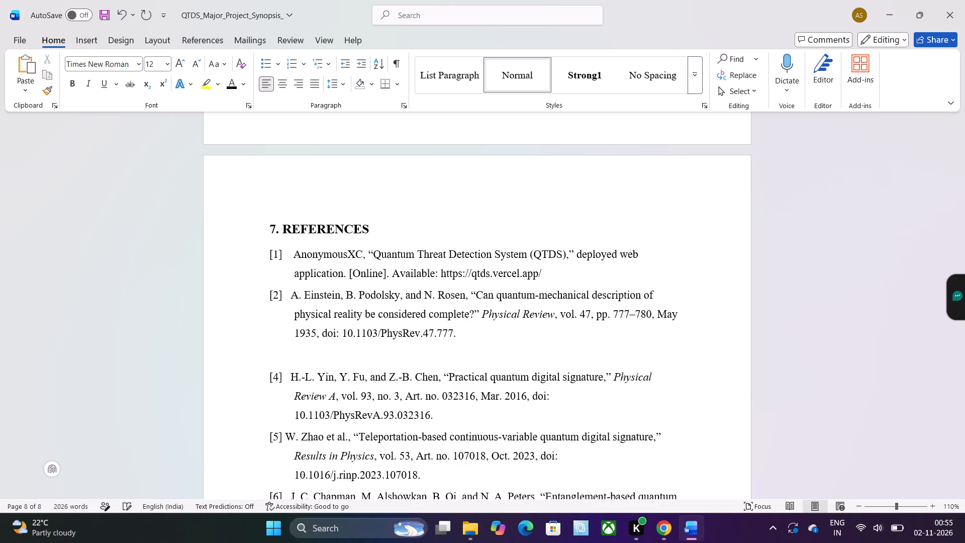
key(ctrl+c)
key(ctrl+v)
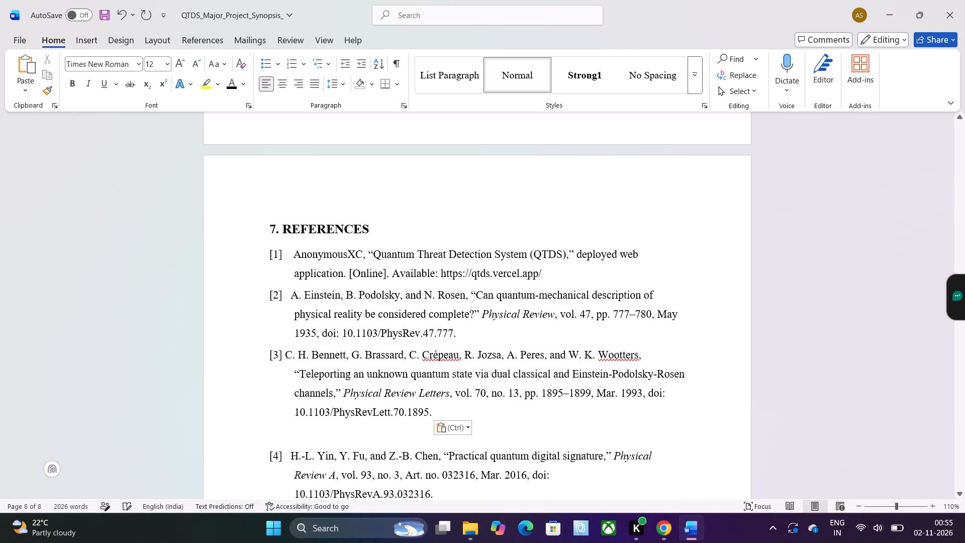
key(BackSpace)
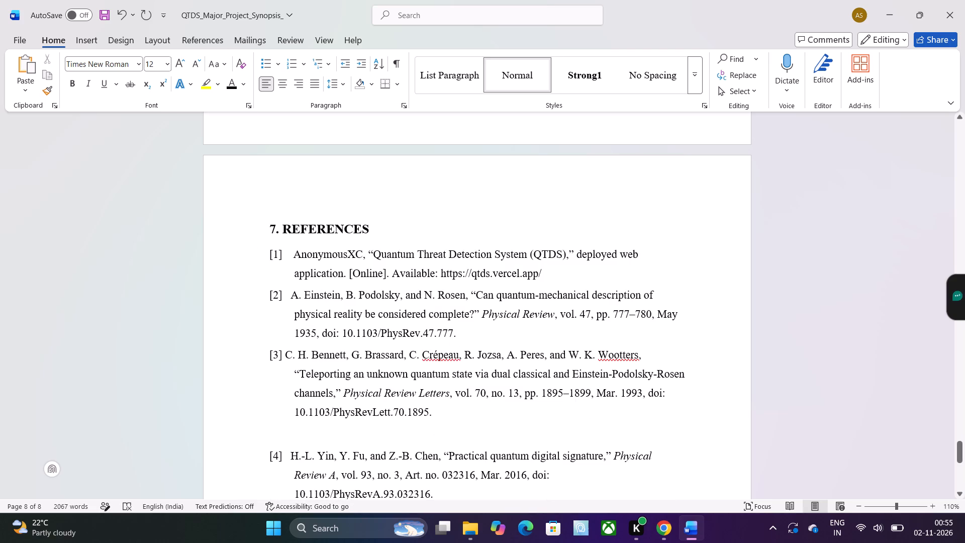
key(BackSpace)
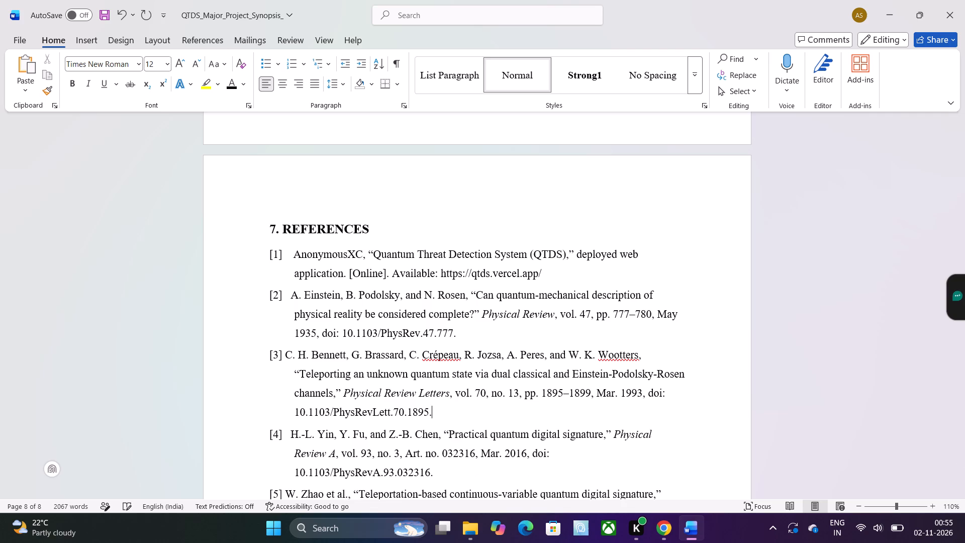
click(777, 346)
Change the citation after "quantum entanglement concepts" in the Introduction to [2].
scroll(777, 346, up, 16)
scroll(781, 340, down, 5)
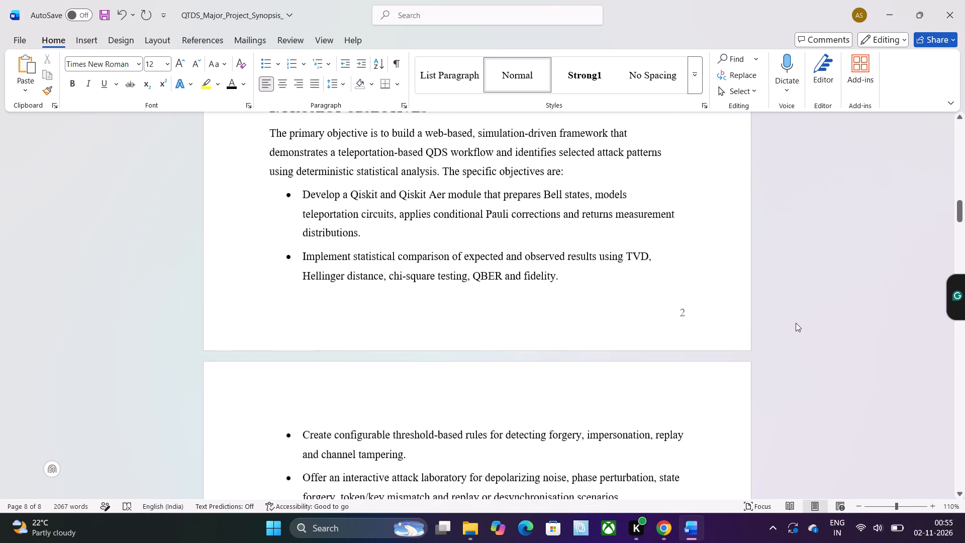
scroll(796, 323, up, 2)
scroll(686, 289, up, 1)
ctrl+scroll(704, 344, down, 1)
ctrl+scroll(704, 344, up, 1)
scroll(704, 344, up, 1)
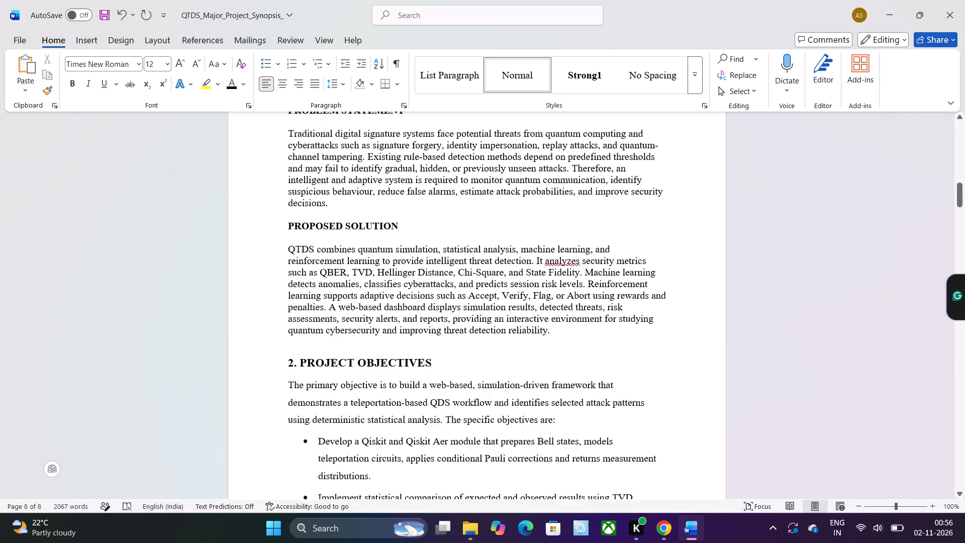
scroll(704, 344, up, 1)
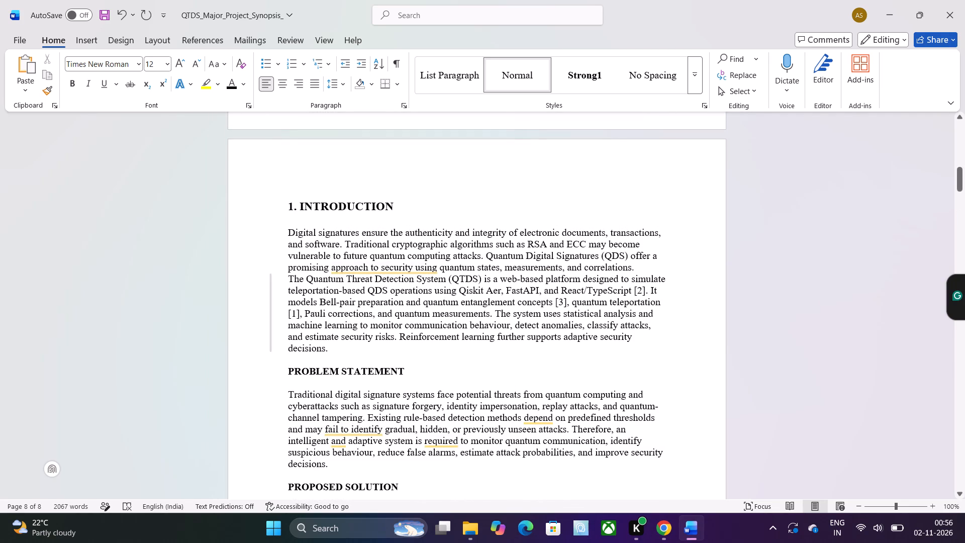
click(563, 302)
key(BackSpace)
key(2)
Change the citation after "React/TypeScript" in the Introduction to [1].
click(639, 292)
key(bracketright)
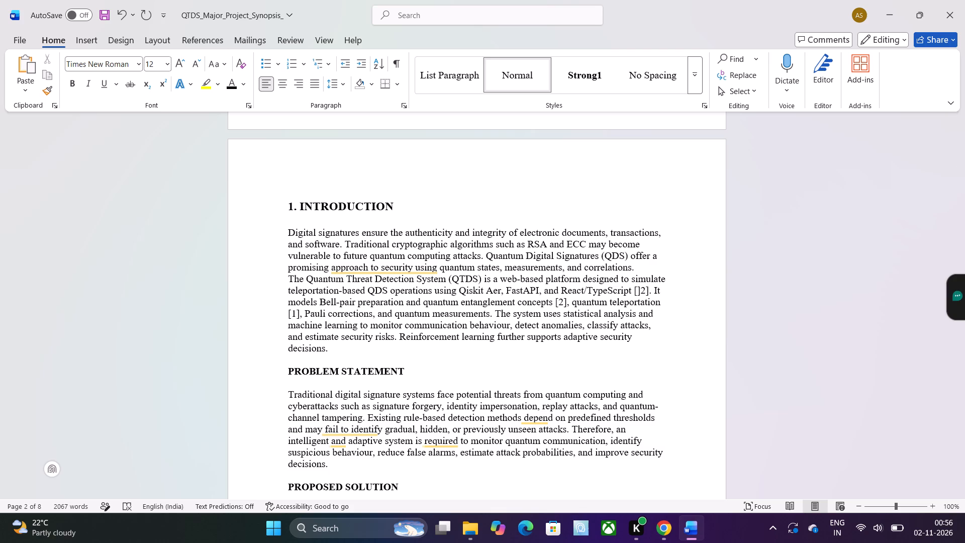
key(BackSpace)
key(Right)
key(BackSpace)
key(1)
Change the citation after "quantum teleportation" in the Introduction to [3].
click(294, 312)
key(BackSpace)
key(2)
key(BackSpace)
key(3)
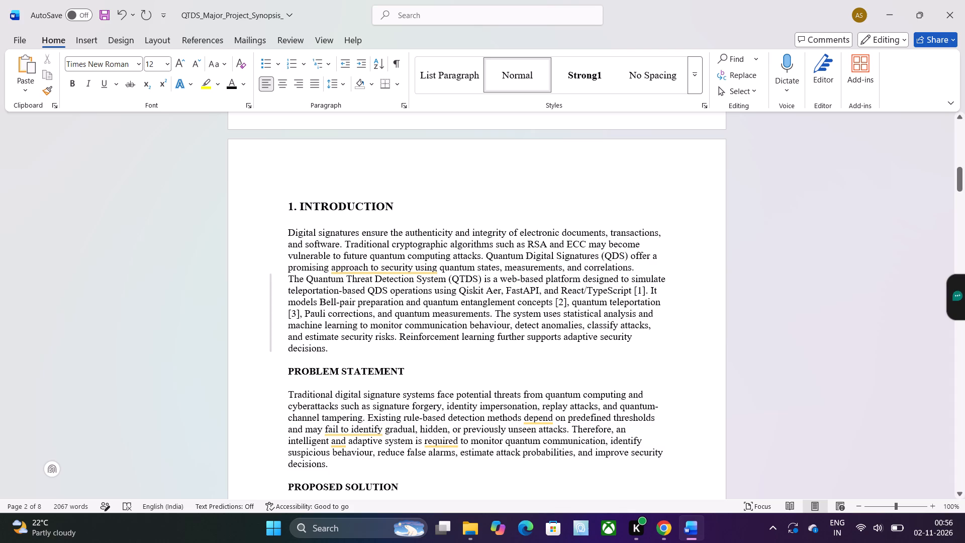
Dismiss the wording suggestion on "approach to security using" in the Introduction.
click(390, 265)
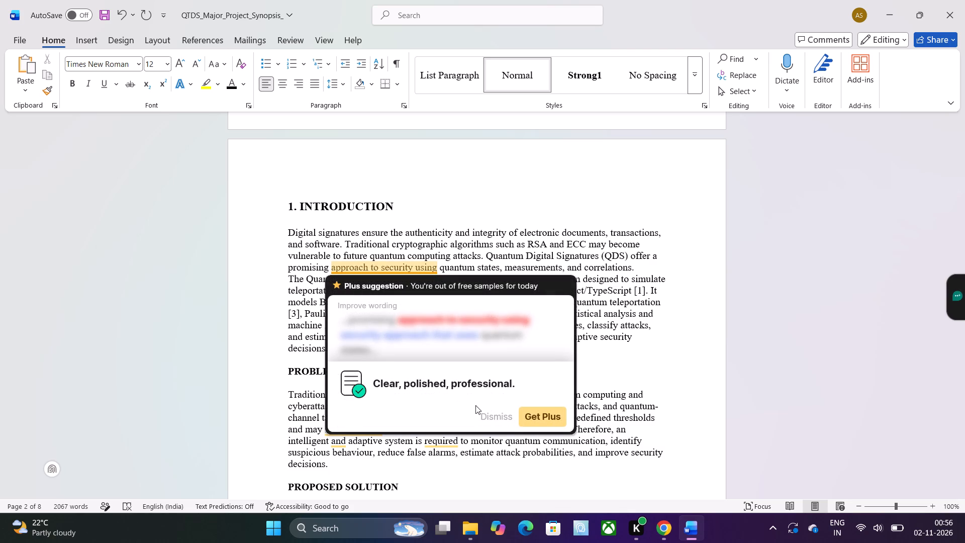
click(486, 410)
click(671, 322)
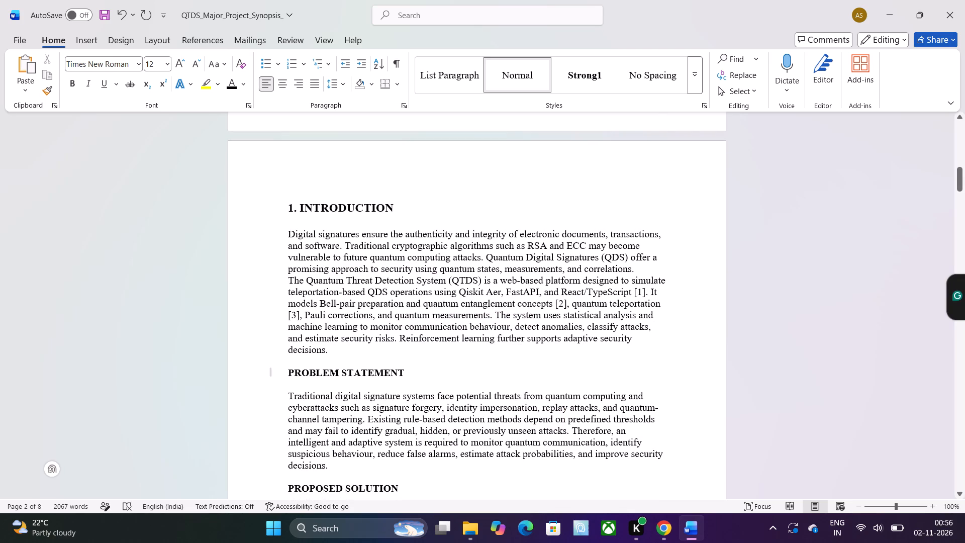
Set the line spacing of all the Introduction body text to 1.5.
drag(330, 351, 291, 252)
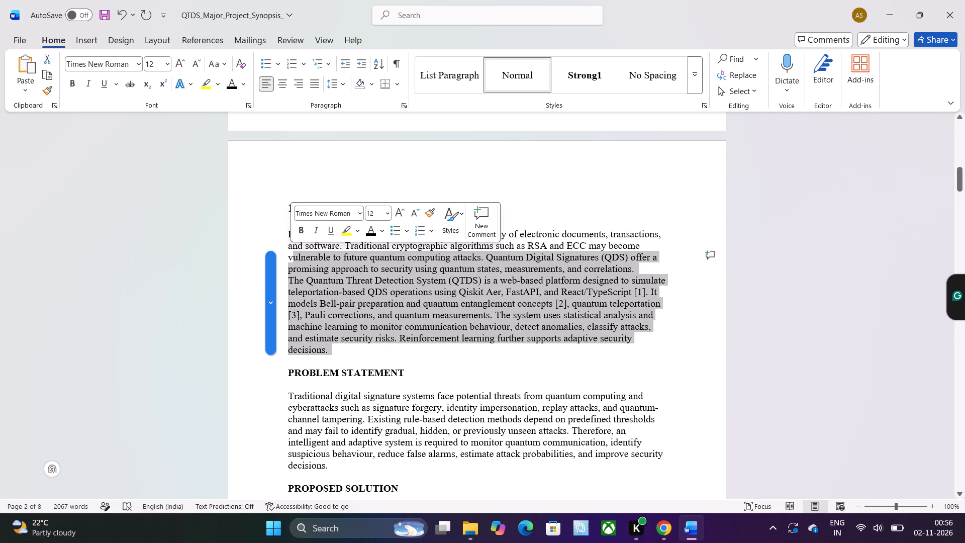
click(283, 238)
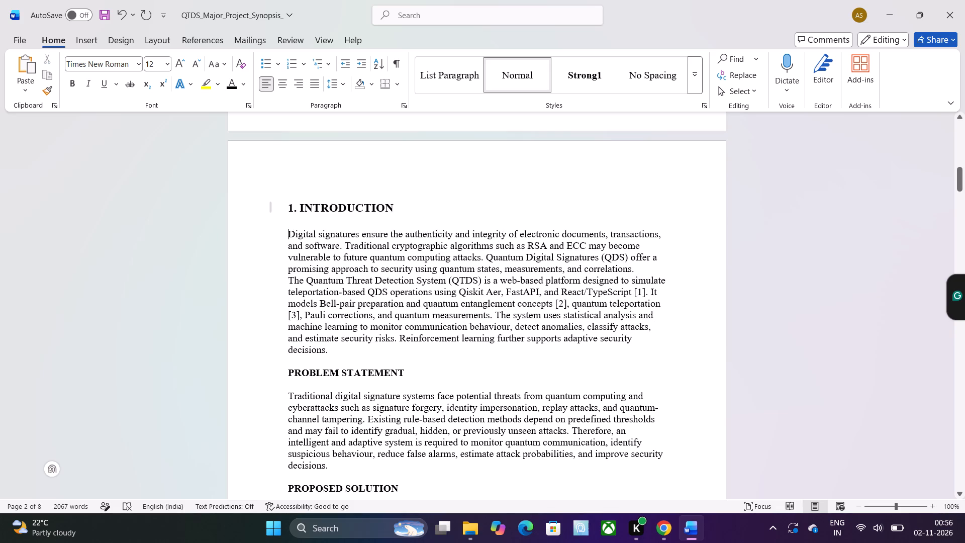
drag(291, 234, 359, 336)
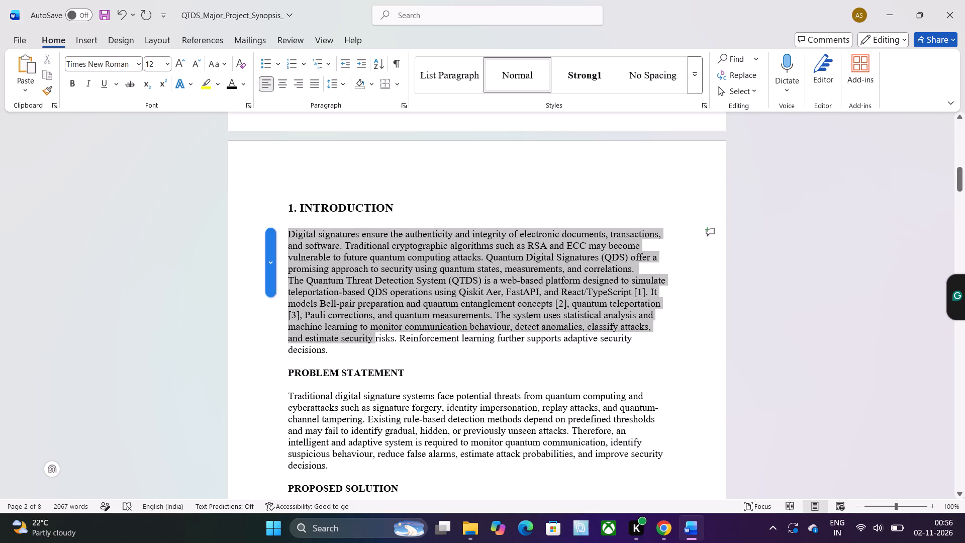
drag(359, 336, 366, 349)
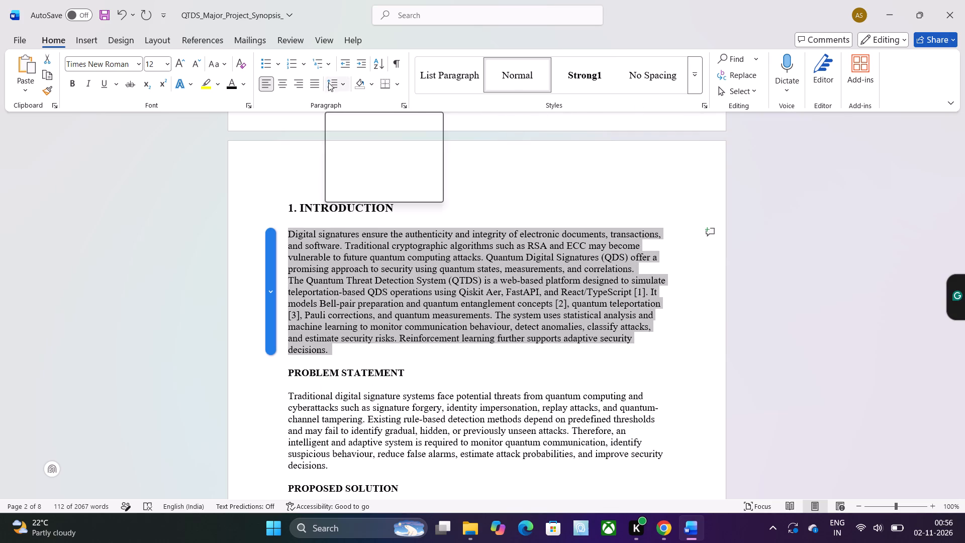
click(342, 81)
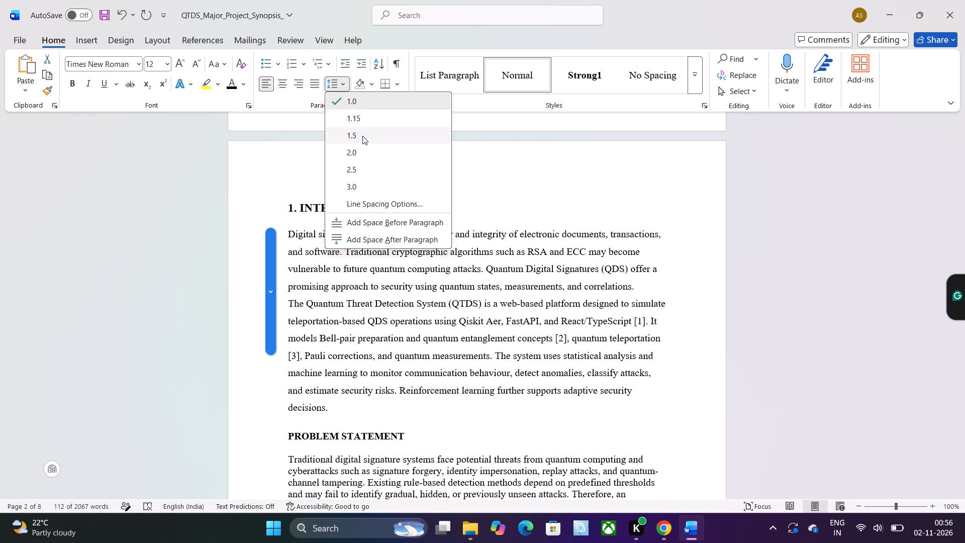
click(362, 140)
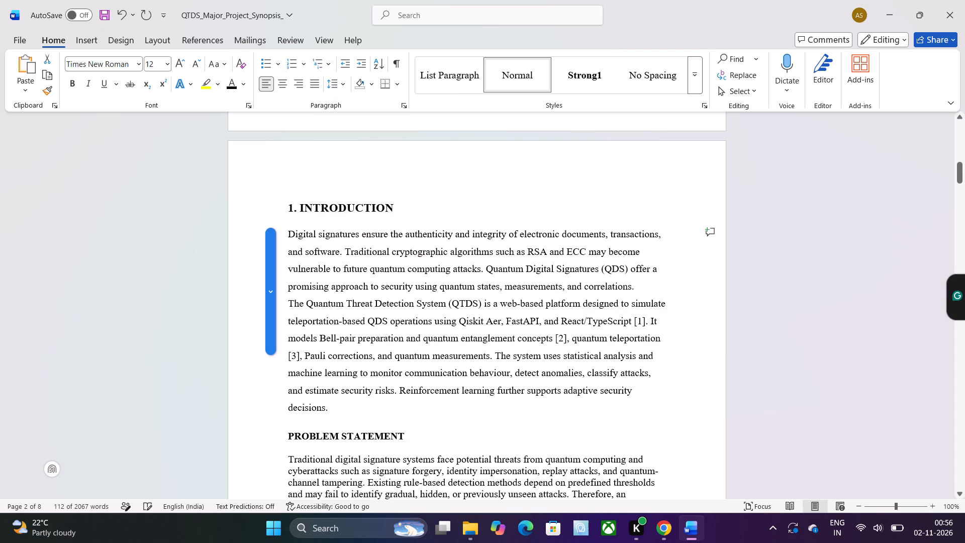
Set the line spacing of the Proposed Solution body paragraph to 1.5.
scroll(257, 306, down, 1)
scroll(279, 230, down, 2)
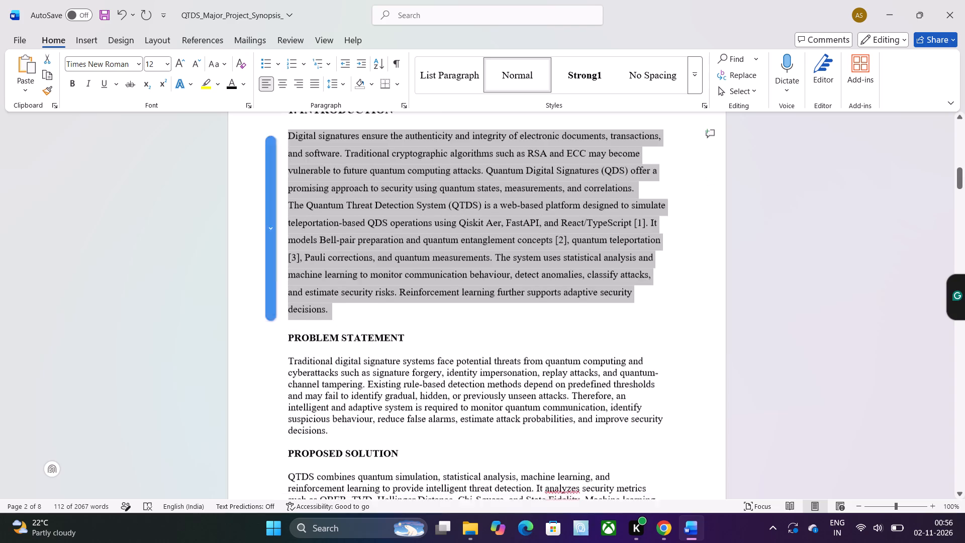
scroll(279, 230, down, 2)
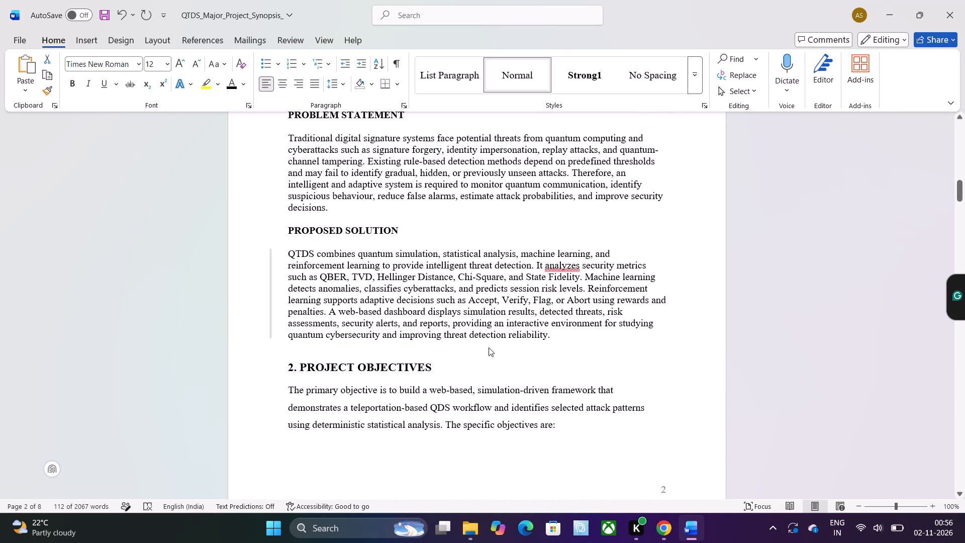
drag(552, 333, 241, 253)
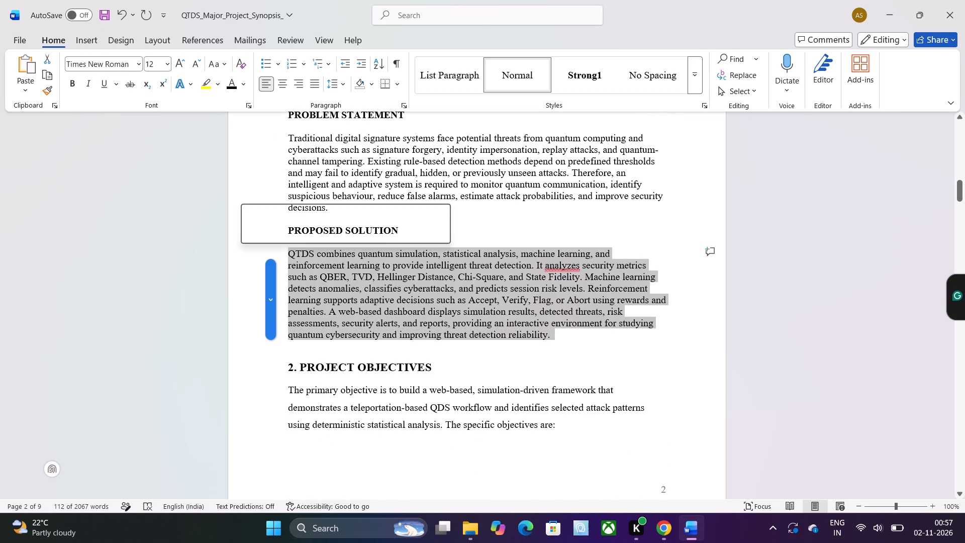
click(345, 85)
click(356, 132)
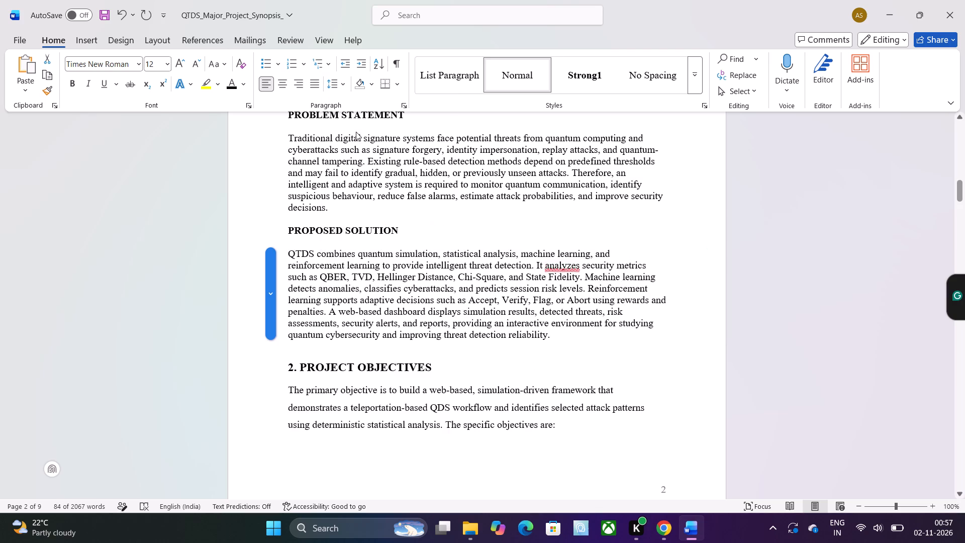
click(216, 288)
Set the line spacing of the Problem Statement body paragraph to 1.5.
scroll(216, 288, up, 1)
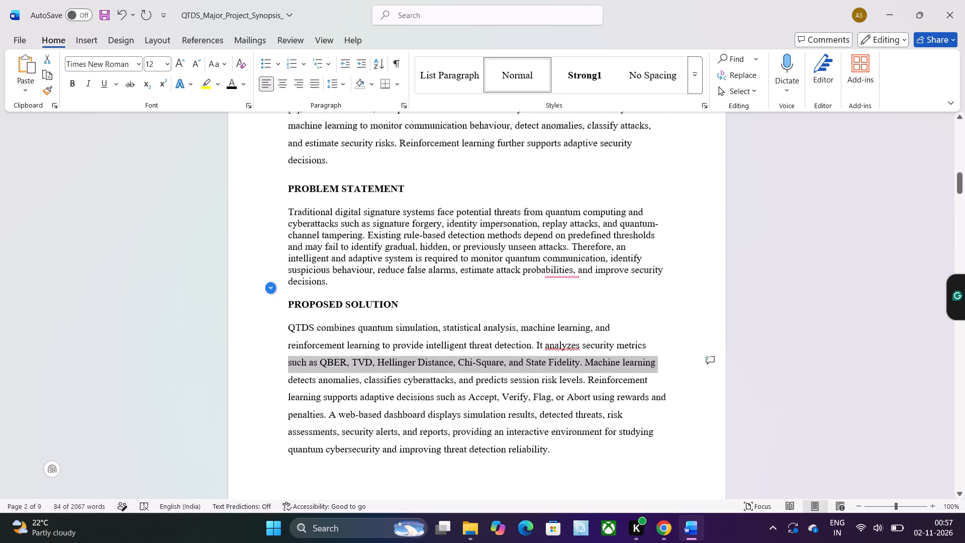
scroll(216, 288, up, 1)
drag(331, 354, 282, 279)
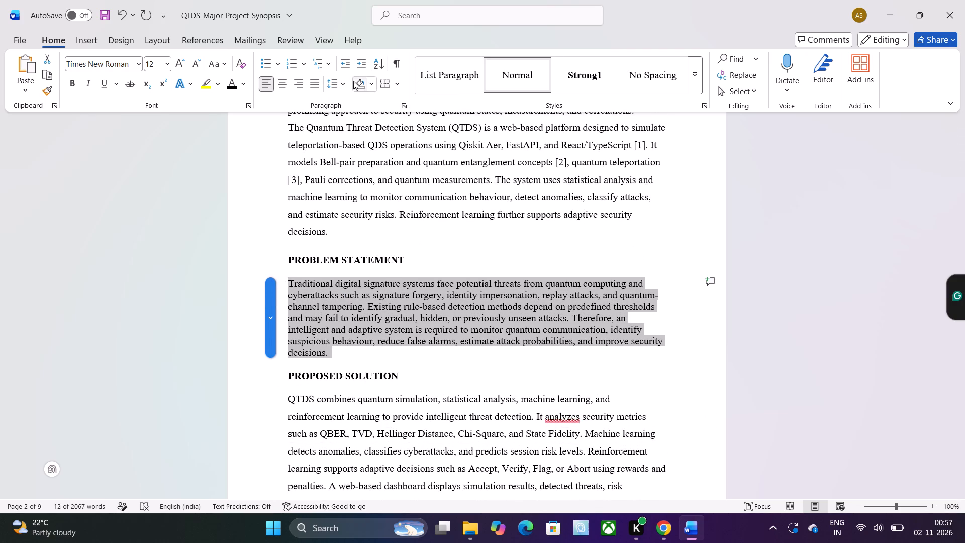
click(343, 83)
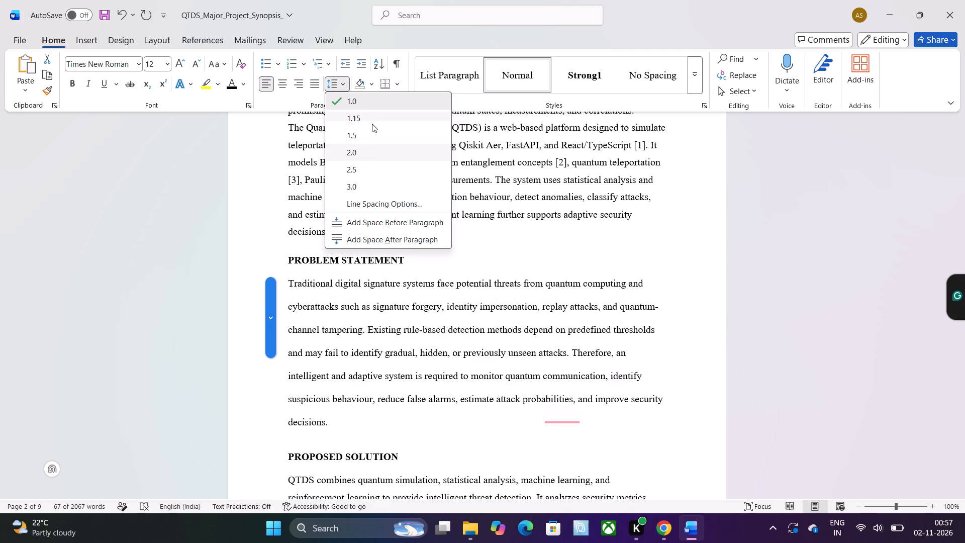
click(368, 135)
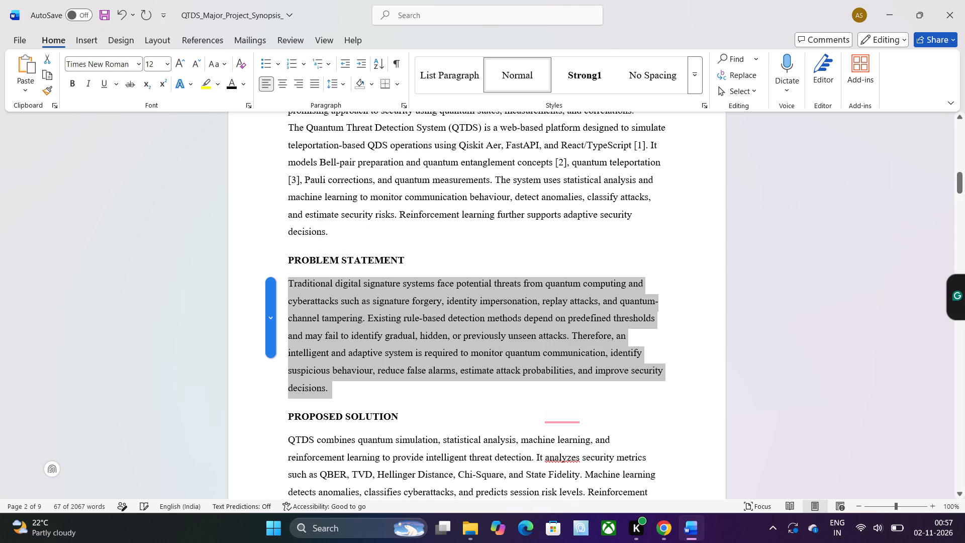
click(233, 311)
click(233, 311)
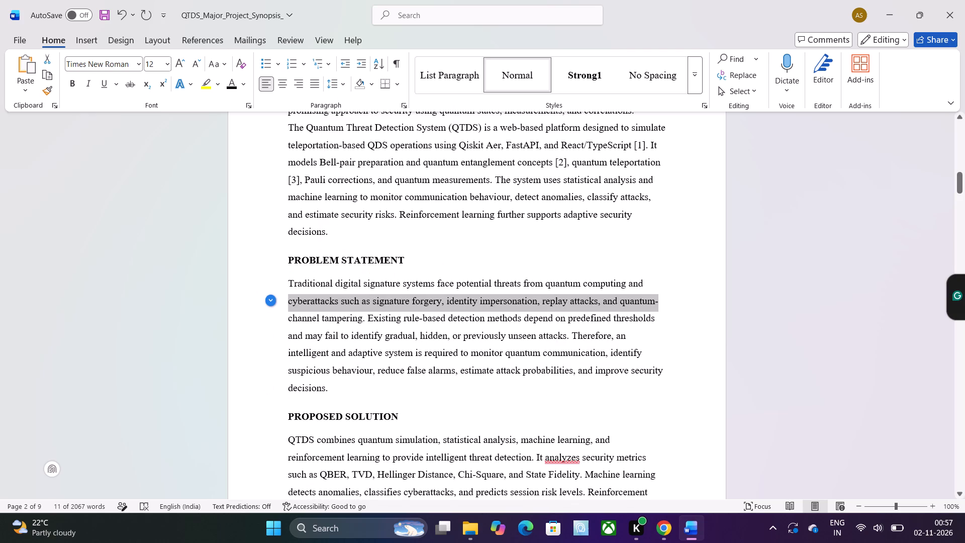
click(257, 320)
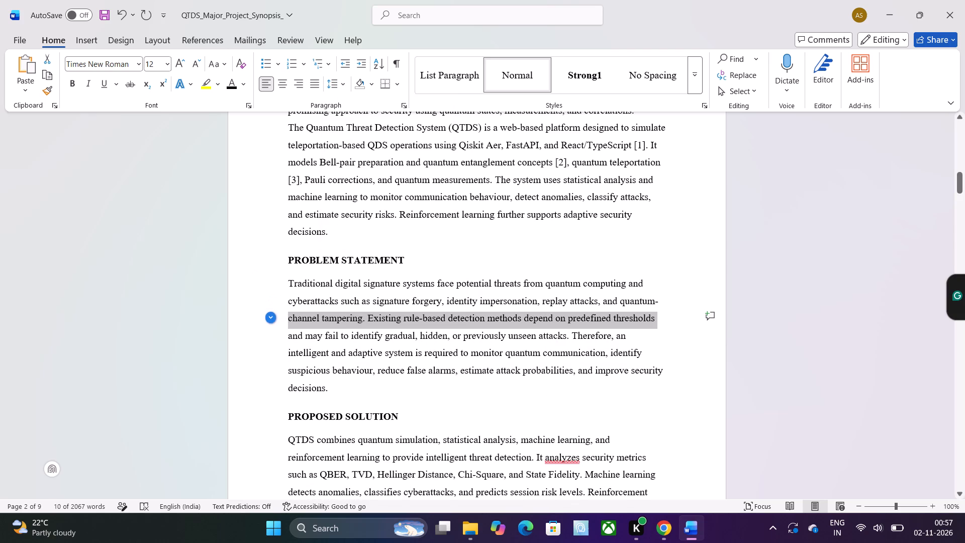
Review the spacing and layout of the Introduction, Problem Statement and Proposed Solution on page 2.
click(692, 362)
scroll(692, 362, up, 2)
scroll(692, 362, down, 1)
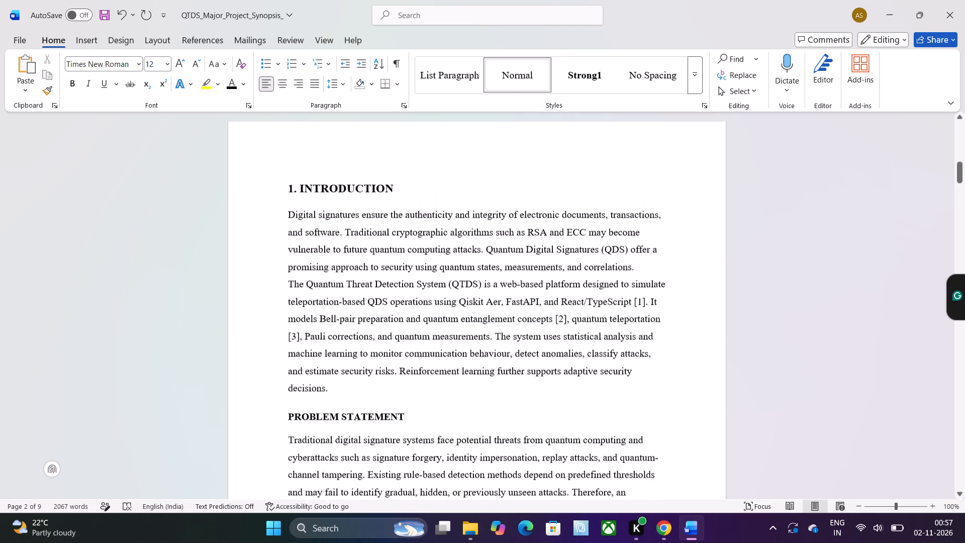
scroll(692, 362, down, 2)
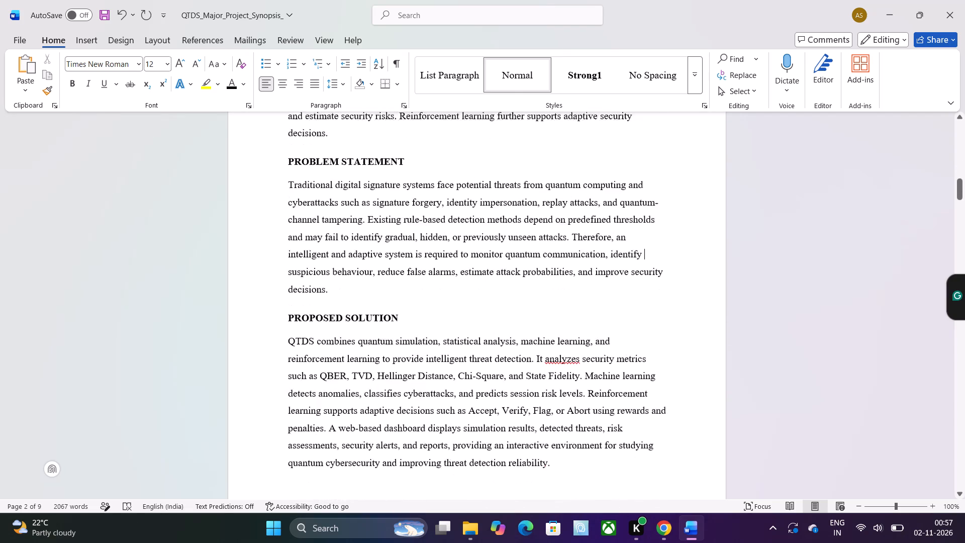
scroll(692, 362, down, 2)
scroll(692, 362, up, 1)
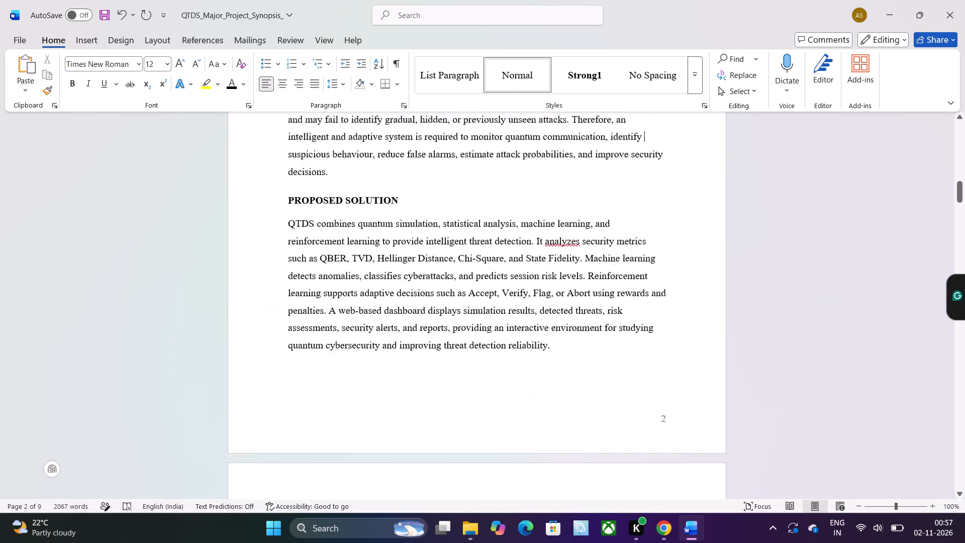
scroll(692, 362, up, 3)
scroll(692, 362, down, 2)
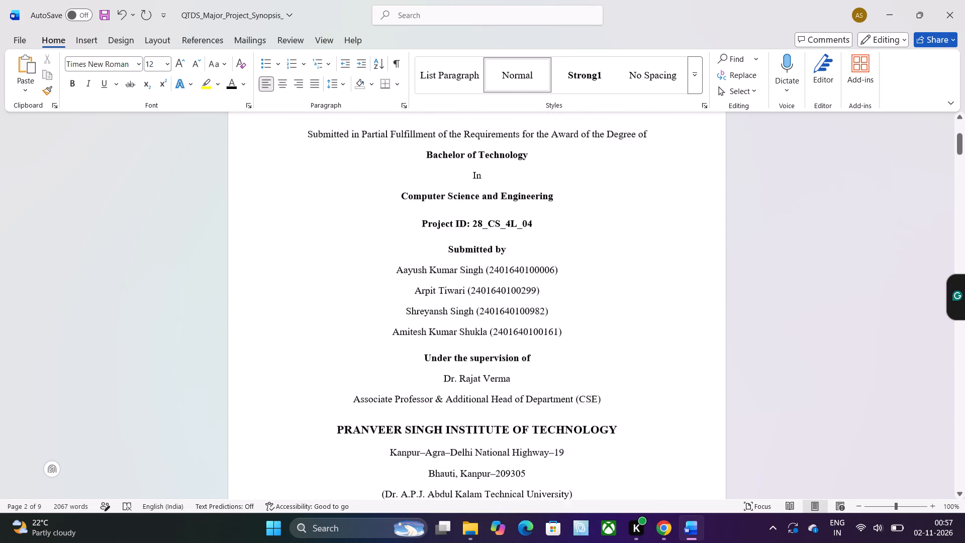
scroll(692, 362, down, 10)
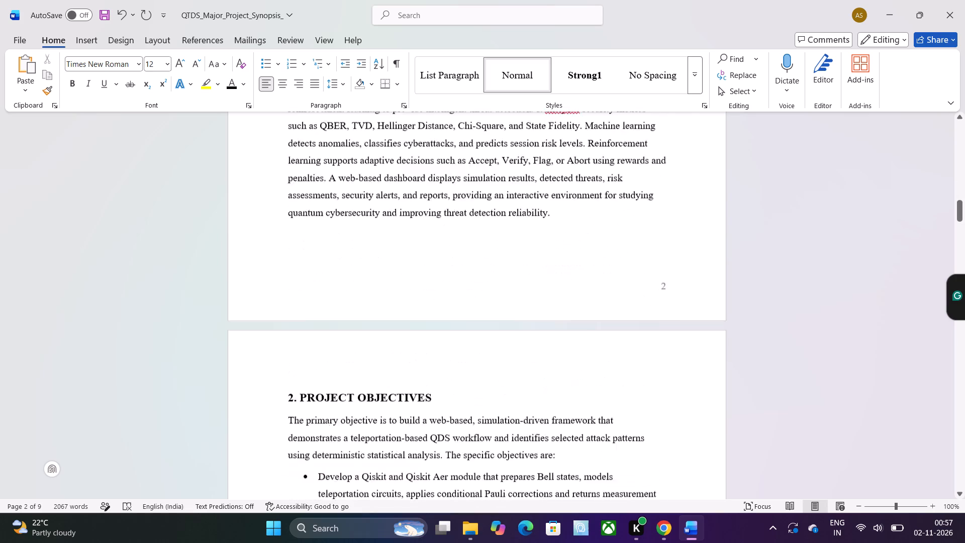
Set the line spacing of the "Intelligent Threat Detection" bullet under Project Objectives to 1.5.
scroll(692, 362, down, 5)
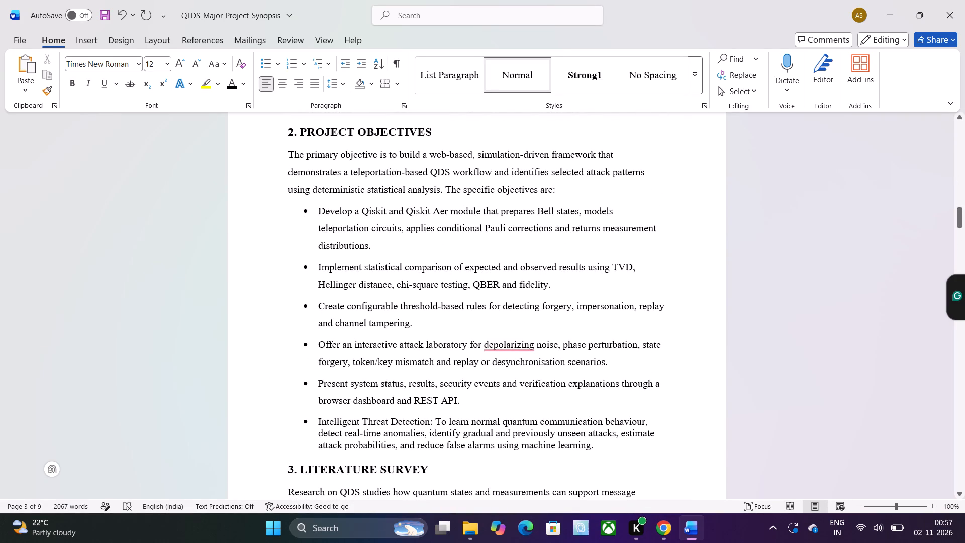
drag(591, 446, 466, 446)
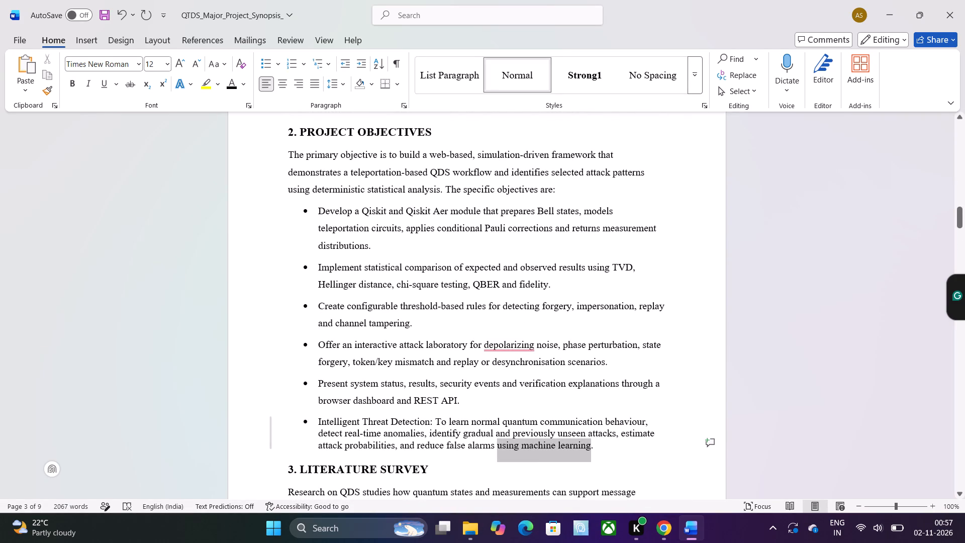
drag(466, 446, 299, 418)
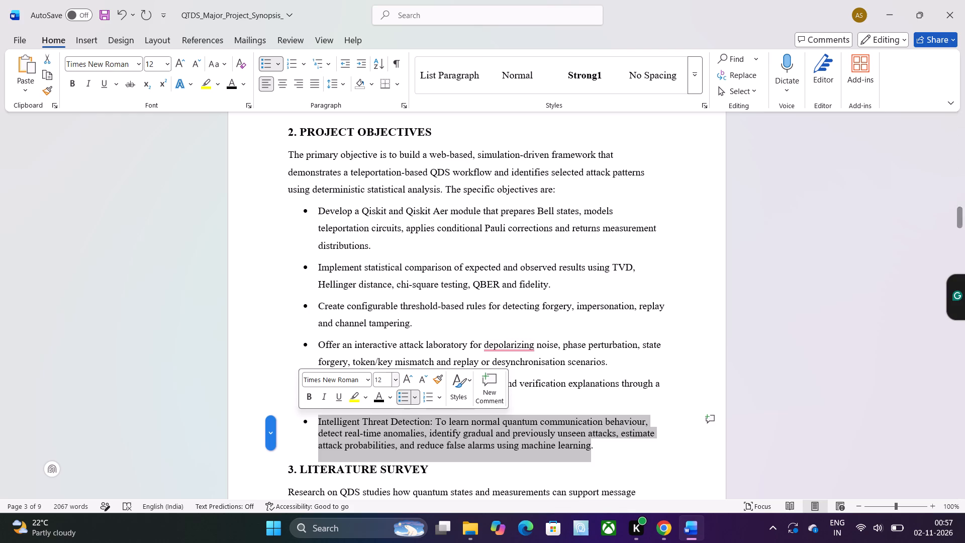
click(339, 79)
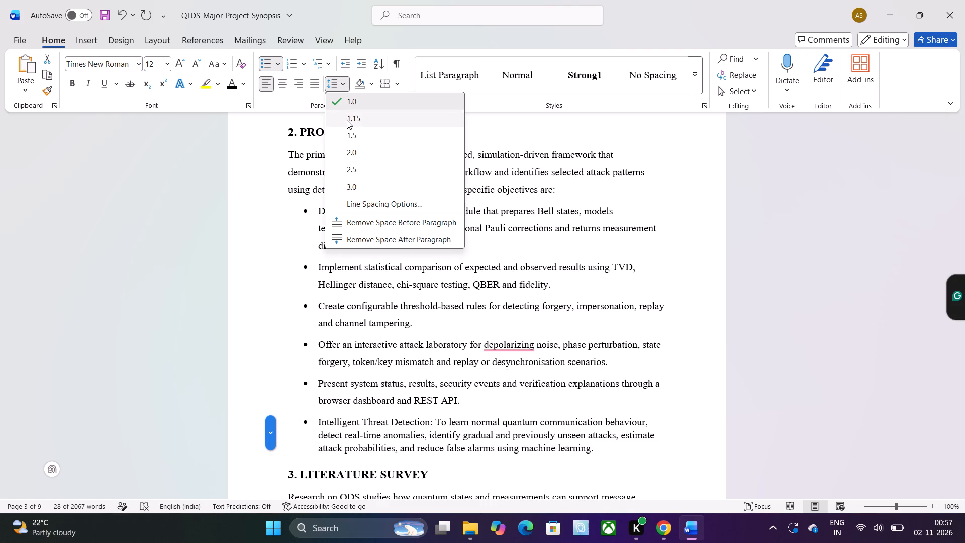
click(354, 134)
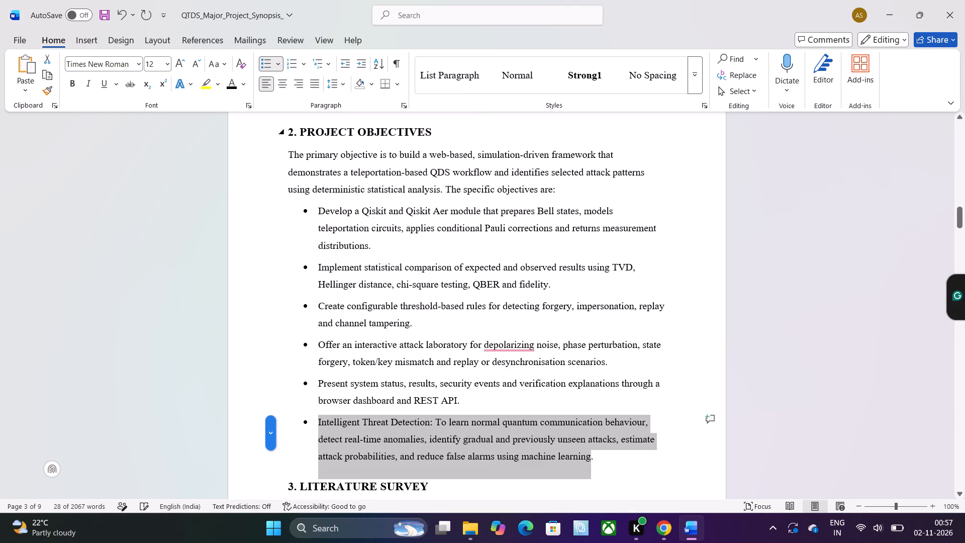
click(145, 309)
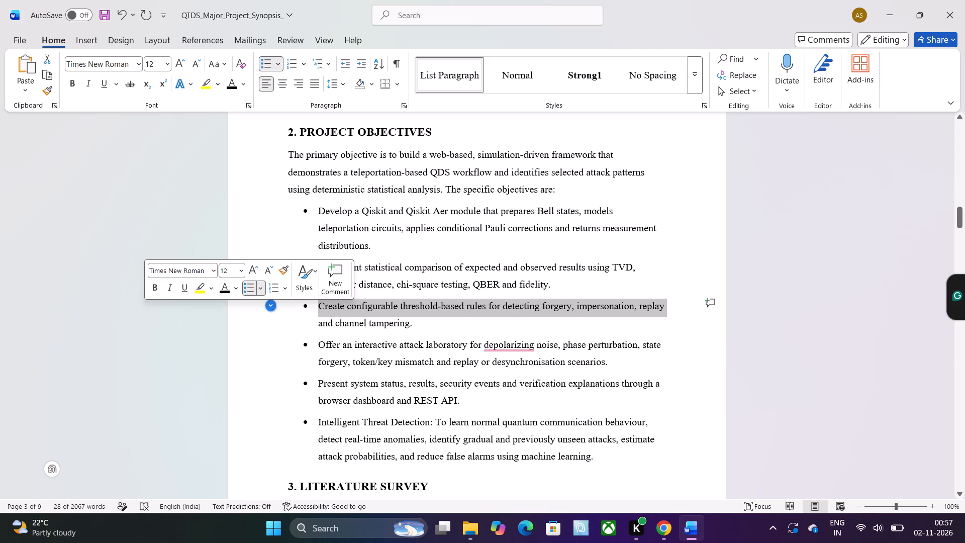
Check the formatting of the Literature Survey and the Feasibility Study paragraphs on pages 3 and 4.
scroll(145, 309, down, 3)
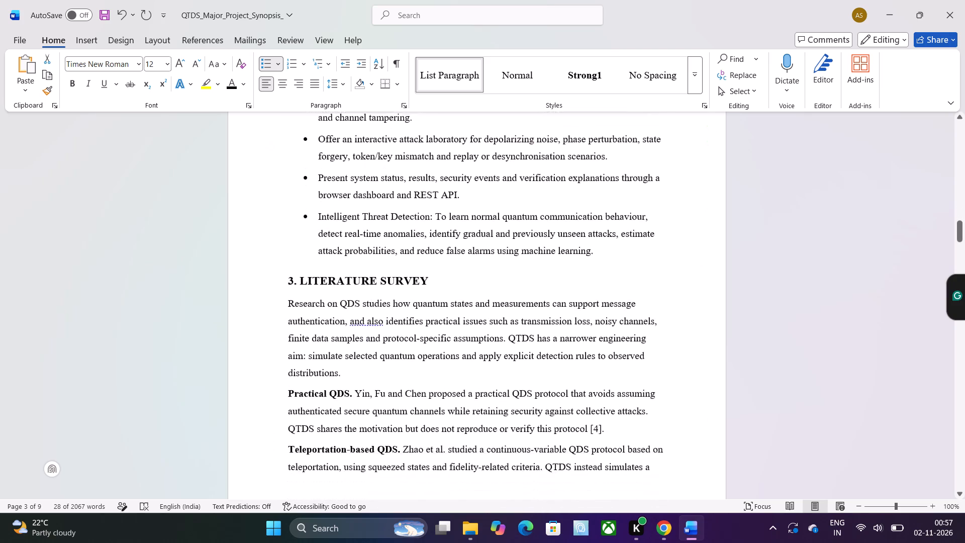
scroll(145, 309, down, 3)
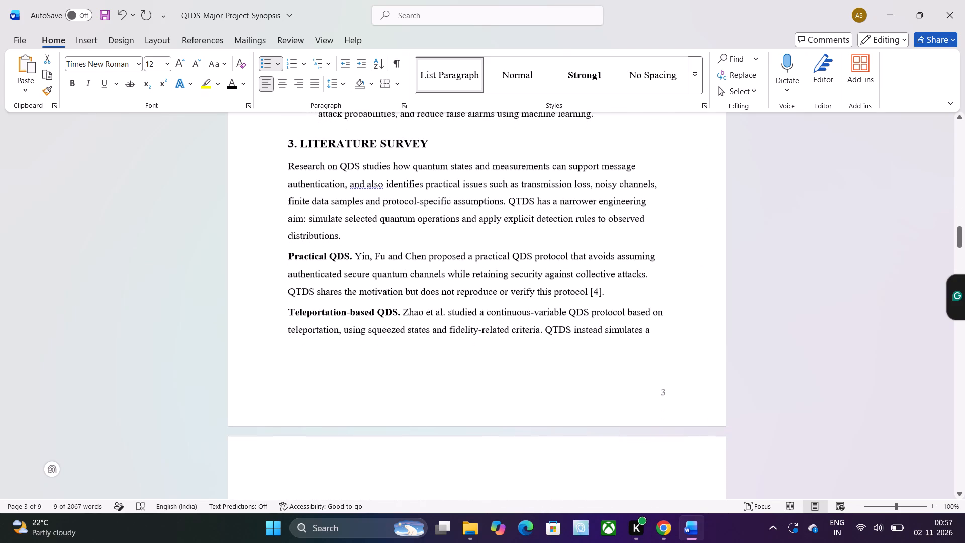
scroll(145, 309, down, 1)
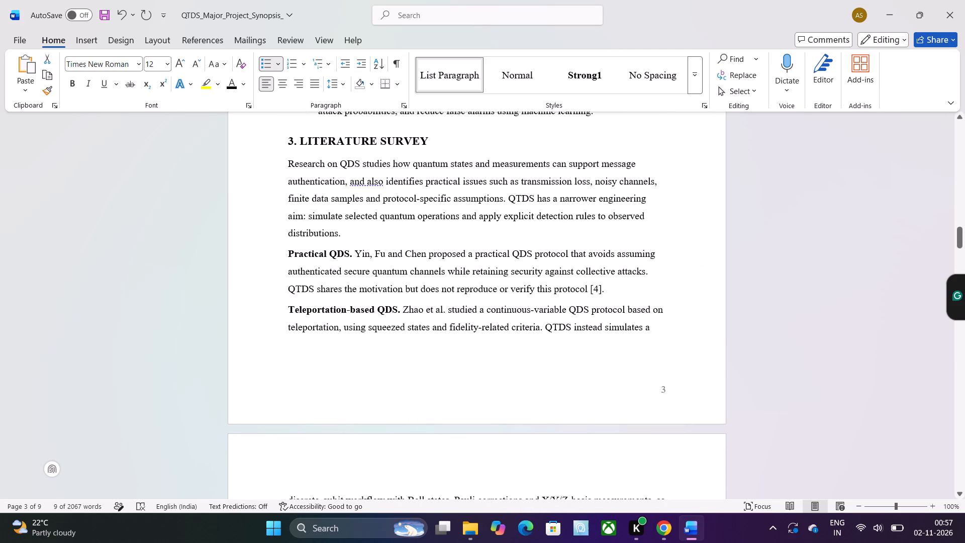
scroll(173, 336, down, 2)
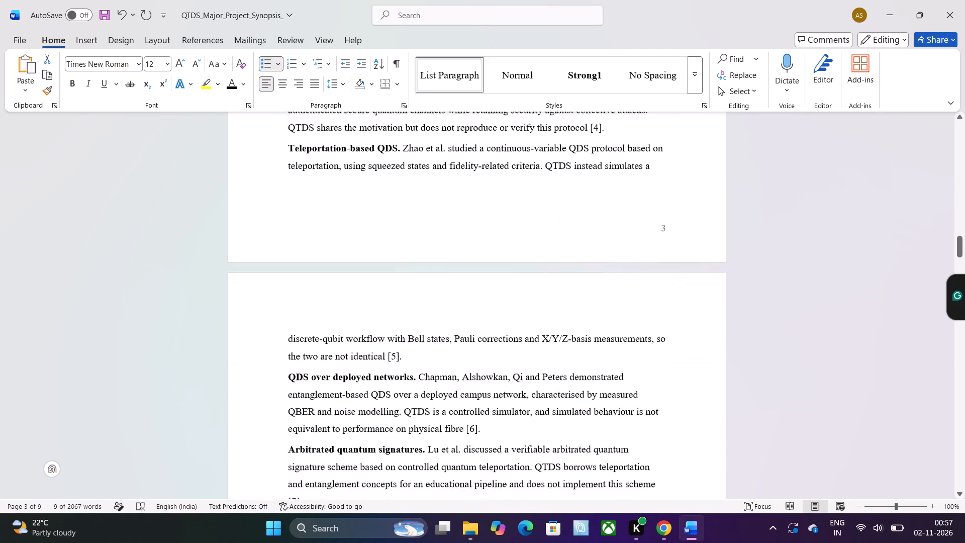
scroll(173, 336, down, 5)
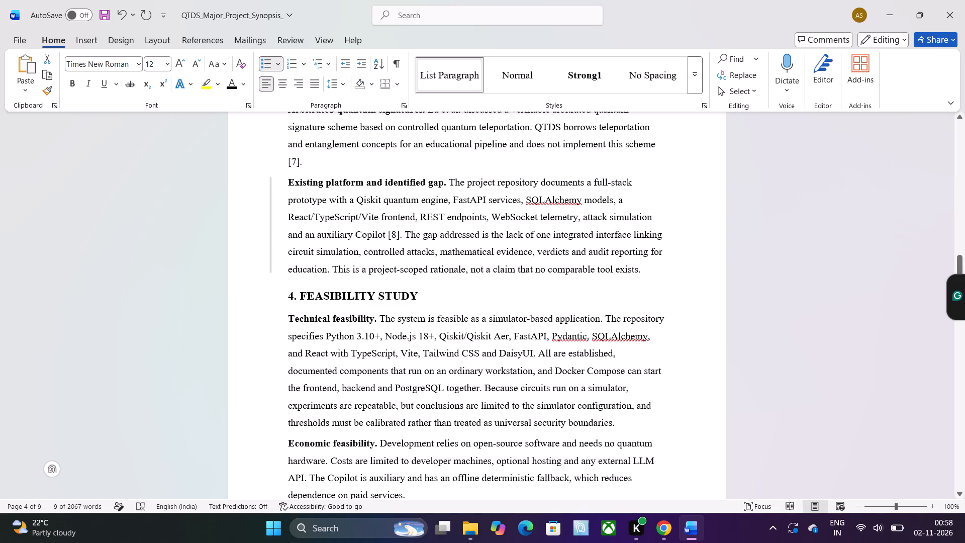
scroll(297, 179, up, 1)
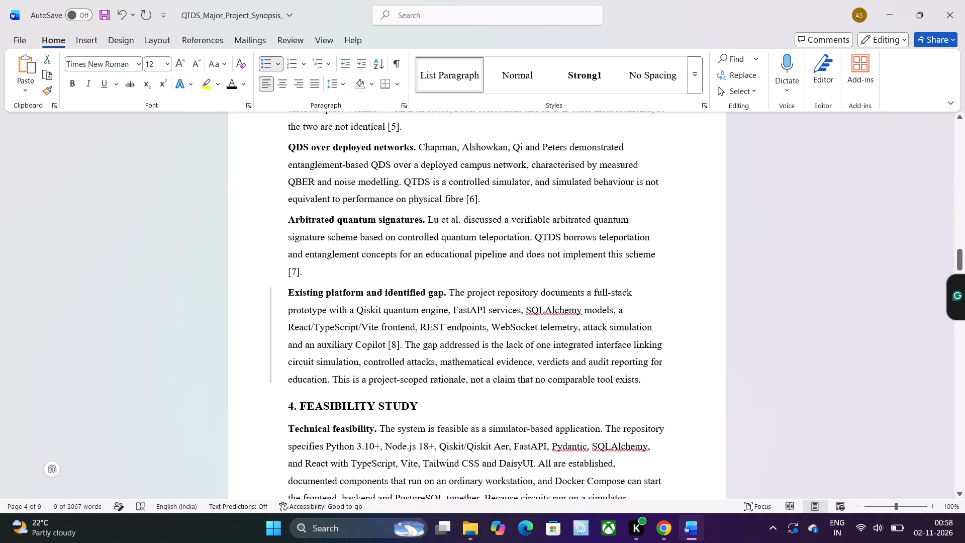
scroll(654, 373, up, 3)
scroll(654, 373, down, 3)
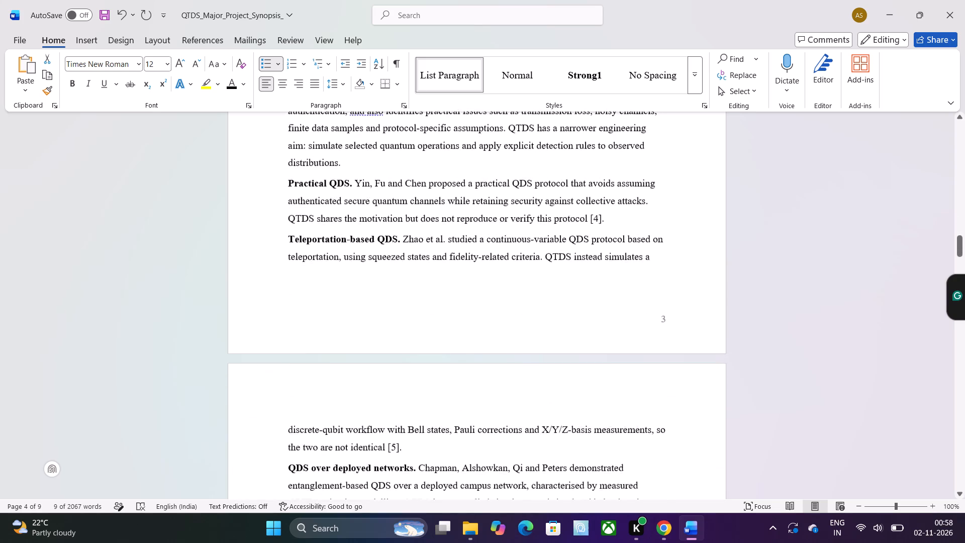
scroll(654, 373, down, 3)
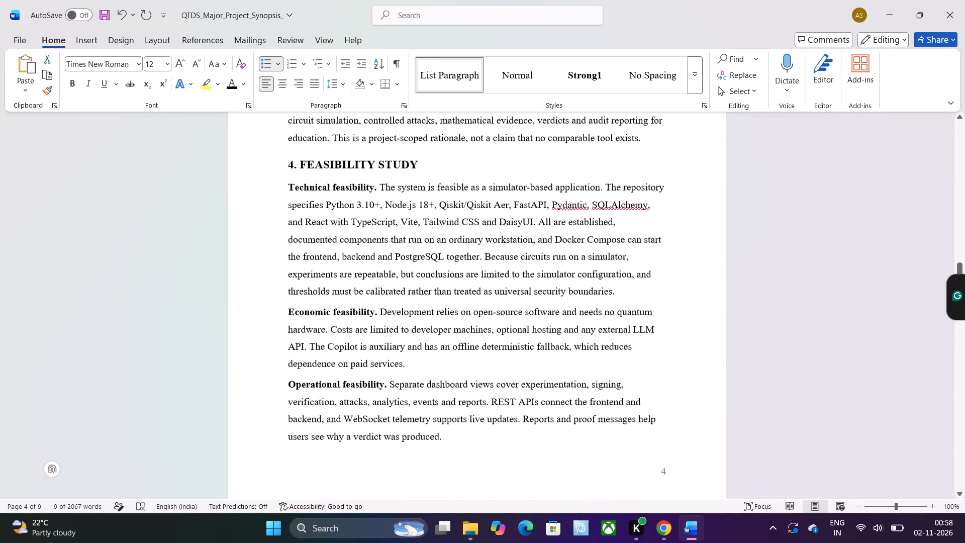
Check the formatting of the schedule table and the Methodology section, including its workflow, metrics table and main modules.
scroll(654, 373, down, 3)
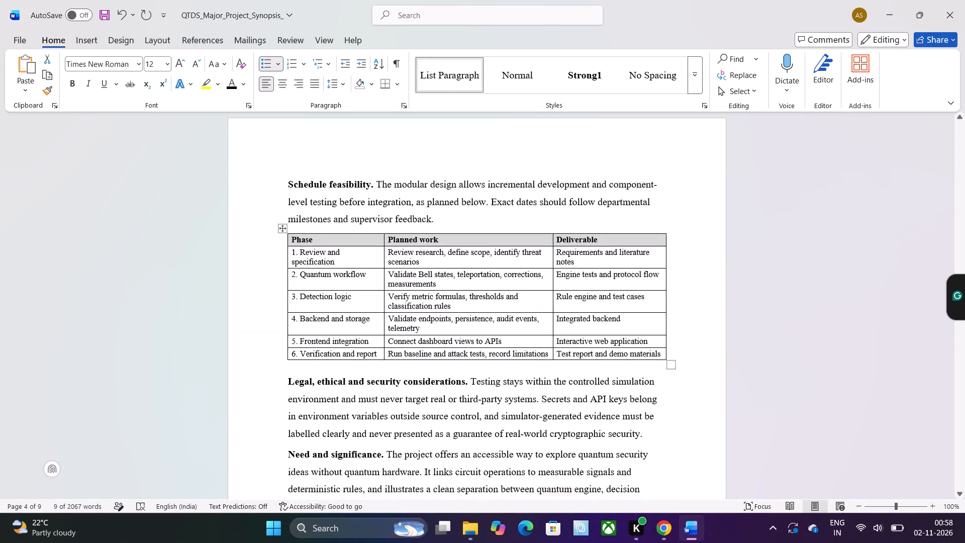
scroll(654, 373, down, 3)
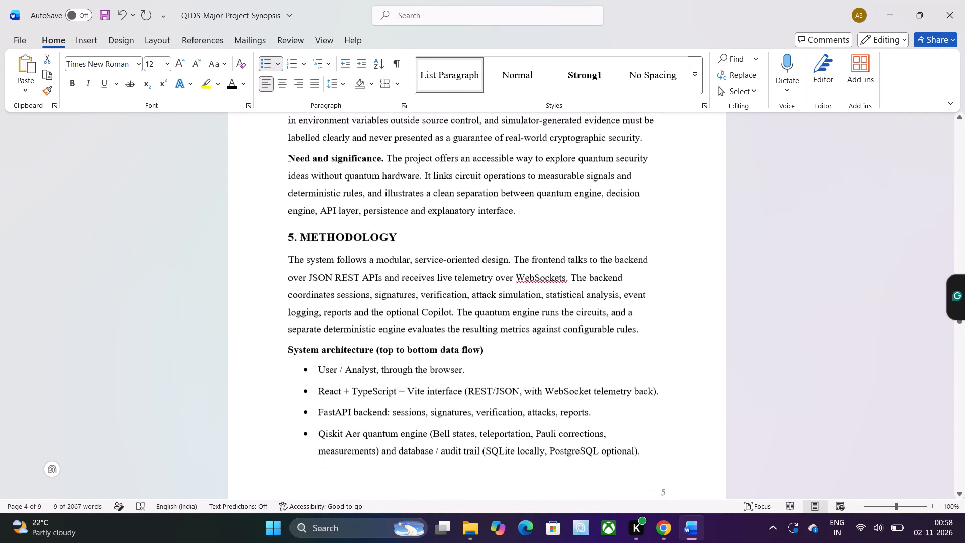
scroll(654, 373, down, 2)
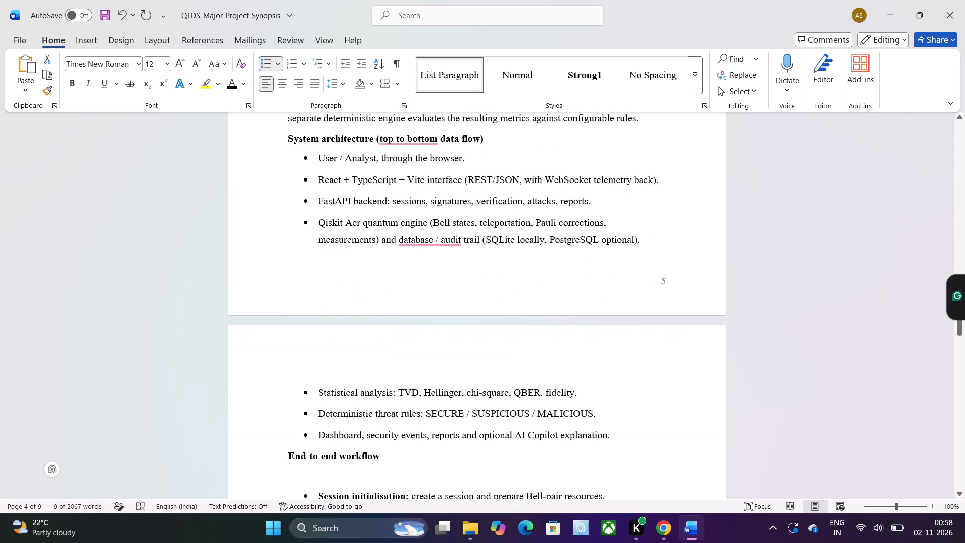
scroll(654, 373, down, 3)
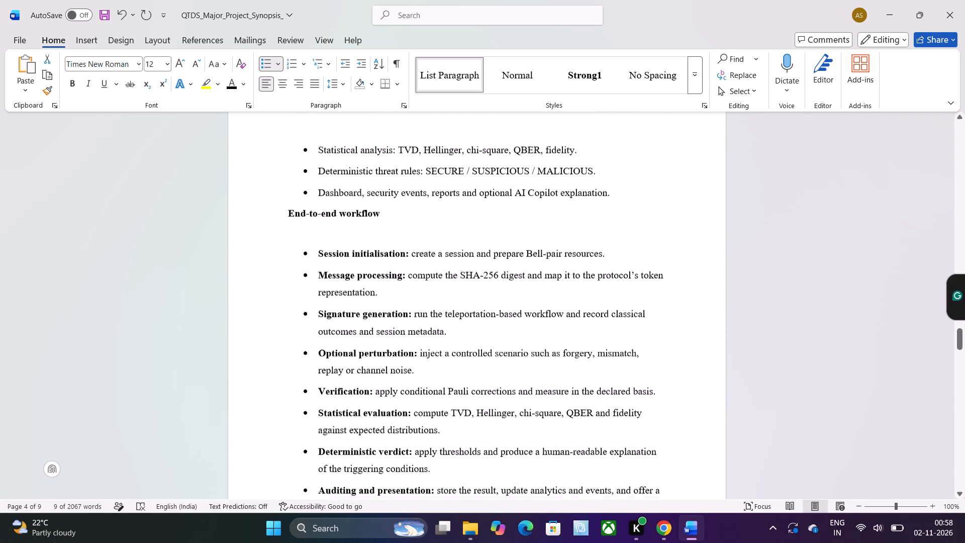
scroll(654, 373, down, 3)
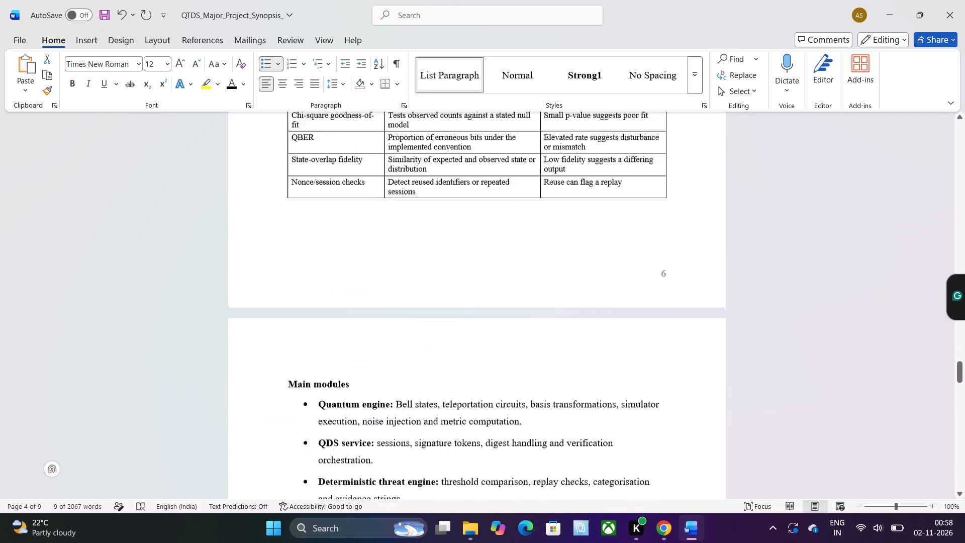
scroll(654, 373, down, 2)
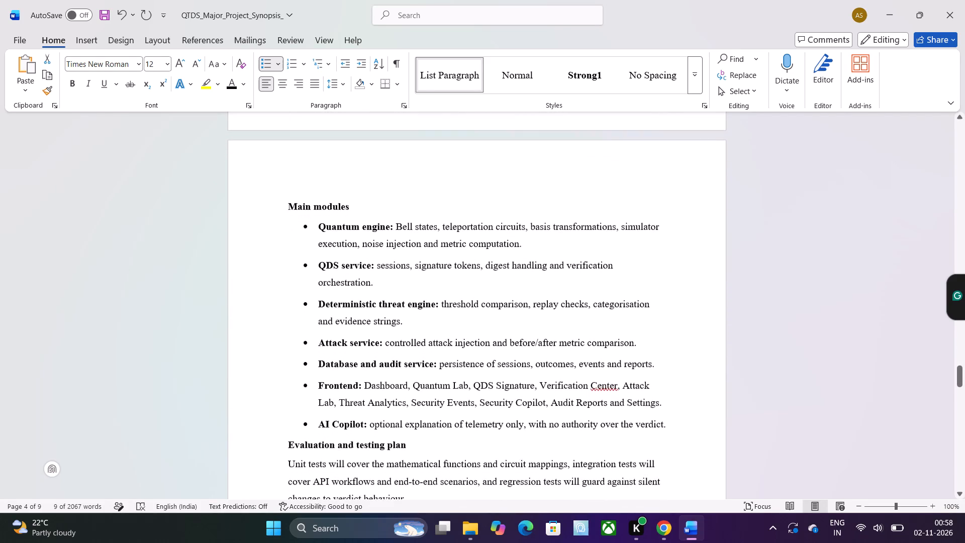
Check the formatting of the testing plan, Technology Used section and References list through the end of the document.
scroll(654, 373, down, 3)
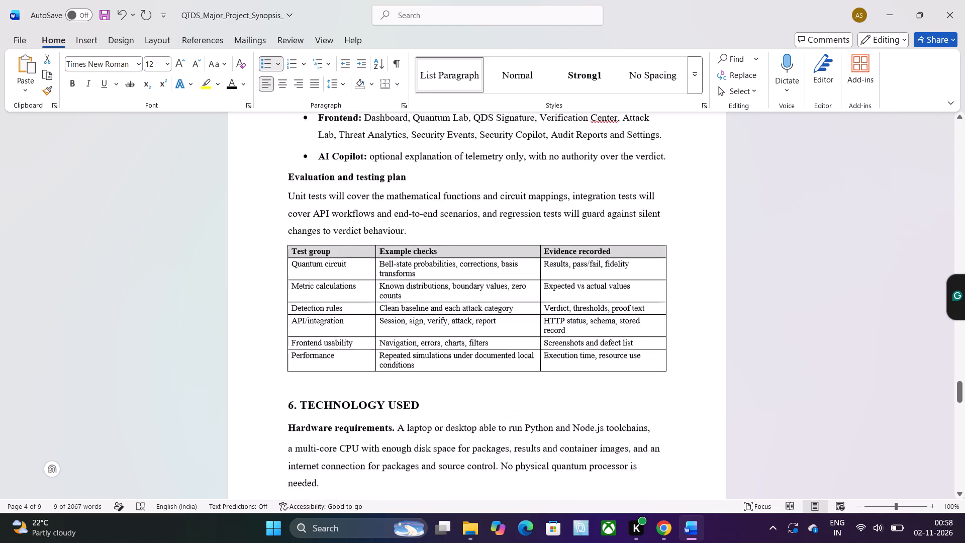
scroll(654, 373, down, 3)
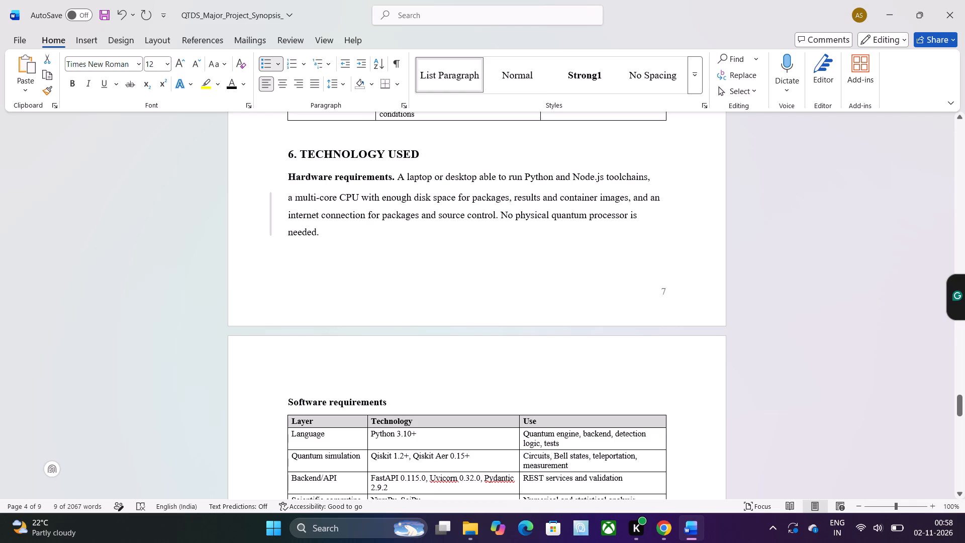
scroll(597, 225, down, 1)
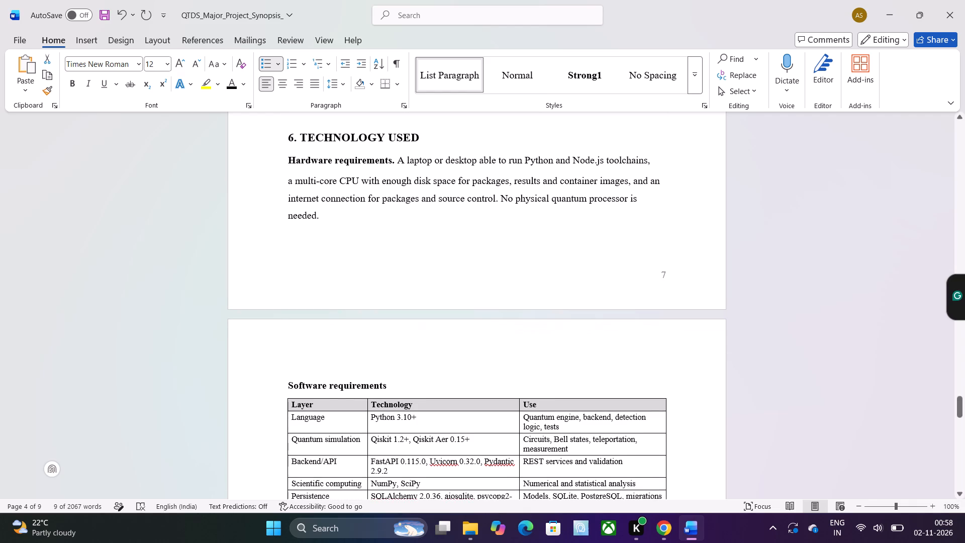
scroll(597, 225, down, 3)
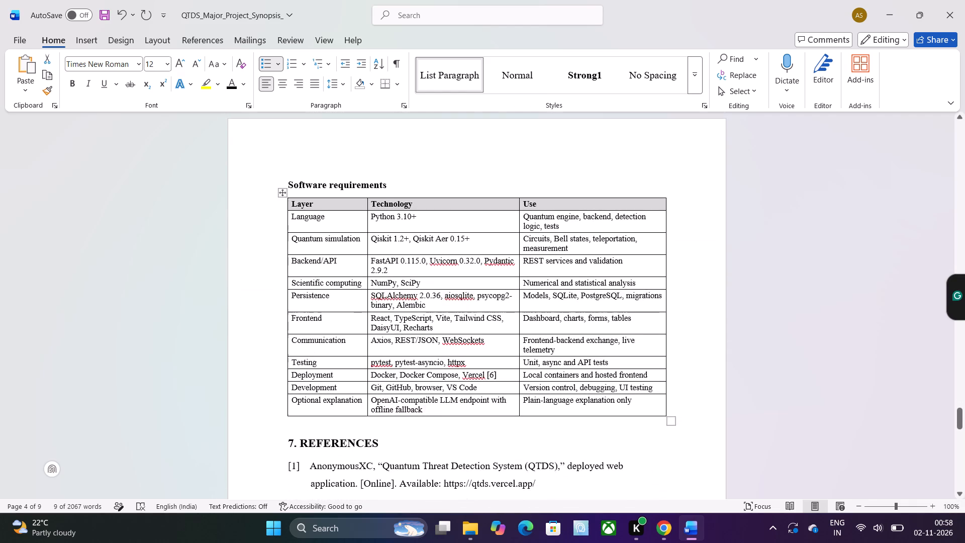
scroll(597, 225, down, 3)
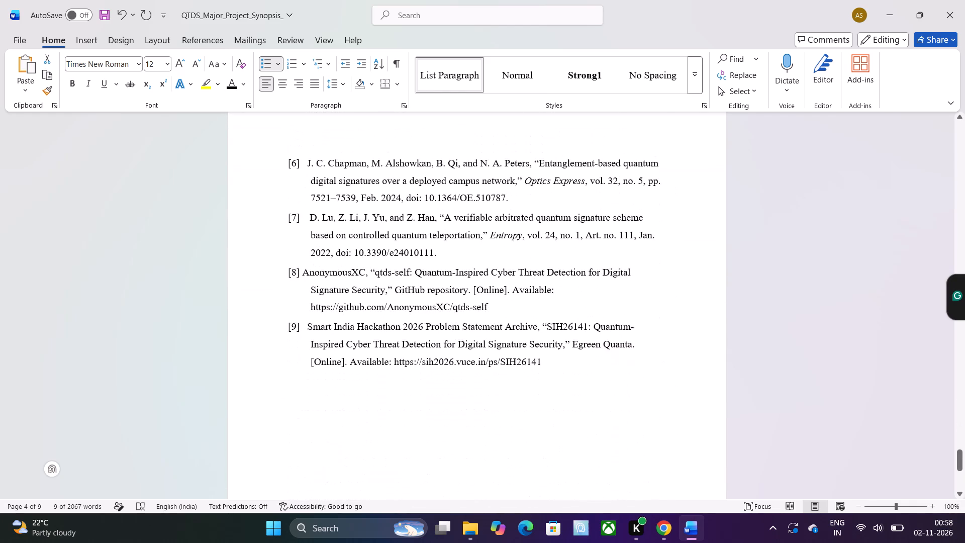
scroll(597, 225, down, 1)
Review the layout of the synopsis from the References back through Technology Used, Main modules, the metrics table and the End-to-end workflow.
scroll(597, 225, up, 8)
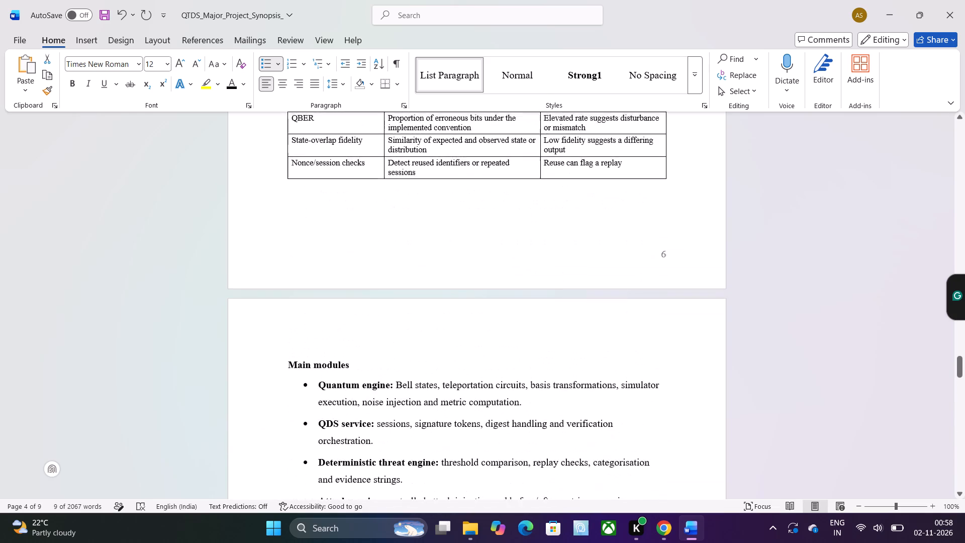
scroll(597, 225, up, 4)
scroll(597, 225, down, 2)
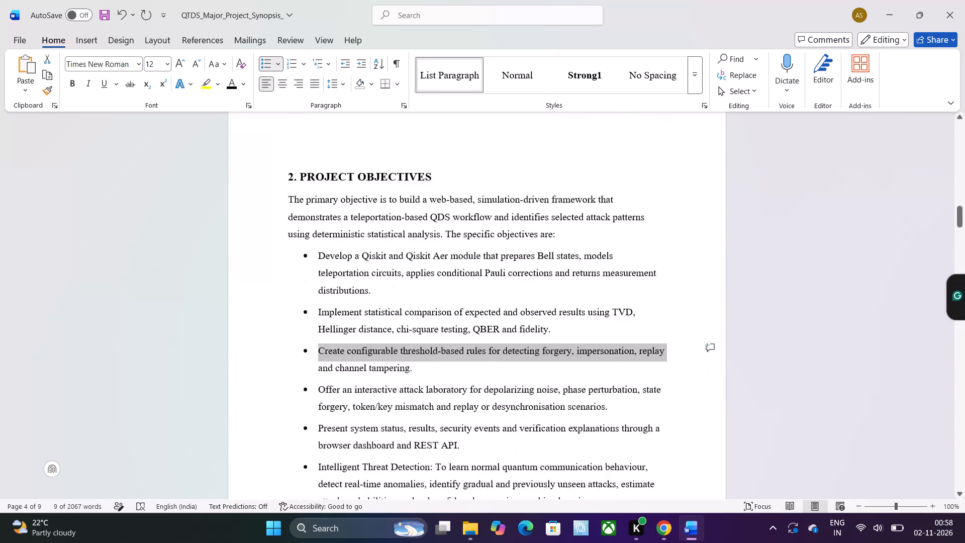
scroll(597, 225, down, 5)
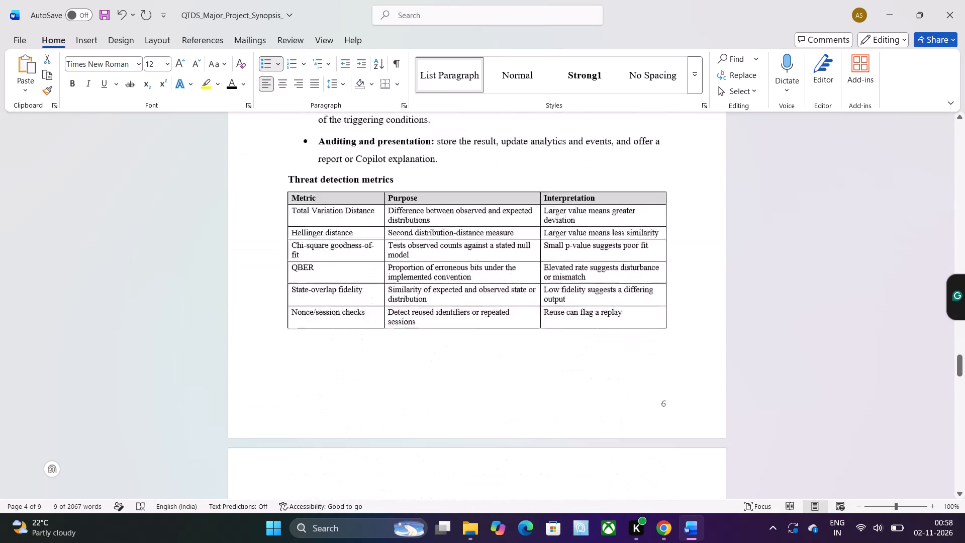
scroll(597, 225, up, 2)
scroll(597, 225, down, 1)
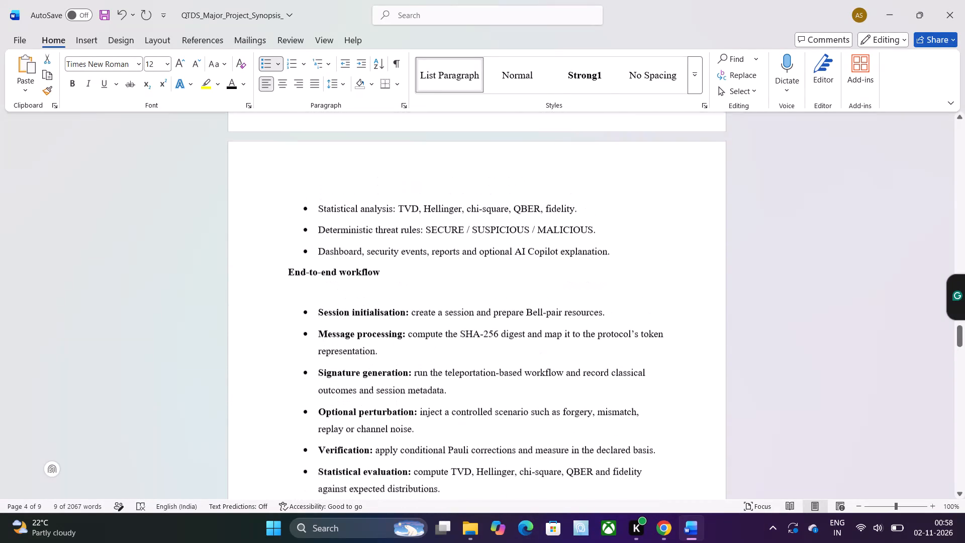
scroll(597, 225, down, 2)
scroll(597, 225, up, 1)
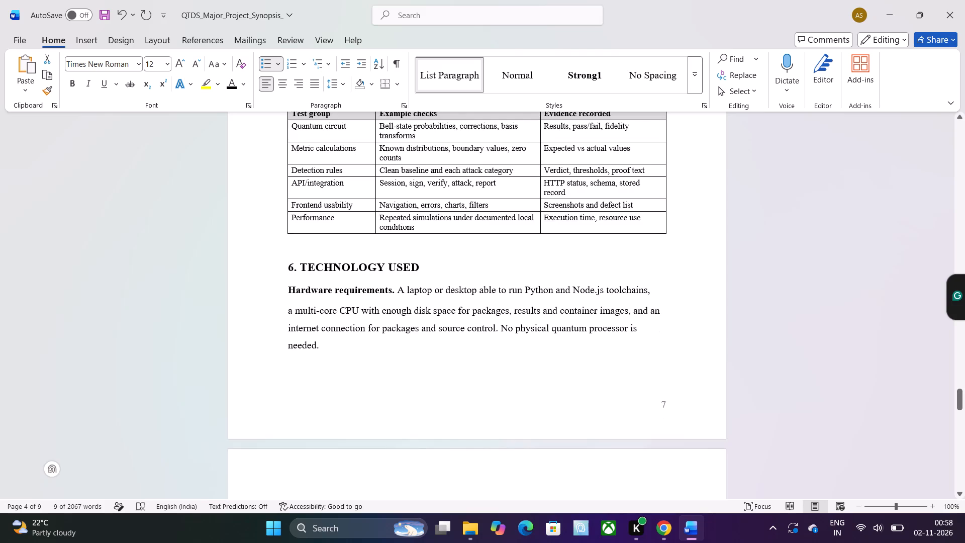
scroll(597, 225, up, 4)
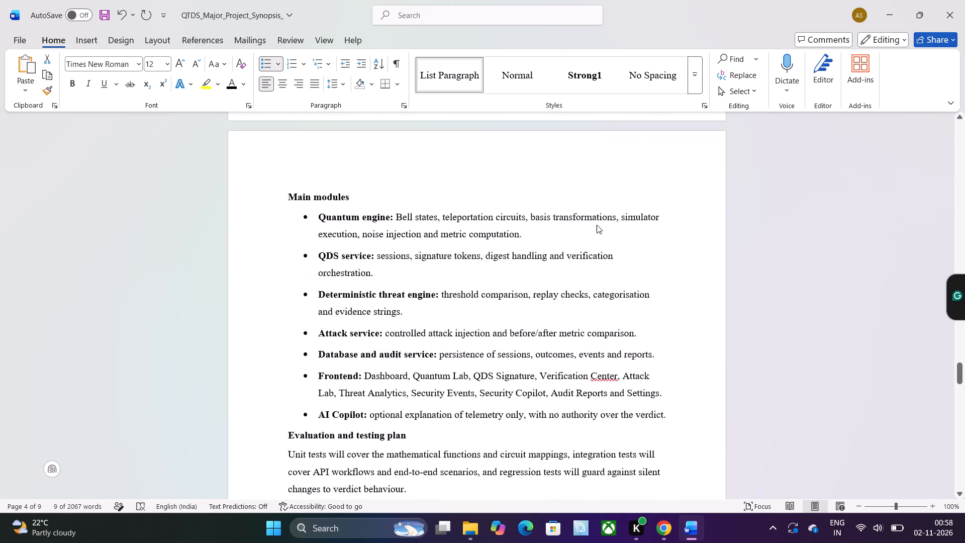
scroll(597, 225, up, 4)
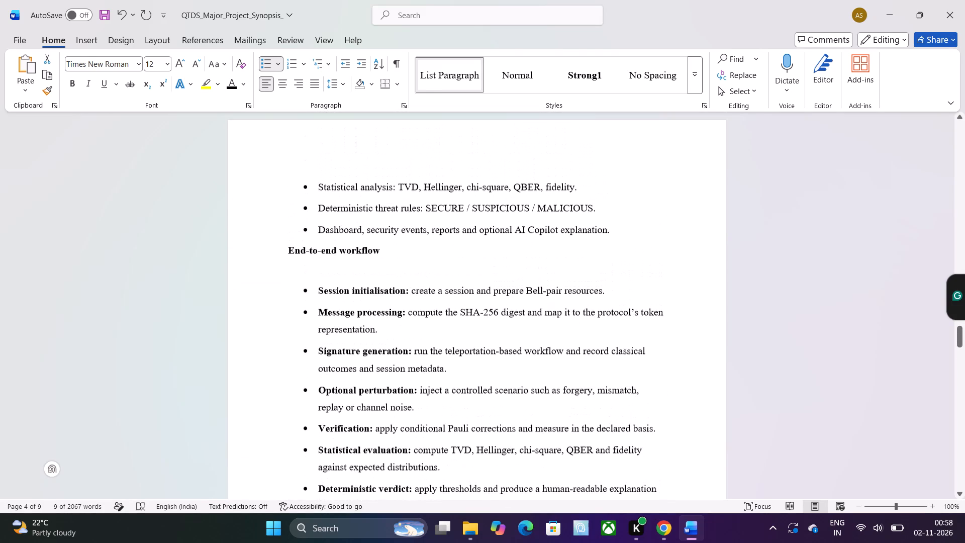
scroll(597, 225, up, 1)
scroll(597, 225, down, 1)
scroll(597, 225, up, 3)
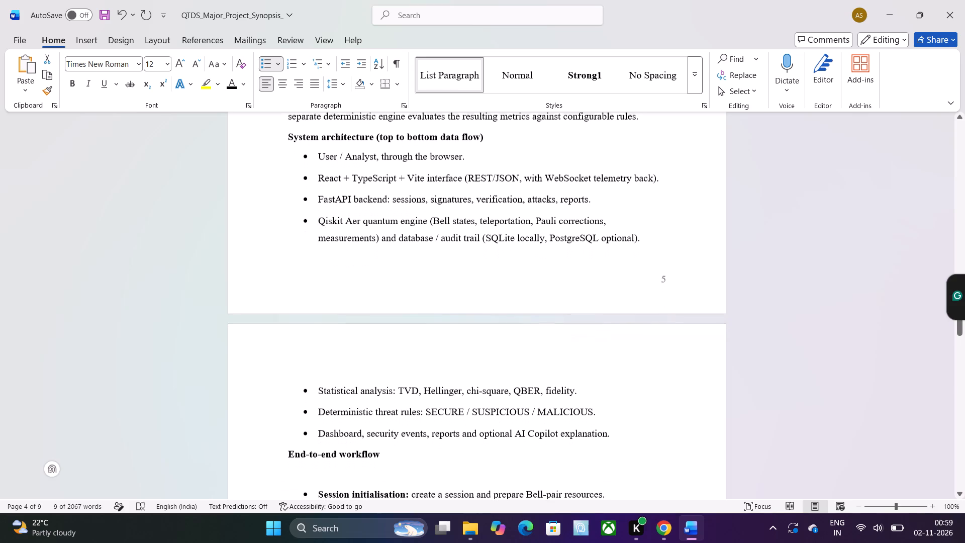
drag(612, 436, 501, 359)
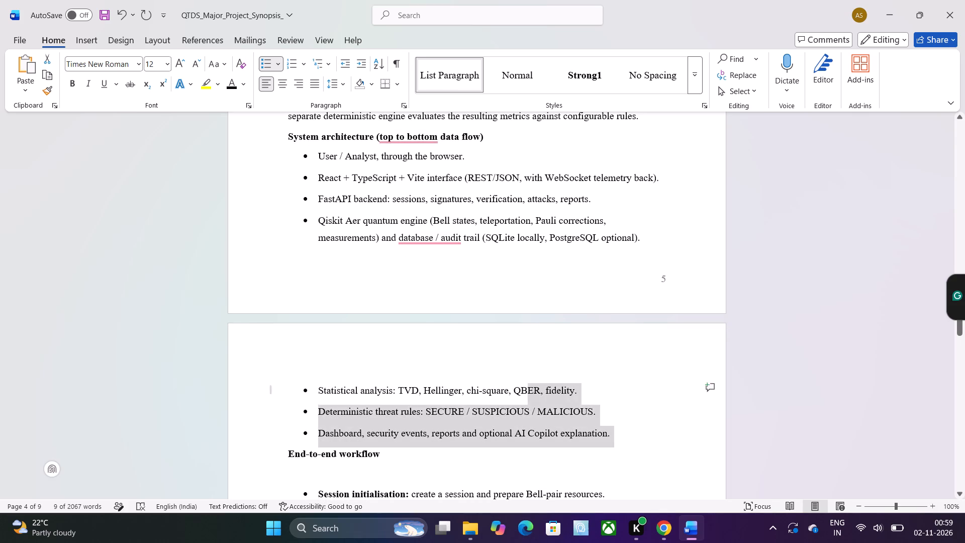
drag(501, 359, 312, 181)
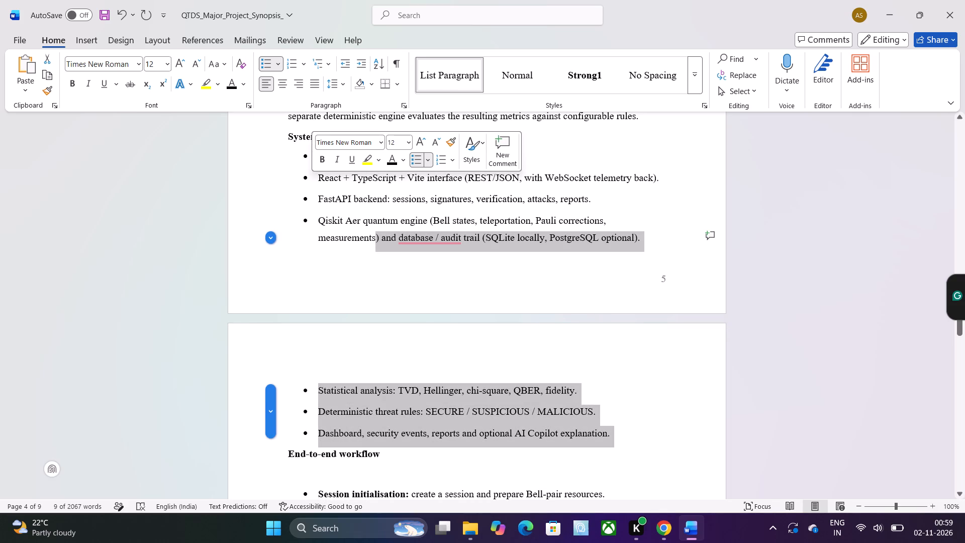
click(293, 135)
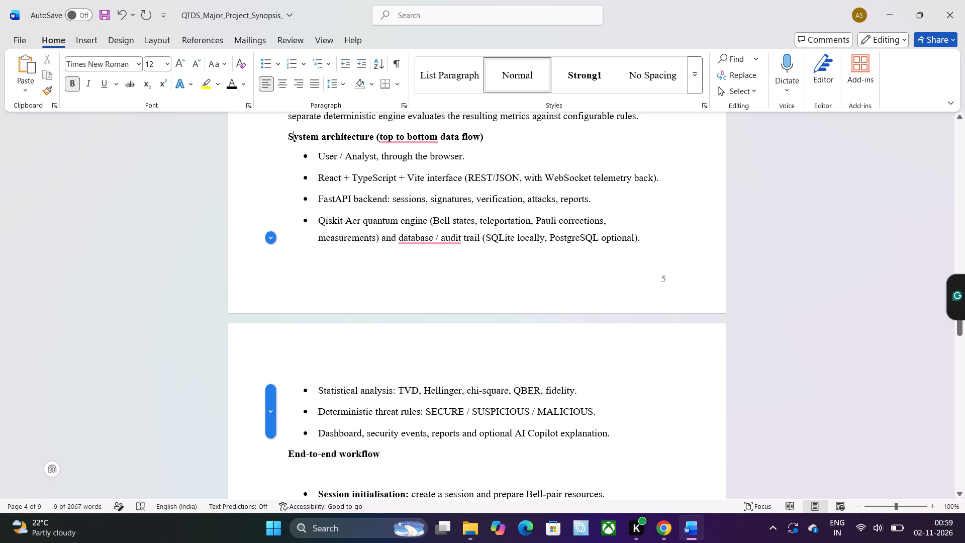
drag(286, 131, 289, 135)
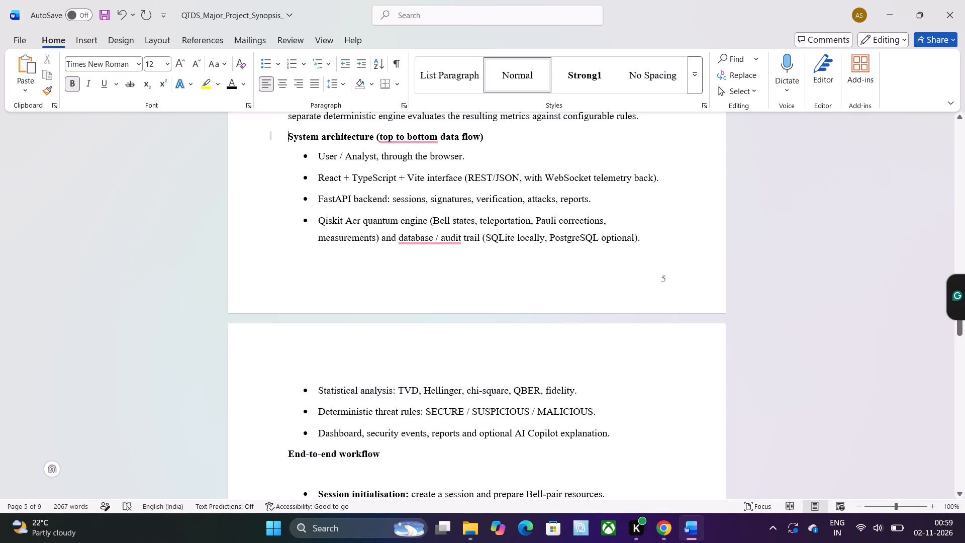
drag(289, 135, 622, 437)
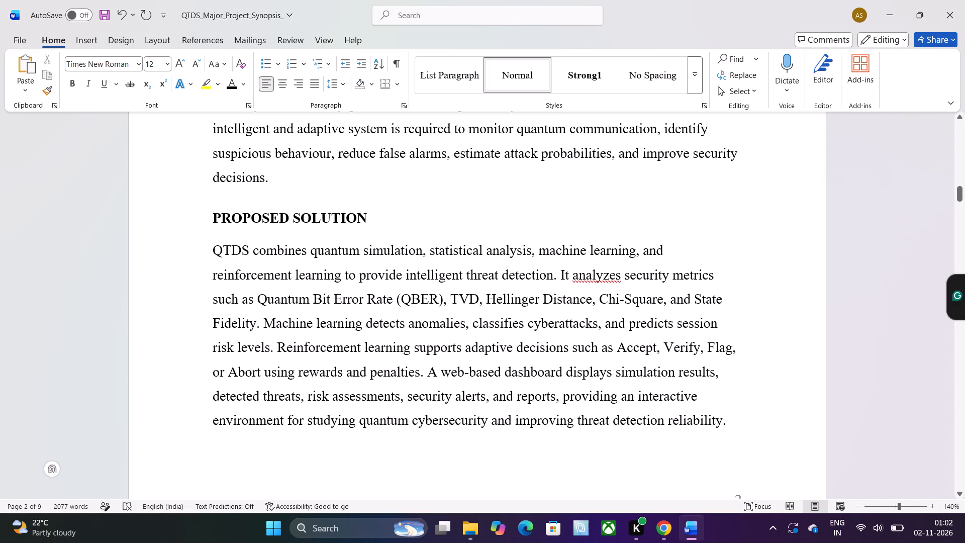
click(448, 294)
key(space)
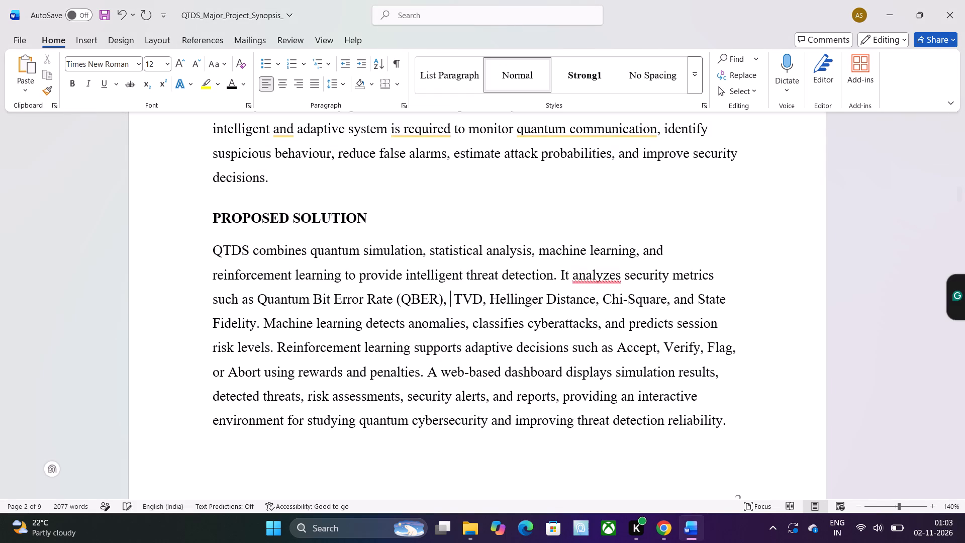
key(ctrl+v)
Enclose the abbreviation TVD in parentheses after its full form, with one space before the opening parenthesis and none inside.
key(shift+parenleft)
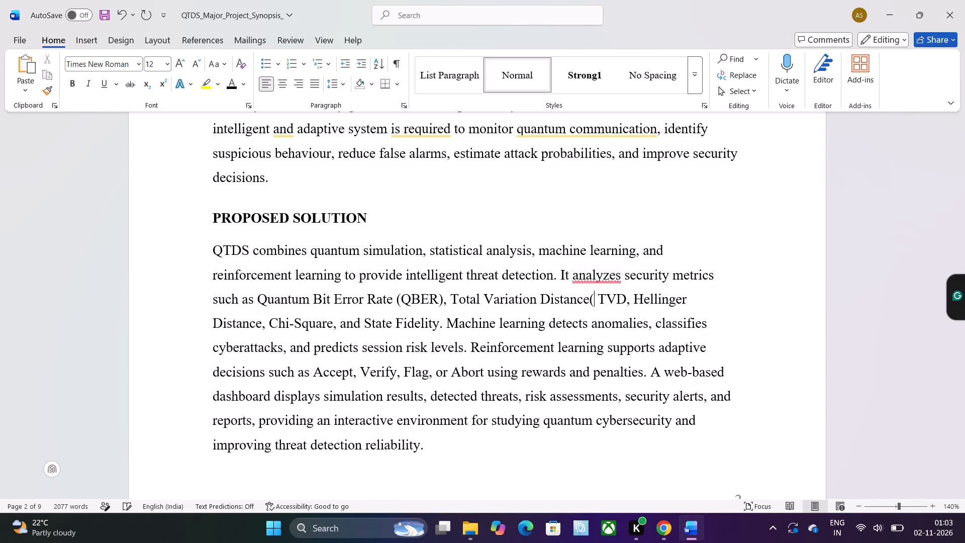
key(Left)
key(space)
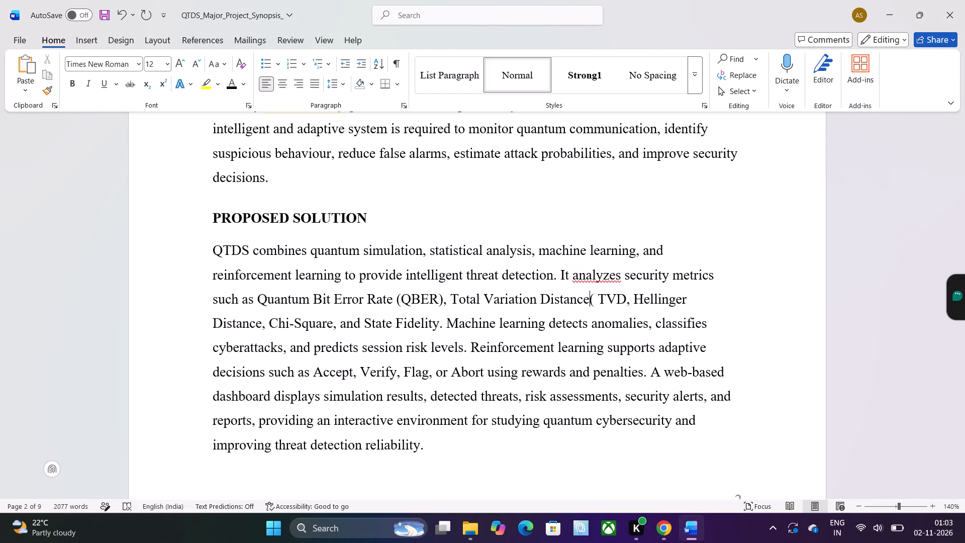
key(Right)
key(Right)
key(BackSpace)
key(Right)
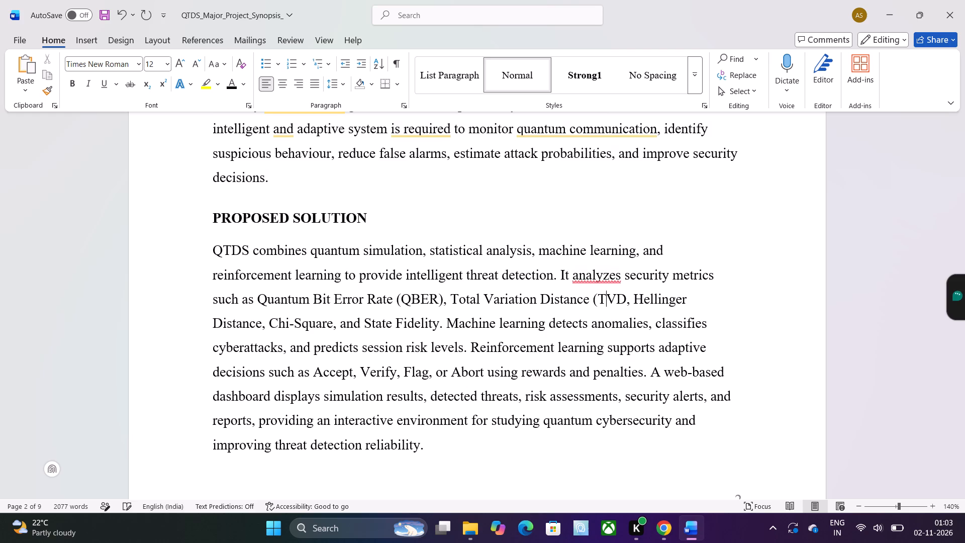
key(Right)
key(Right)
key(Up)
key(Down)
key(shift+parenright)
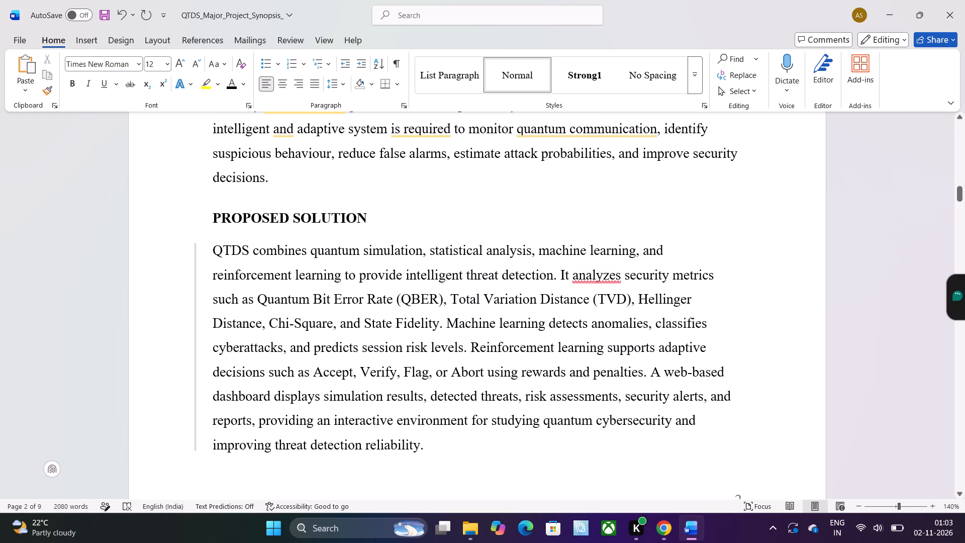
Review the synopsis from the Proposed Solution through Project Objectives, Literature Survey and Methodology for remaining abbreviations and spacing issues.
scroll(542, 406, down, 1)
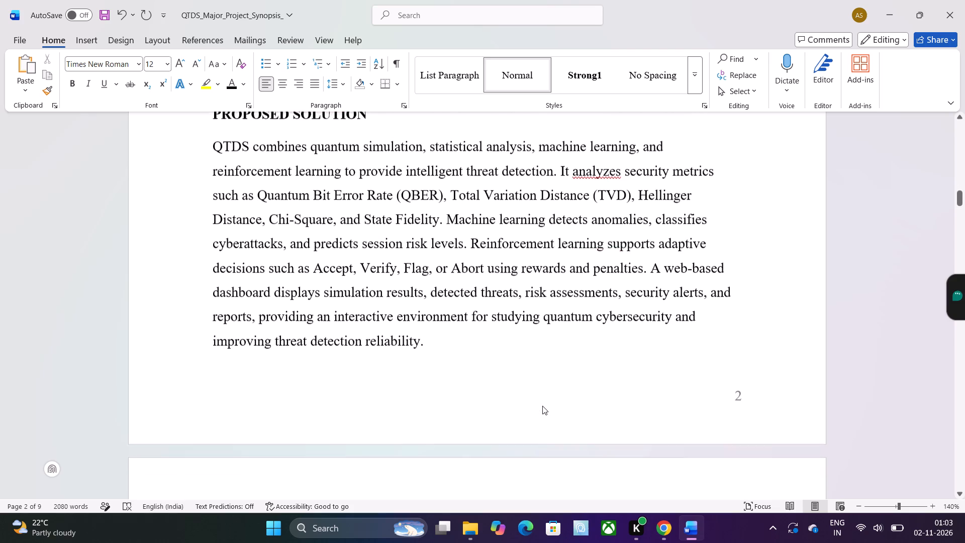
scroll(542, 406, down, 4)
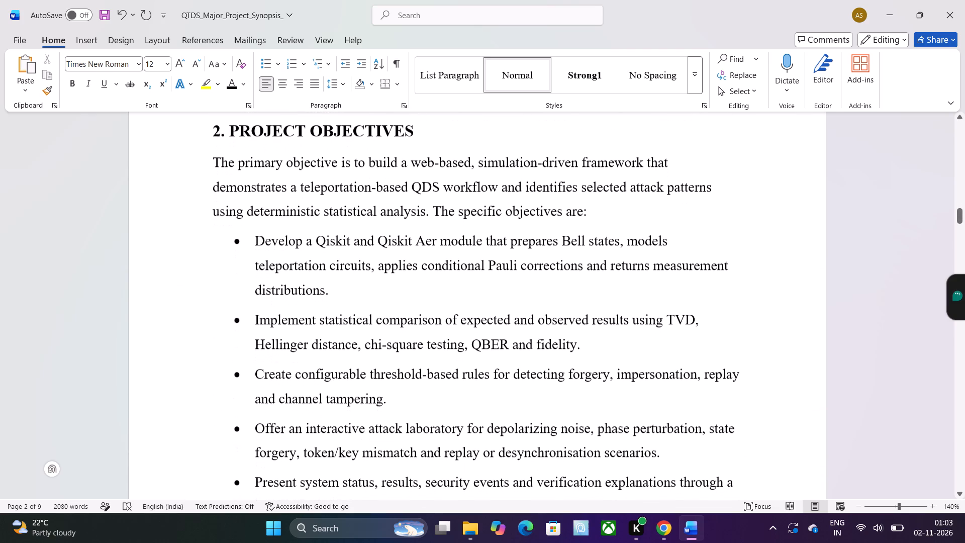
scroll(542, 406, down, 3)
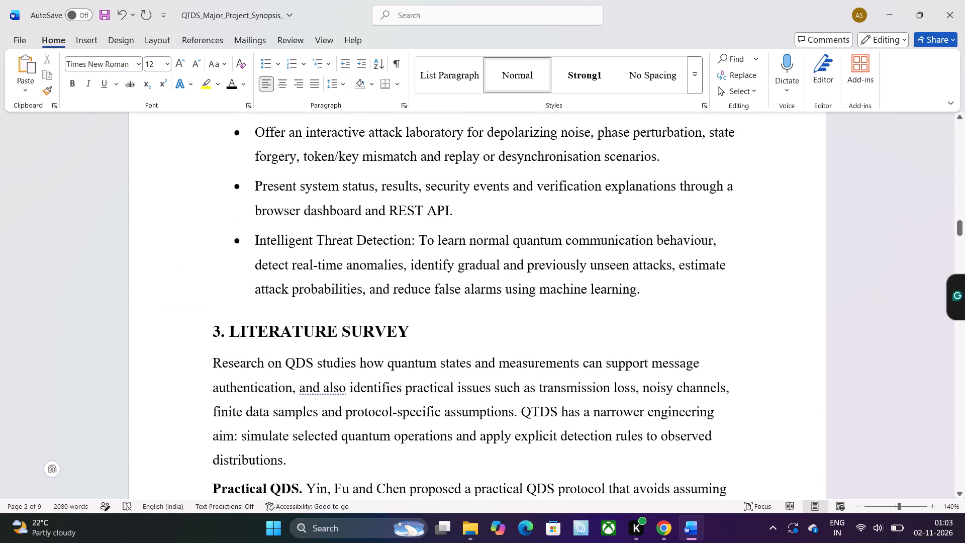
scroll(542, 406, down, 4)
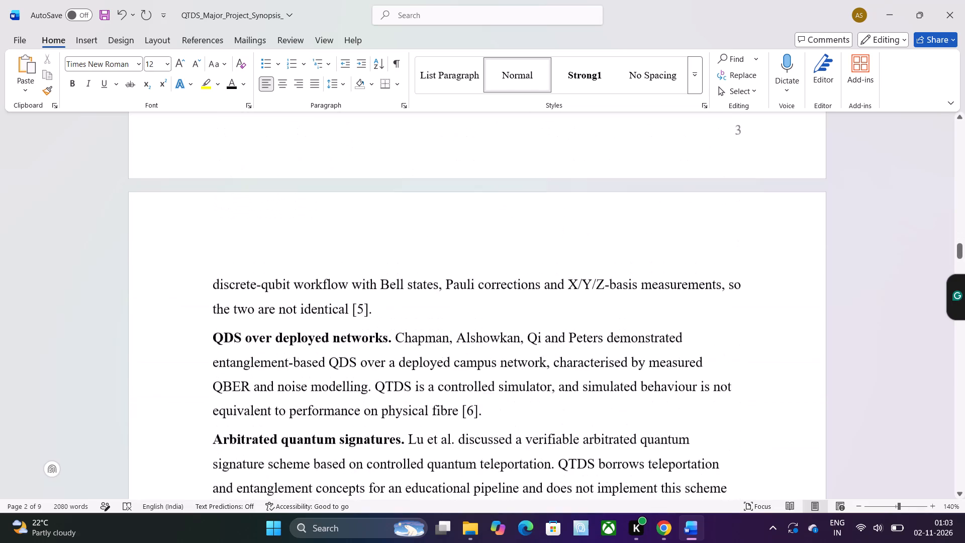
scroll(542, 406, down, 4)
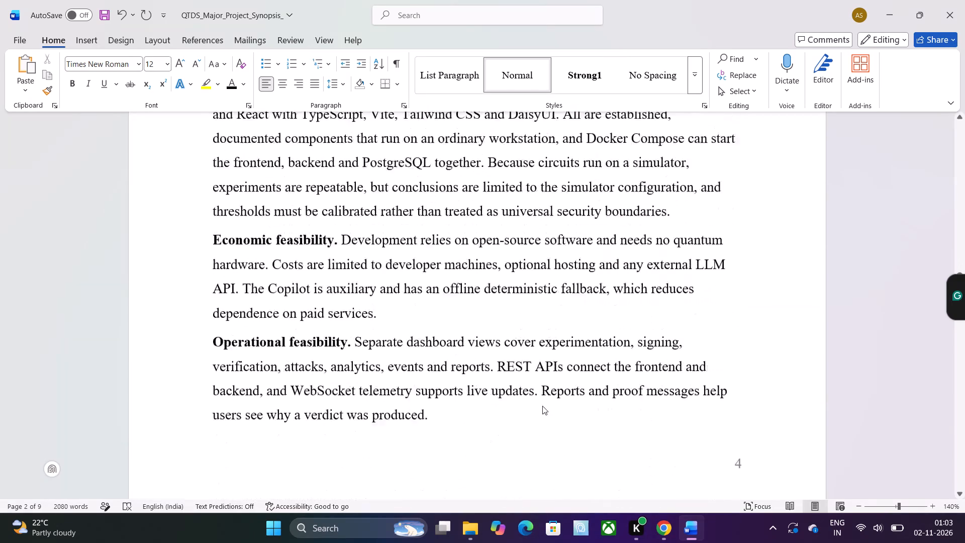
scroll(542, 406, down, 3)
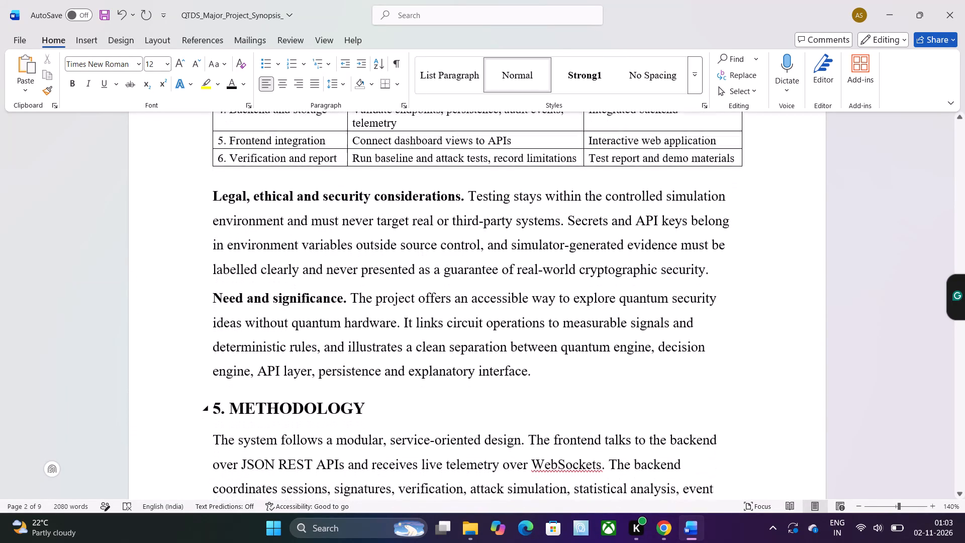
scroll(542, 406, down, 4)
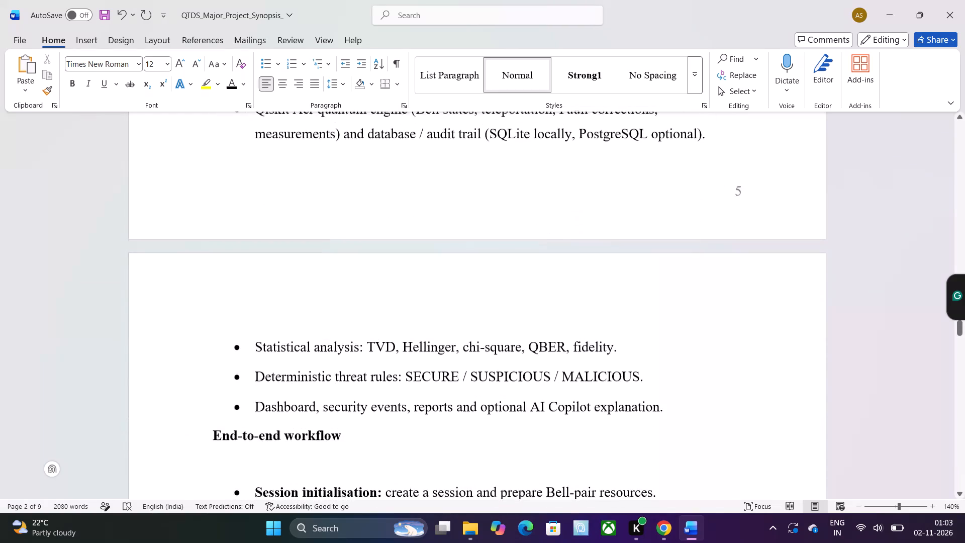
scroll(542, 406, down, 2)
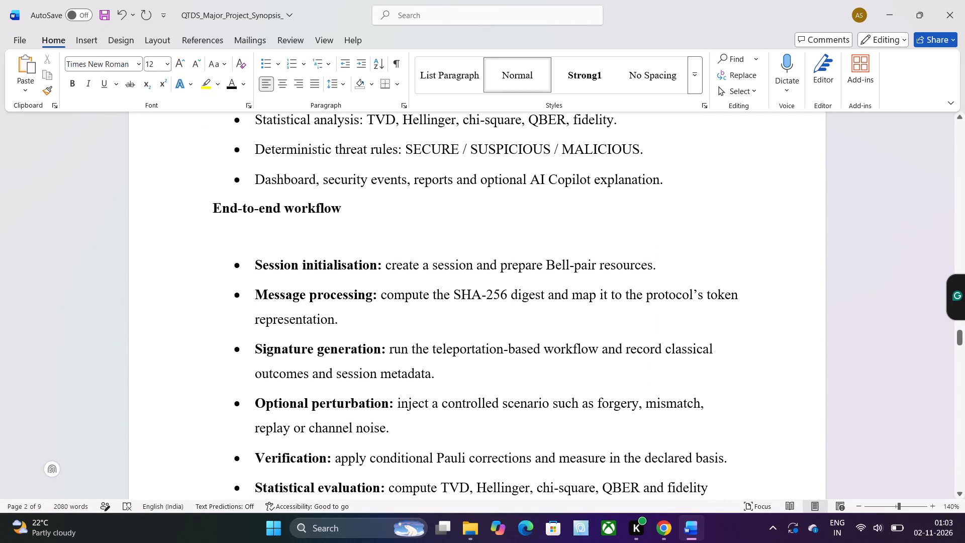
Remove the blank line between the "End-to-end workflow" heading and its bullet list.
click(440, 244)
key(BackSpace)
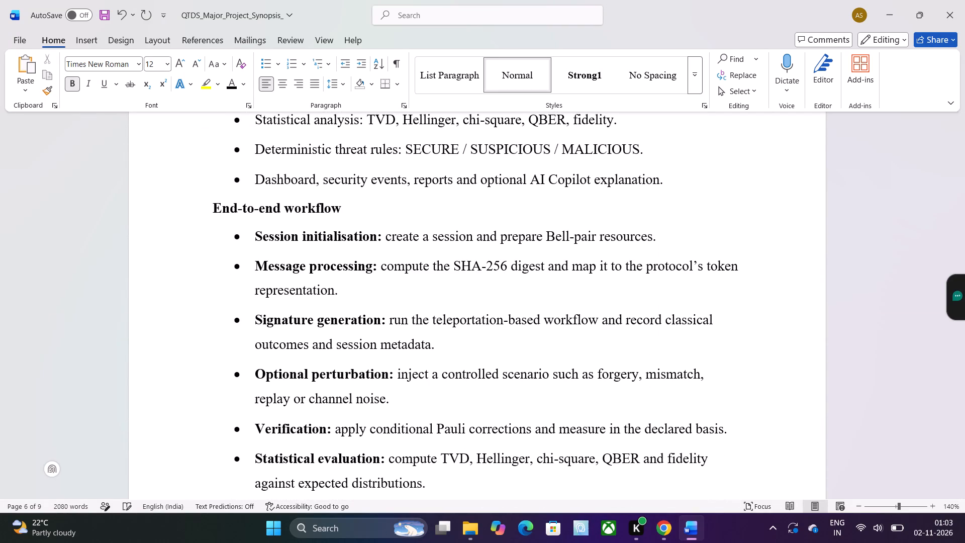
key(Return)
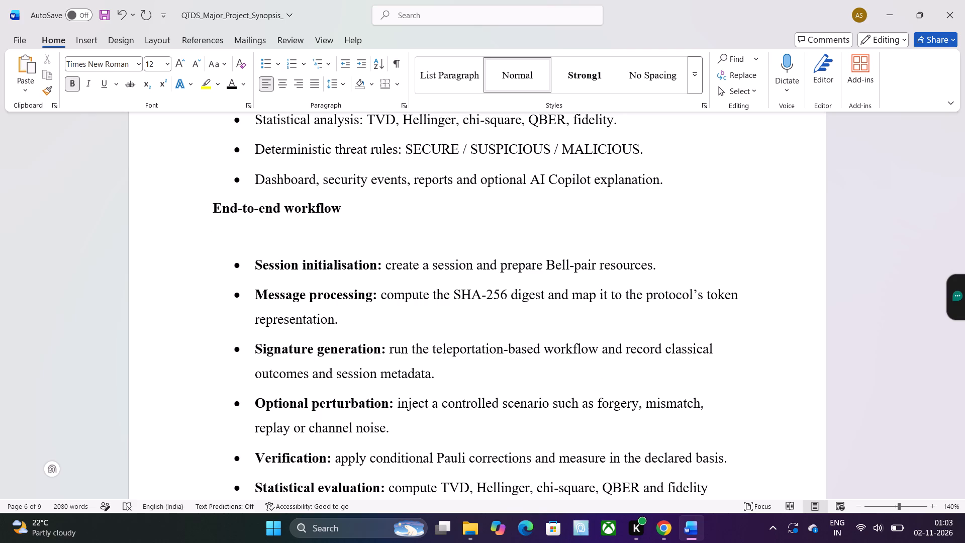
scroll(243, 254, up, 2)
scroll(243, 254, down, 1)
key(BackSpace)
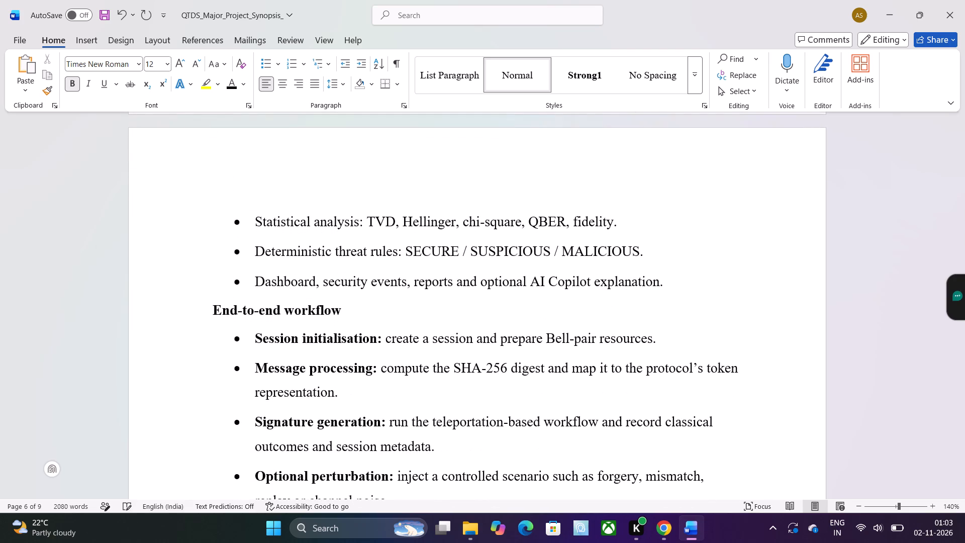
Review the synopsis from the Methodology section through the References to the blank end of the document.
scroll(243, 254, up, 2)
scroll(243, 254, down, 3)
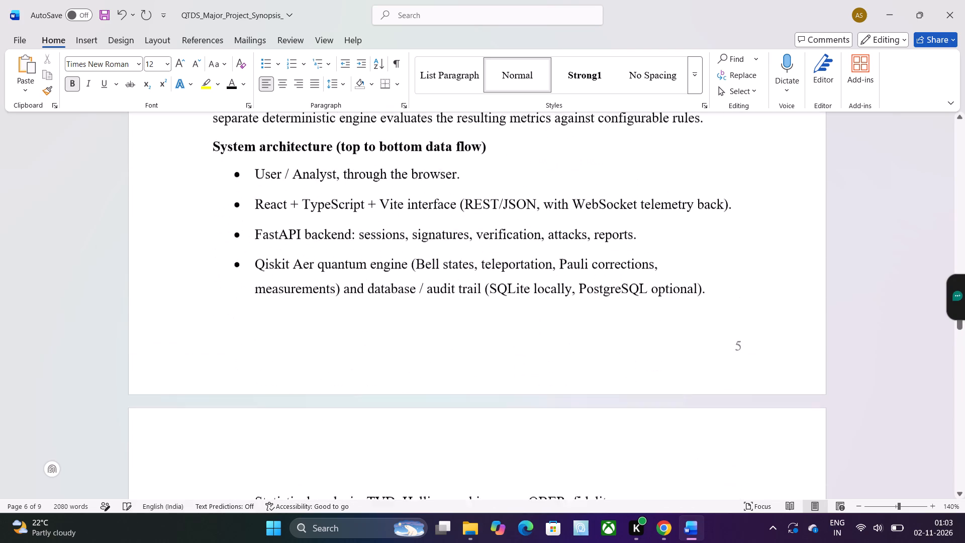
scroll(243, 254, down, 7)
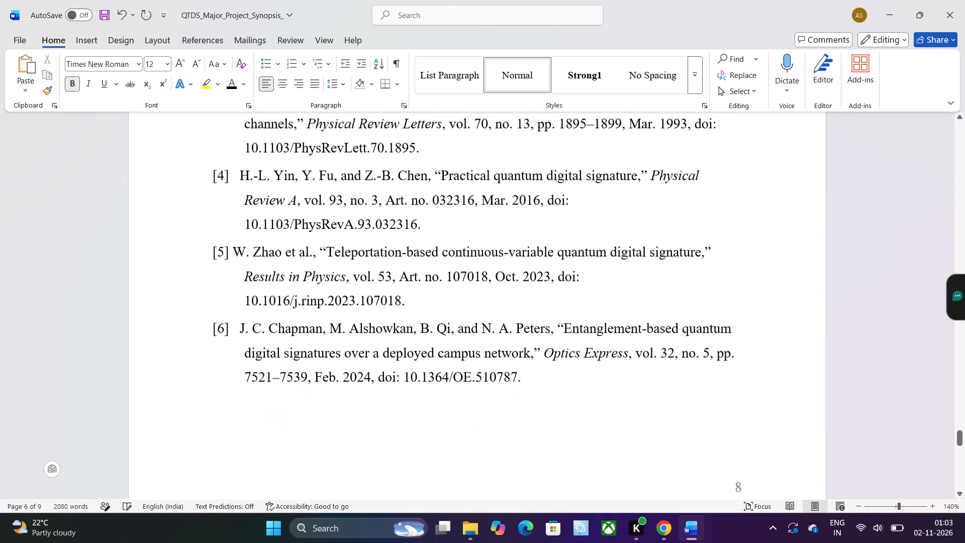
scroll(243, 254, up, 1)
scroll(243, 254, down, 4)
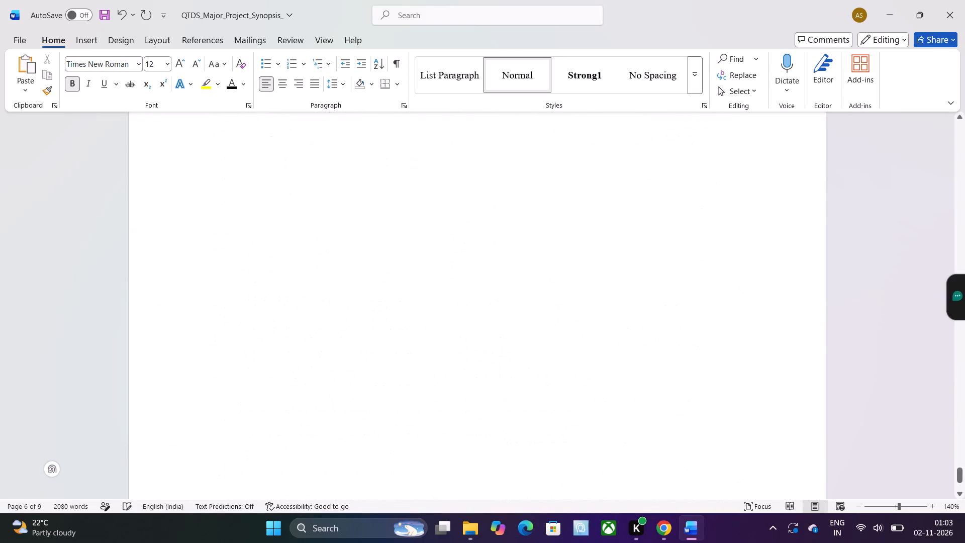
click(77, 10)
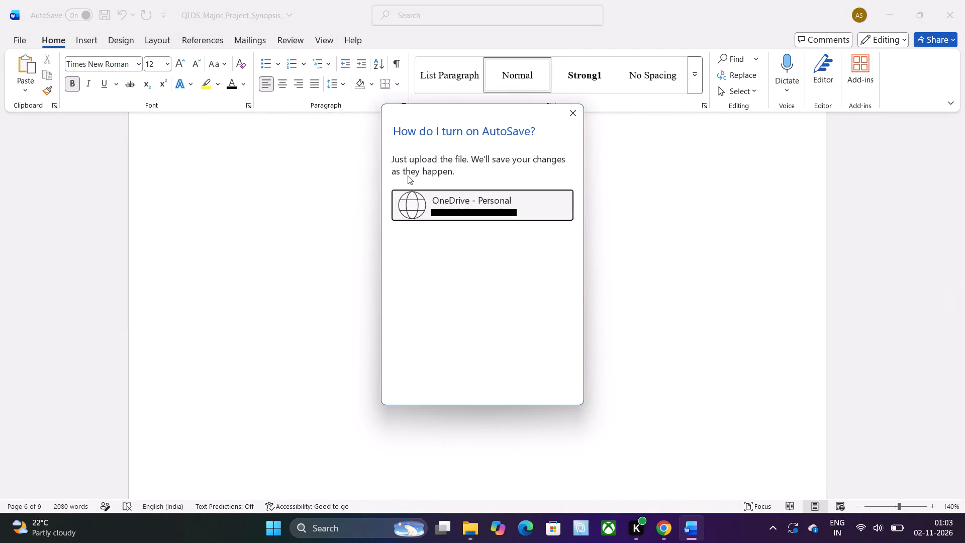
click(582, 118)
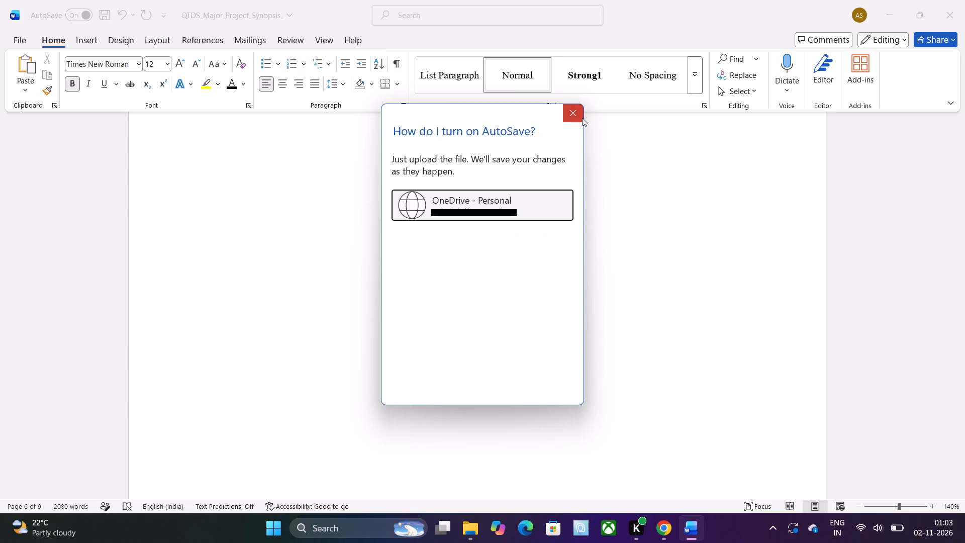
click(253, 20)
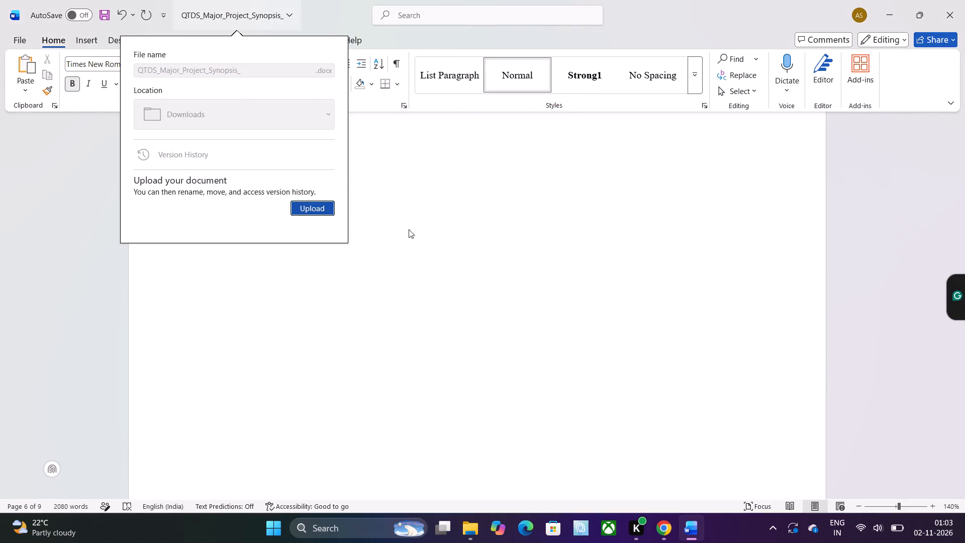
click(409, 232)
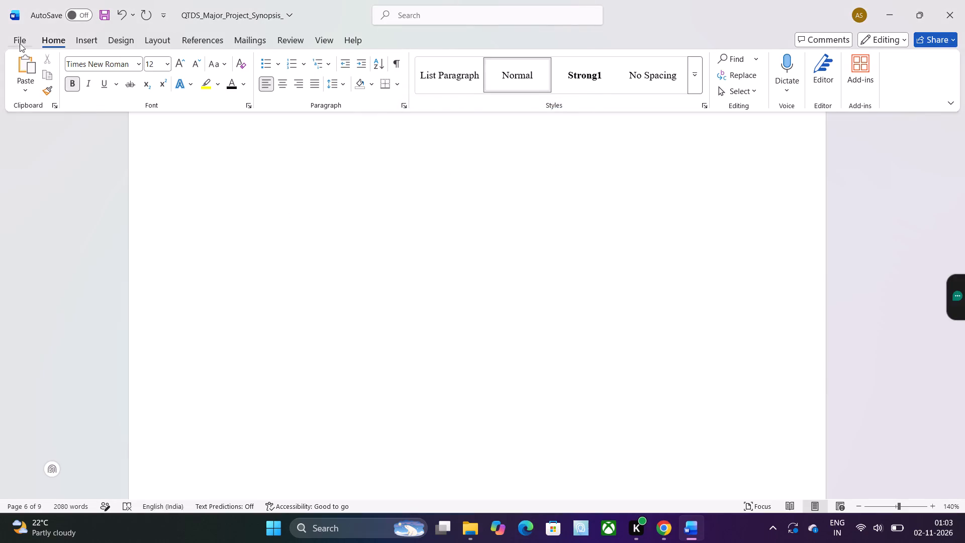
Save the QTDS_Major_Project_Synopsis_ document under its existing name.
click(20, 43)
click(43, 207)
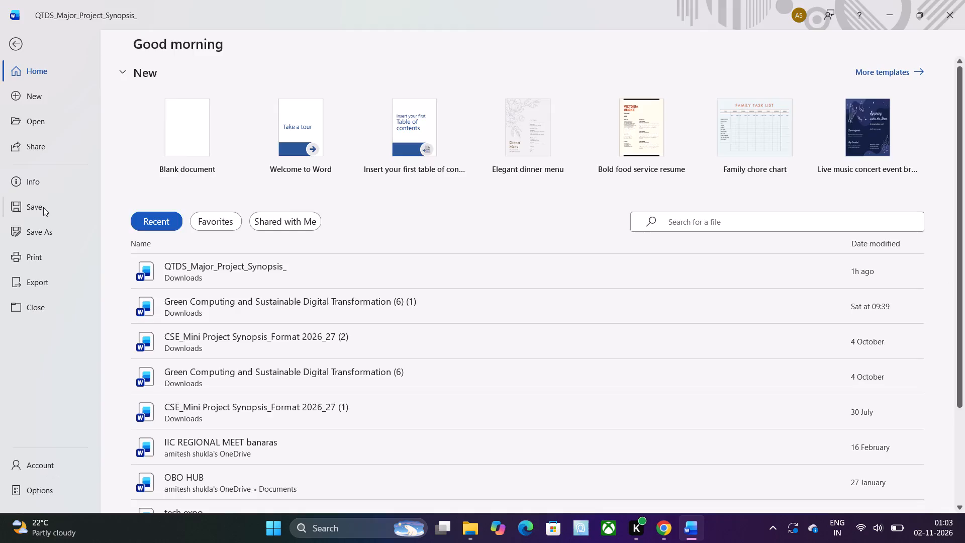
Open the sharing options for the synopsis, with the choice of attaching a Word or PDF copy.
scroll(294, 264, up, 3)
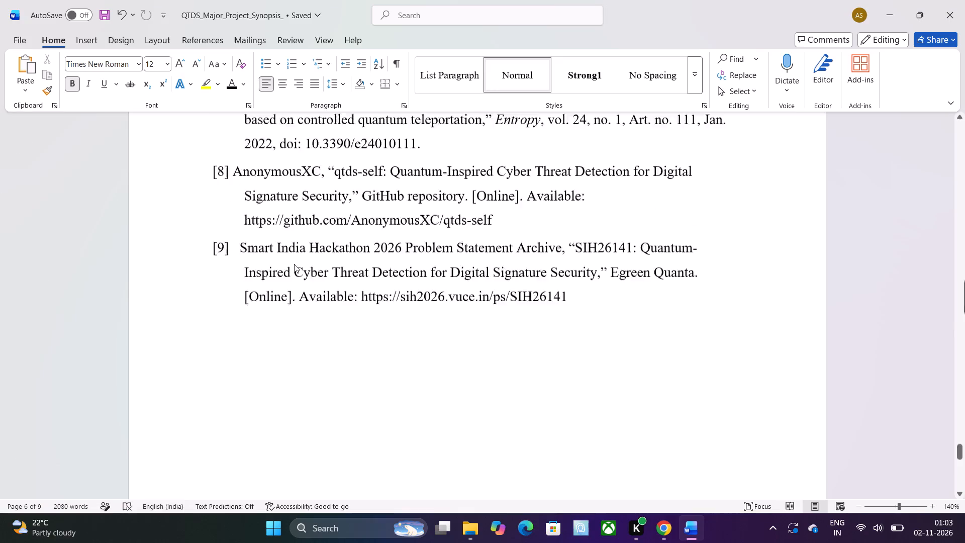
scroll(294, 264, up, 5)
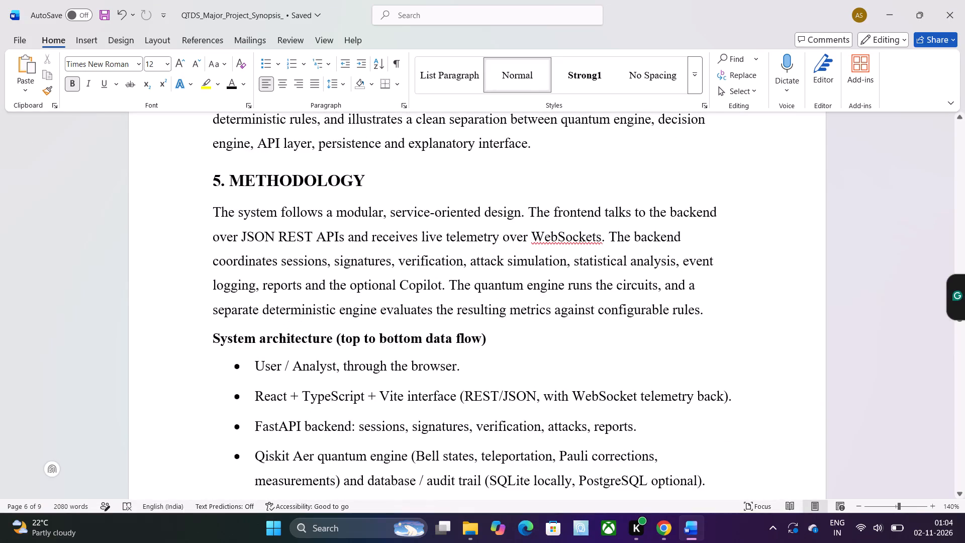
click(944, 41)
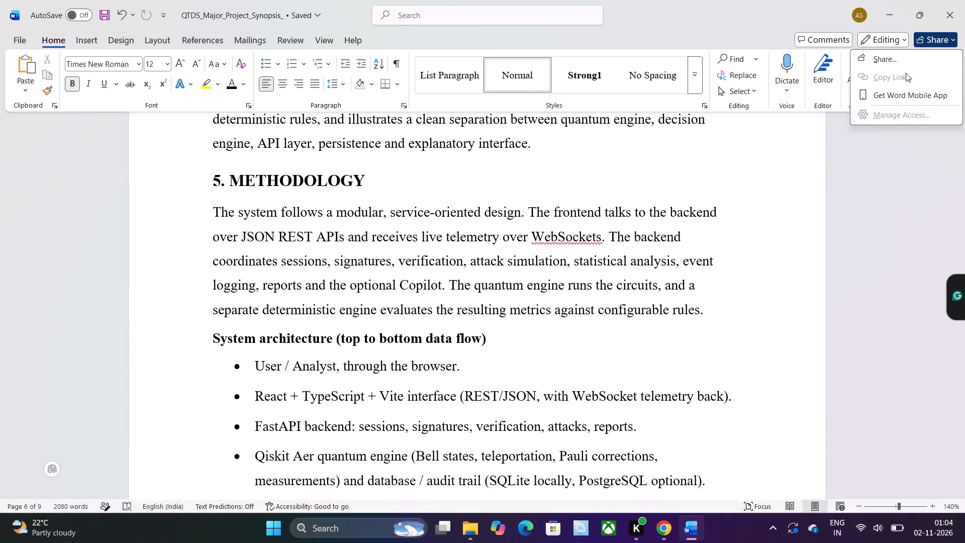
click(899, 62)
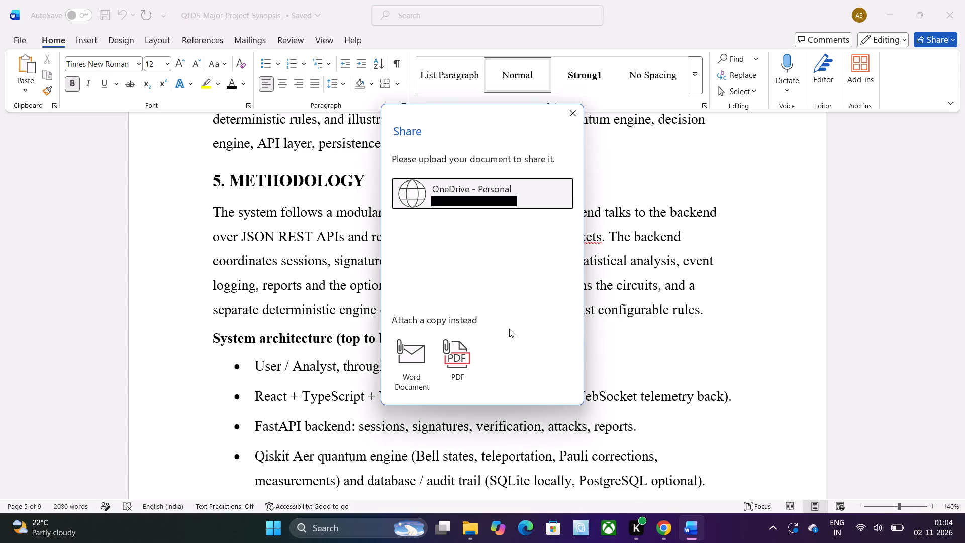
Choose to share the synopsis as an attached Word document copy instead of uploading it to OneDrive.
click(419, 358)
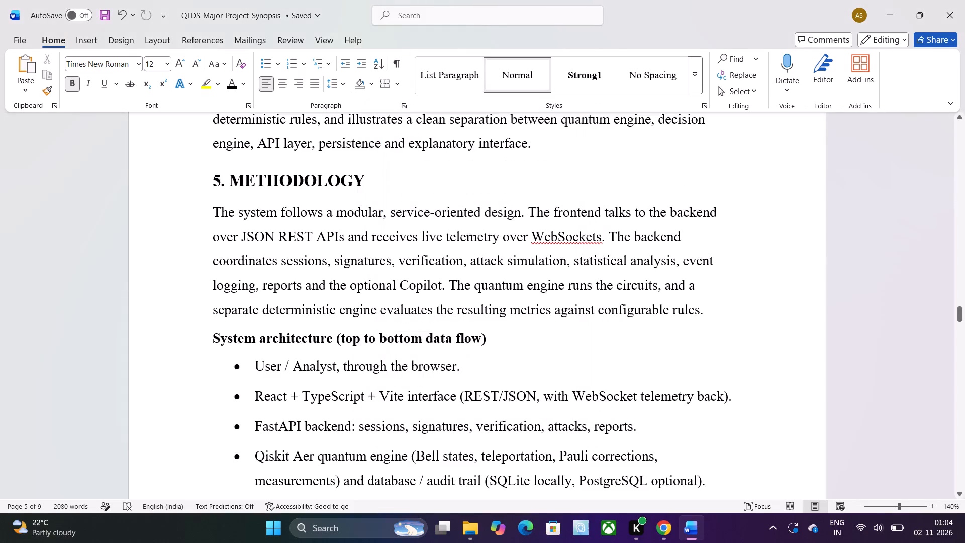